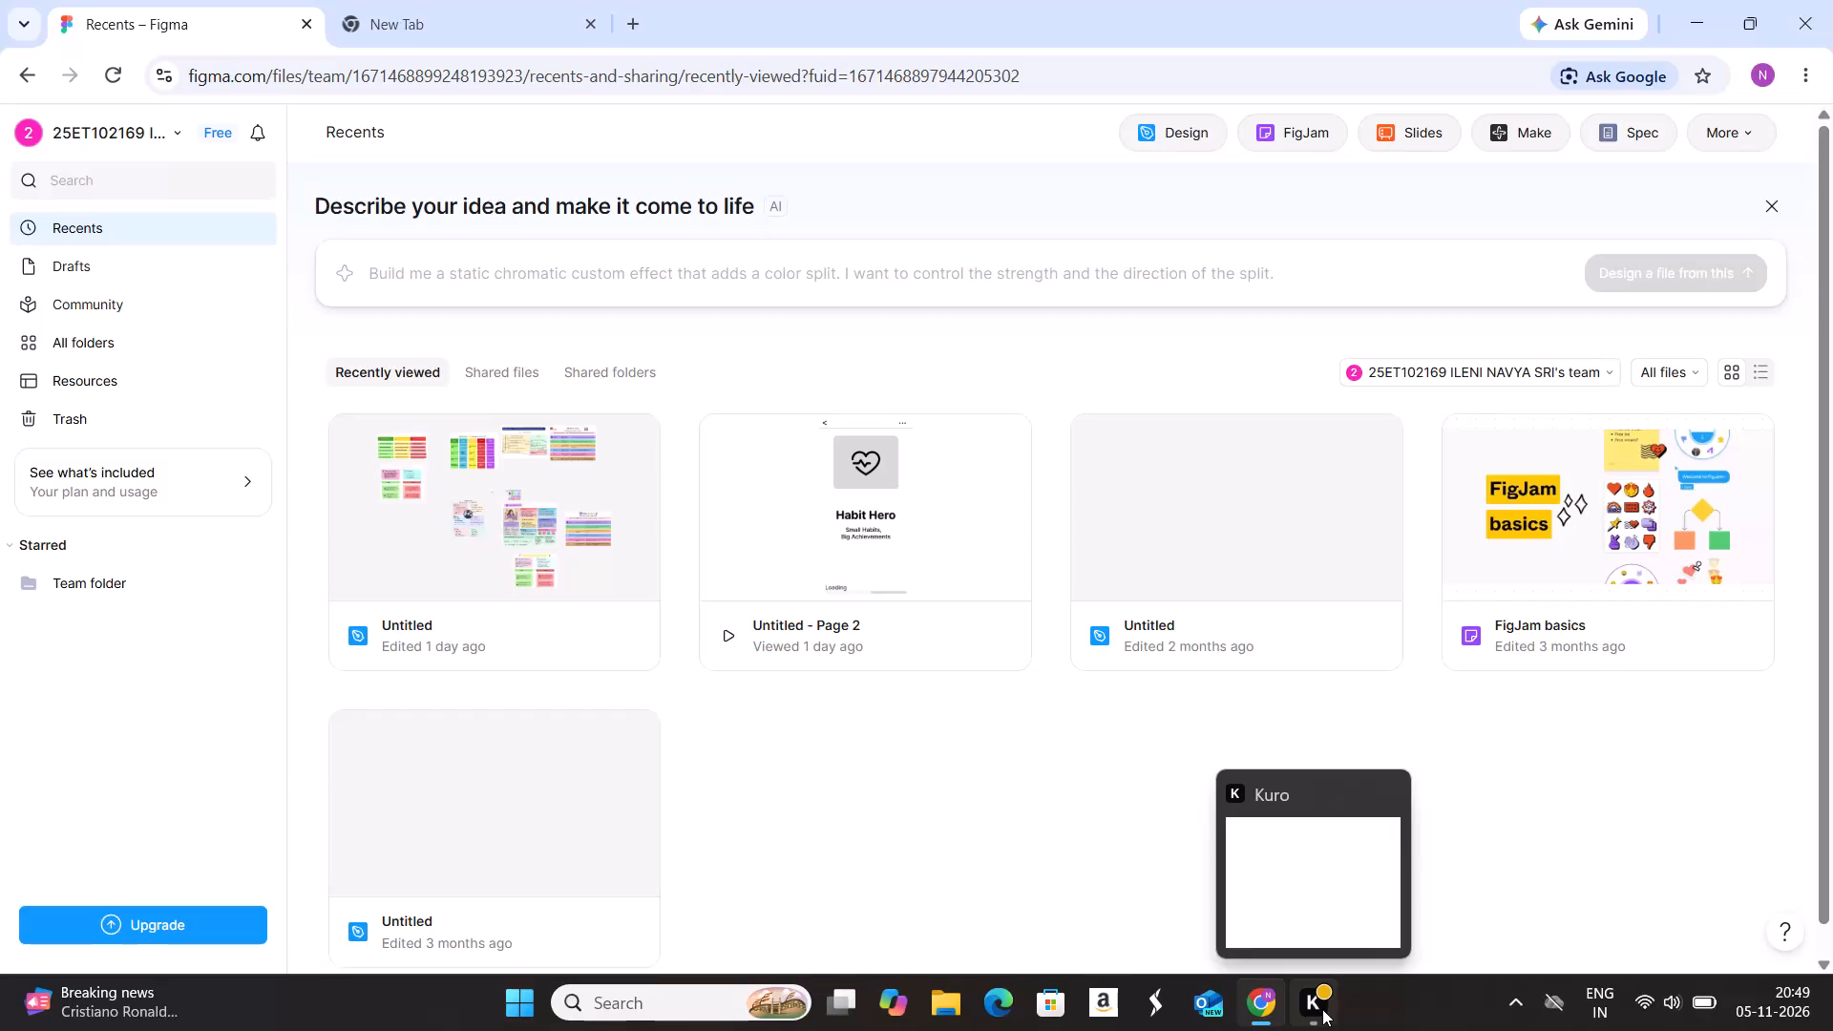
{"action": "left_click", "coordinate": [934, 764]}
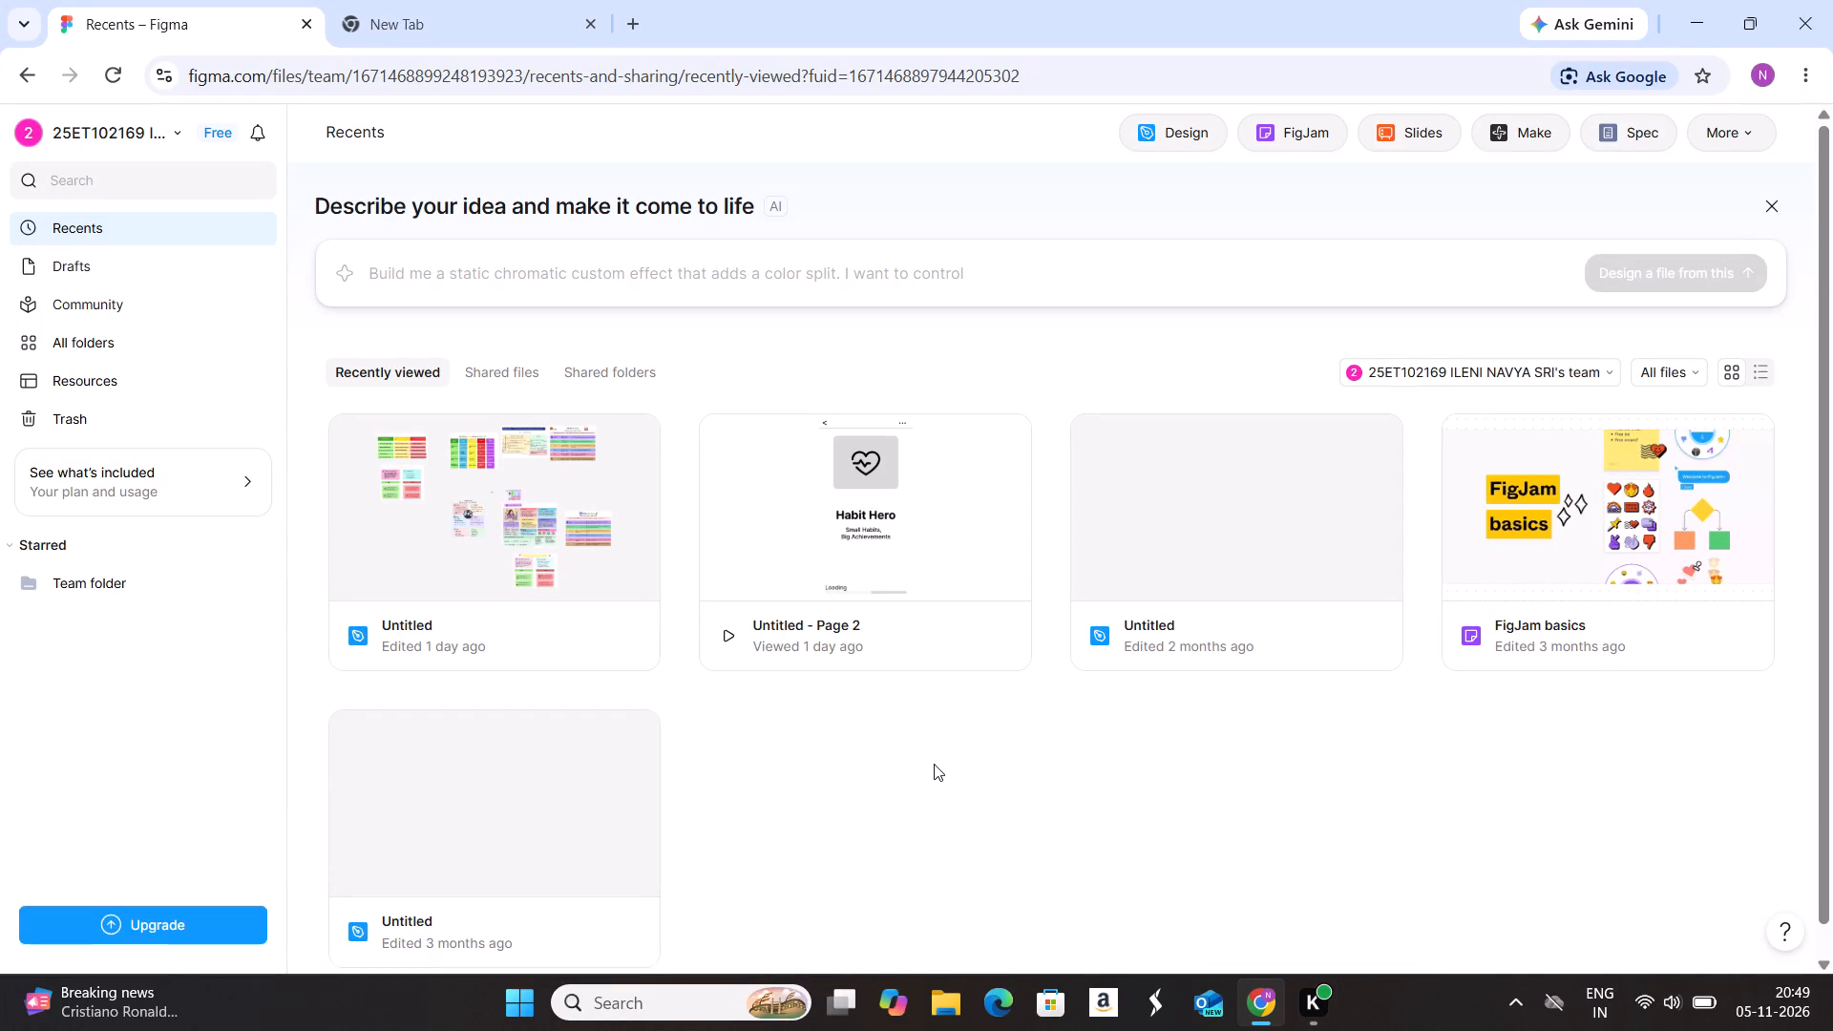
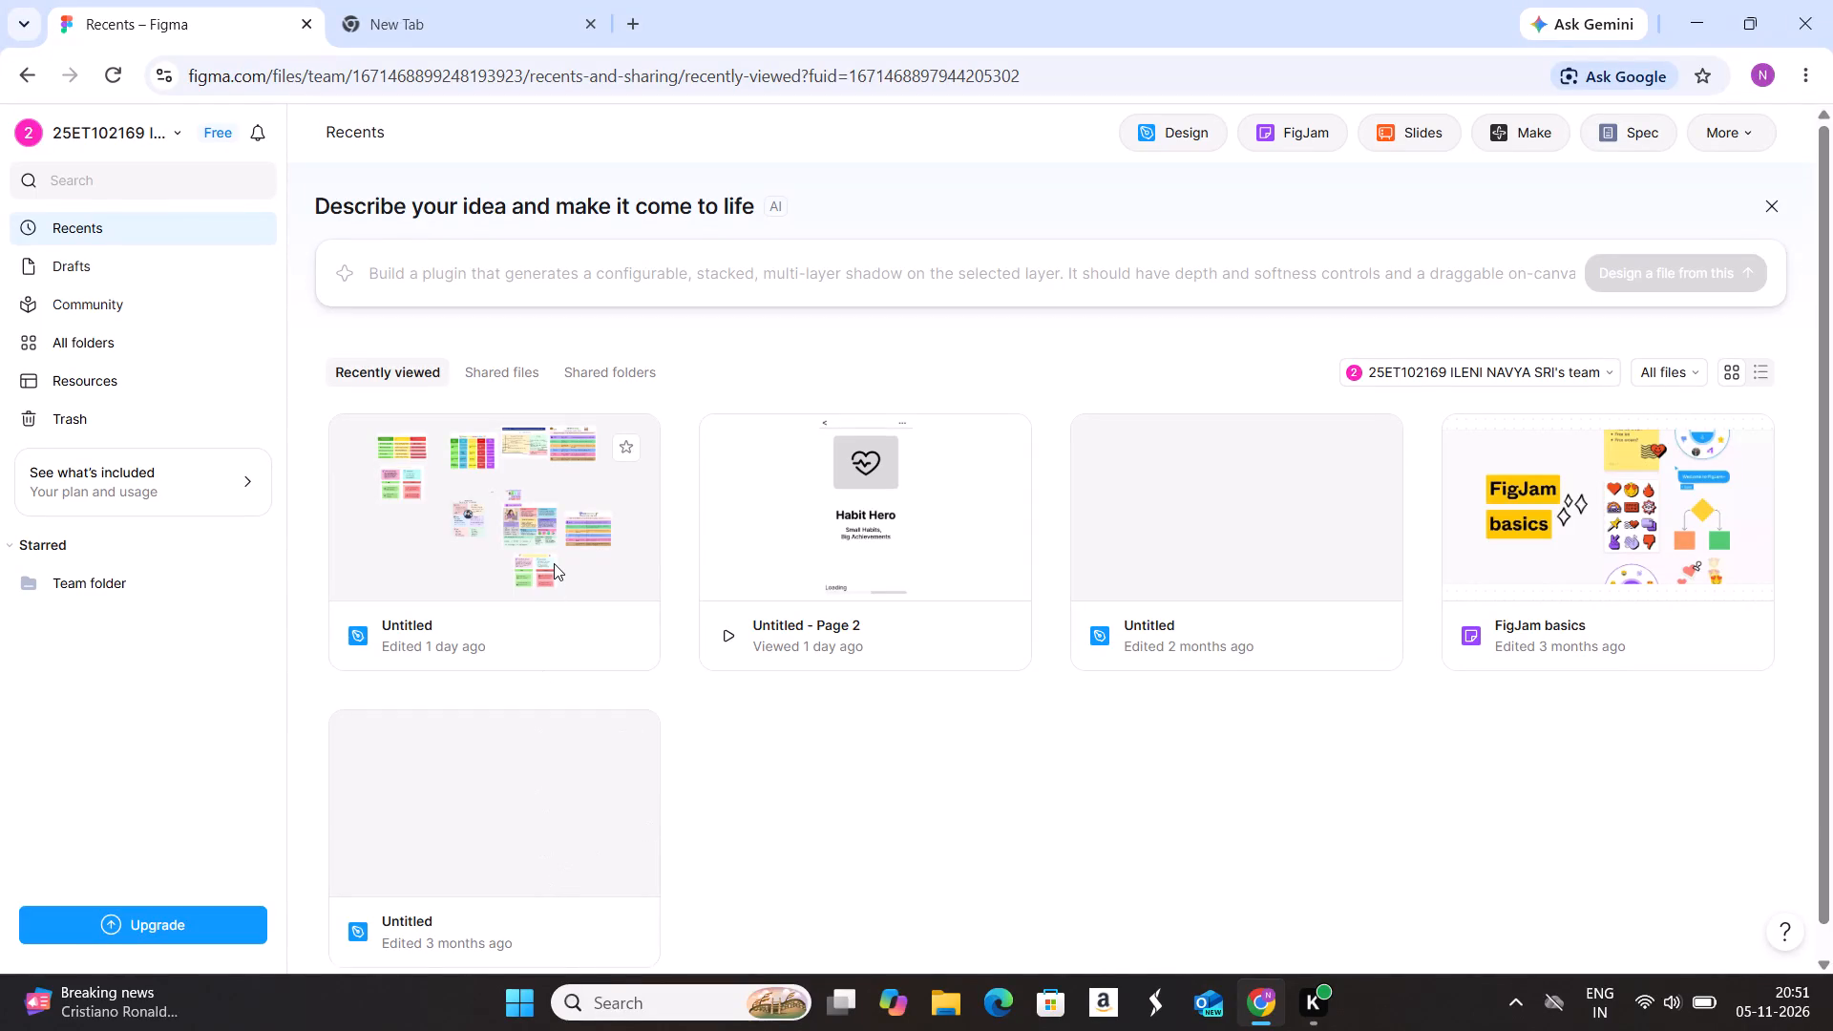
Open the Untitled design file edited 1 day ago and switch to Page 2.
{"action": "left_click", "coordinate": [554, 563]}
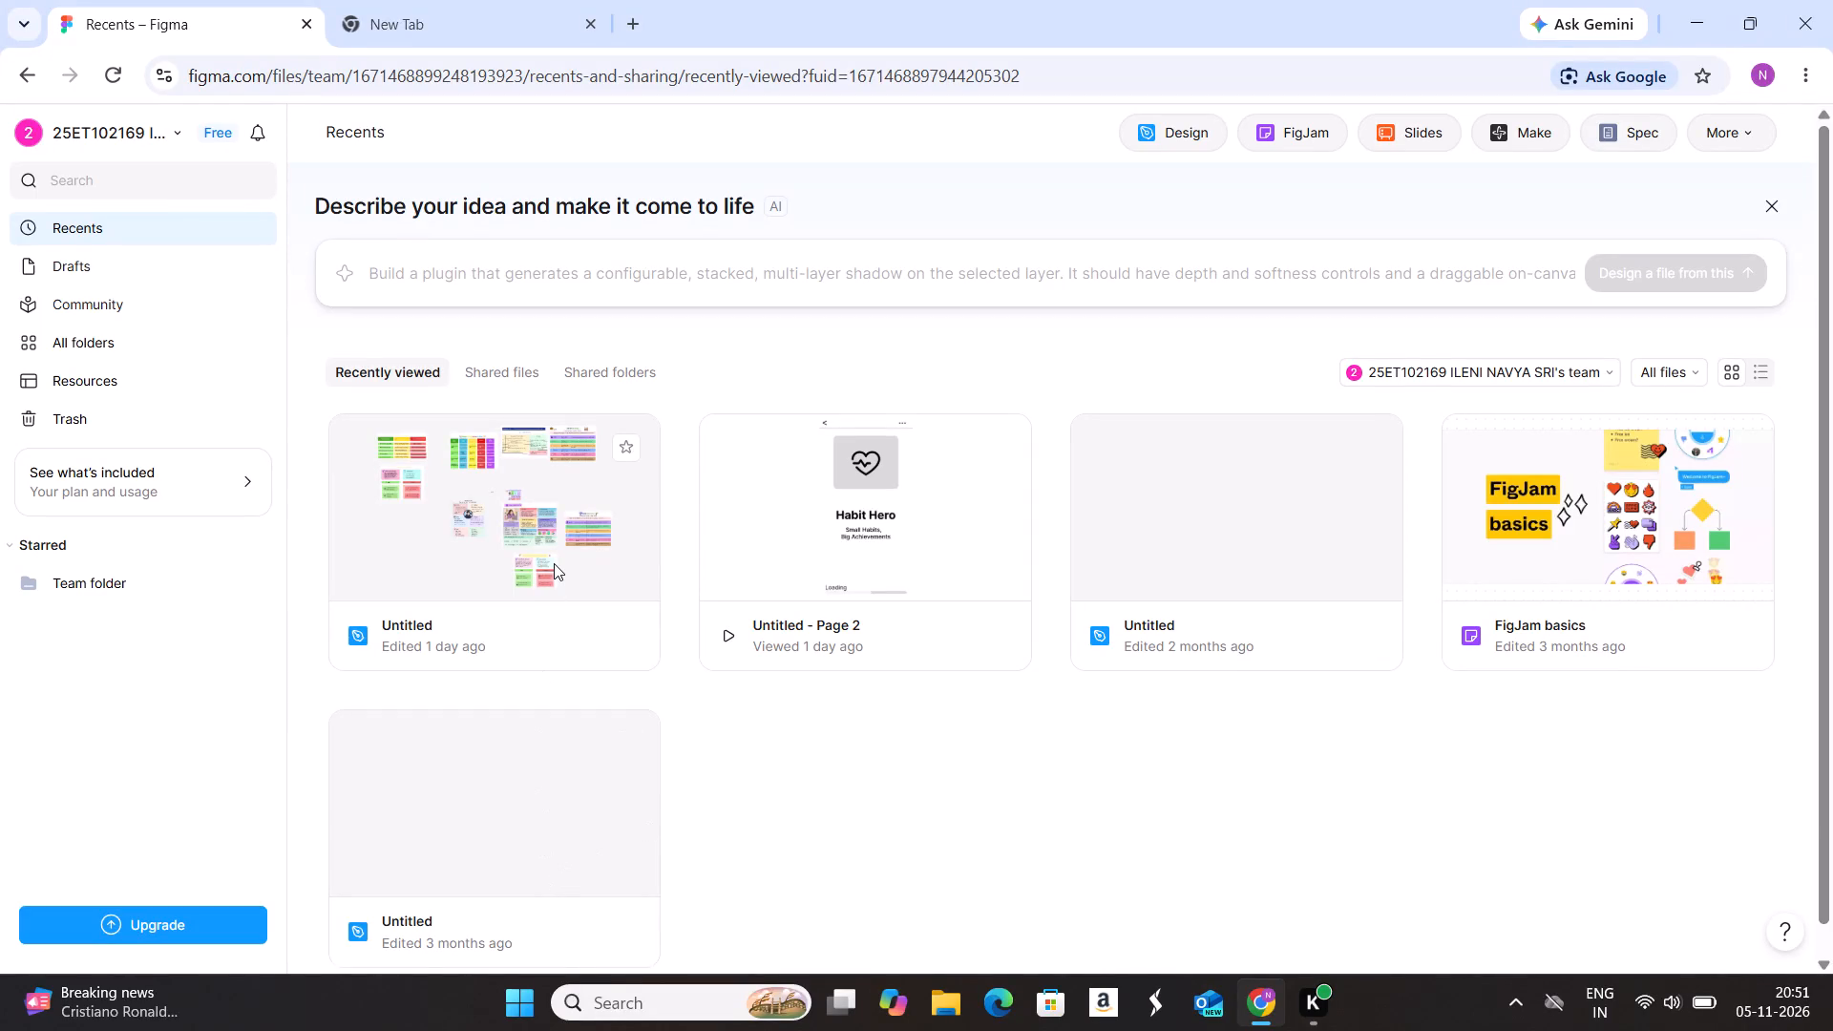
{"action": "left_click", "coordinate": [540, 558]}
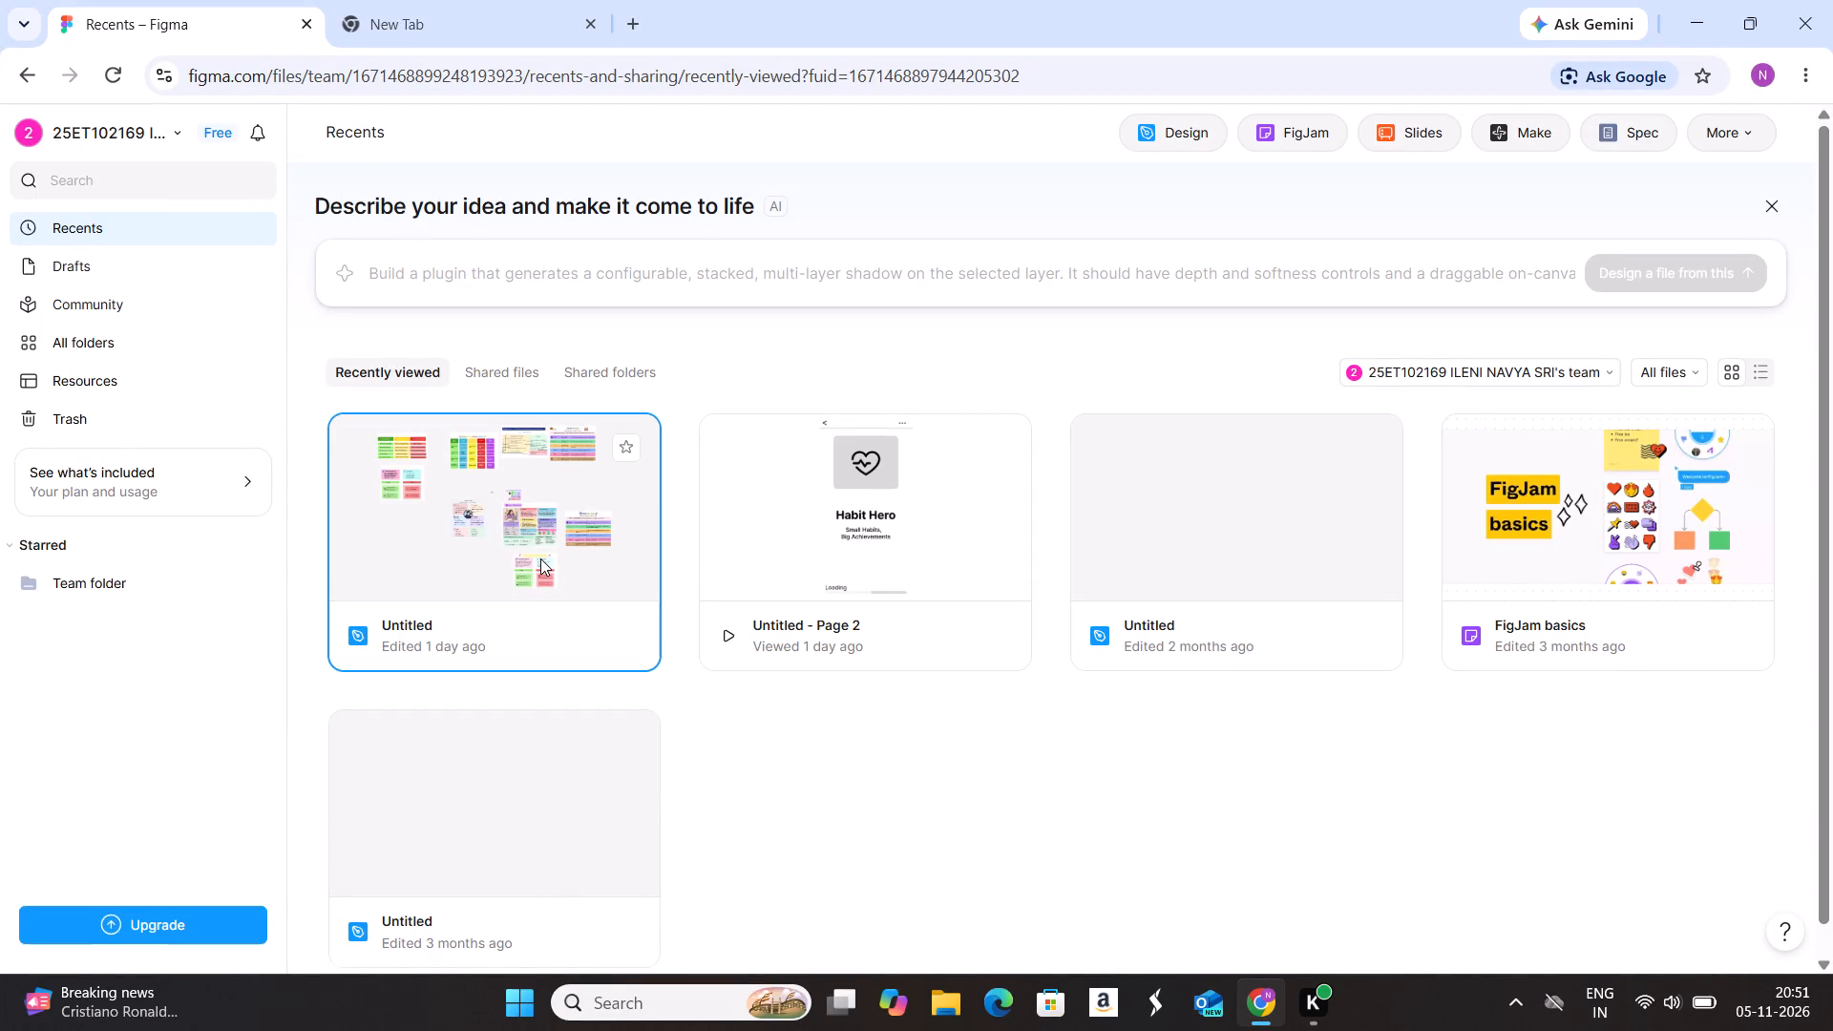
{"action": "triple_click", "coordinate": [540, 558]}
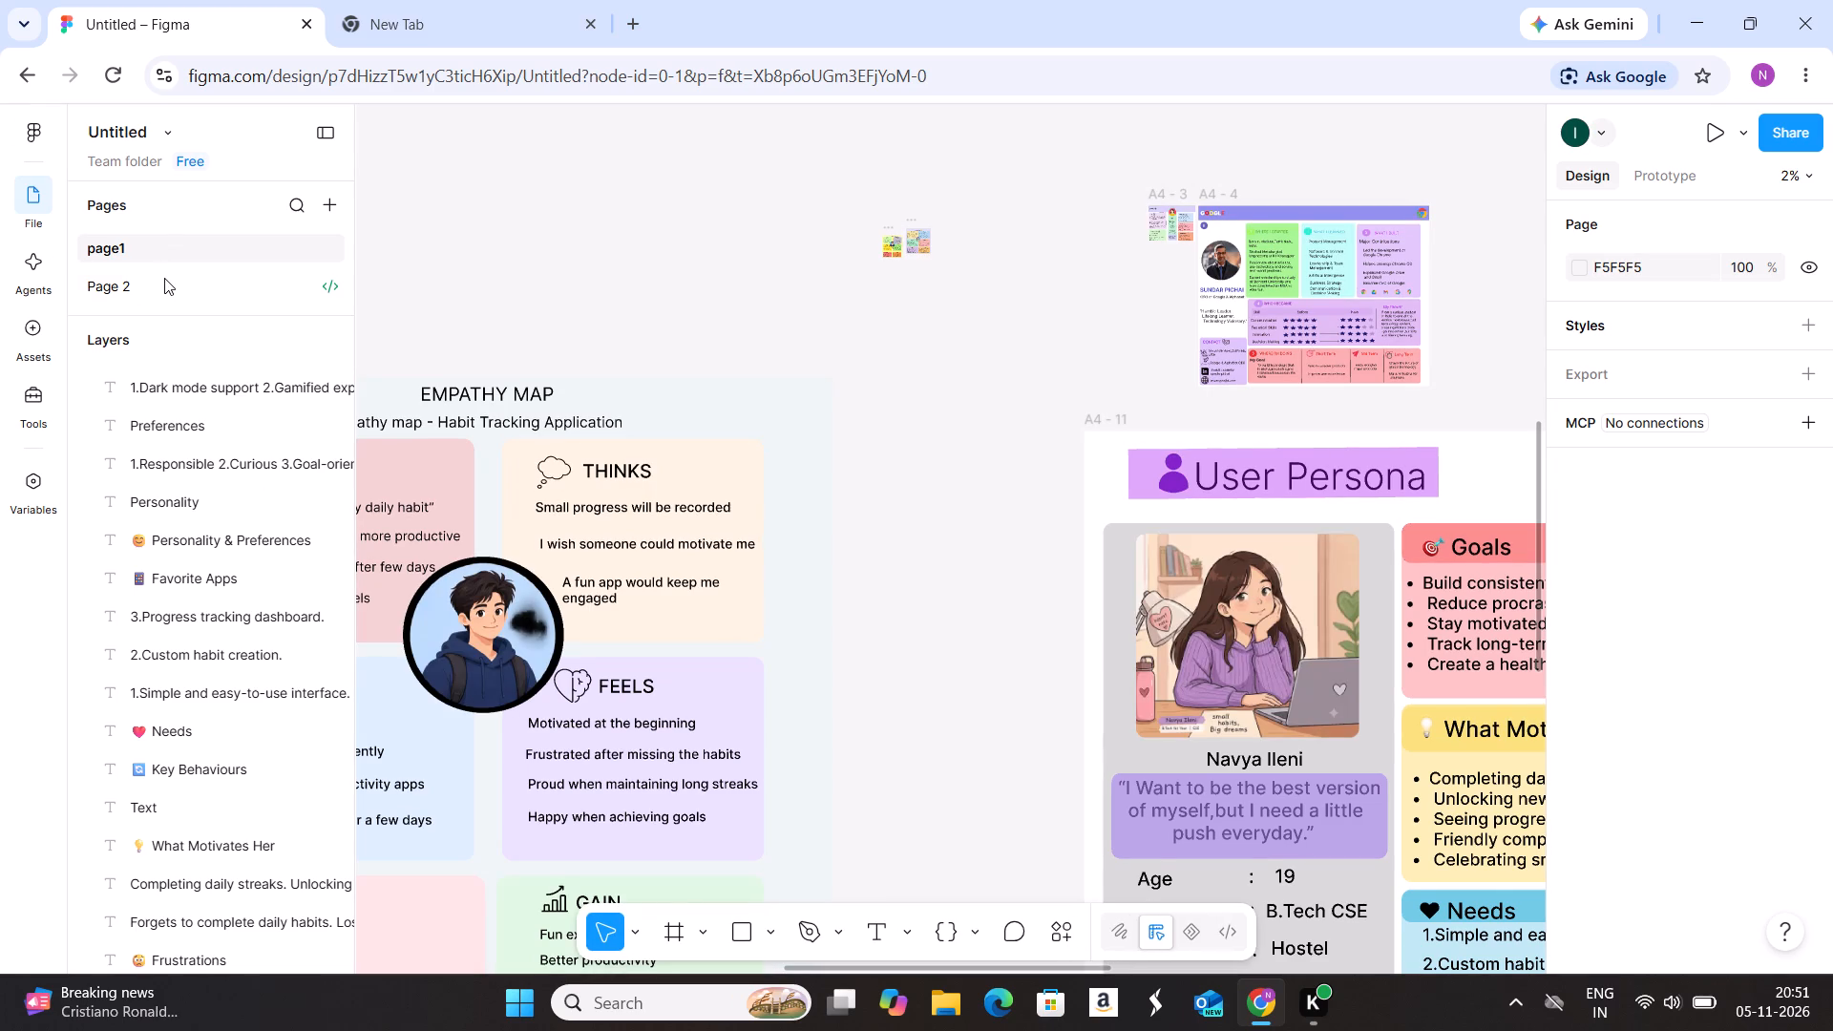
{"action": "left_click", "coordinate": [164, 278]}
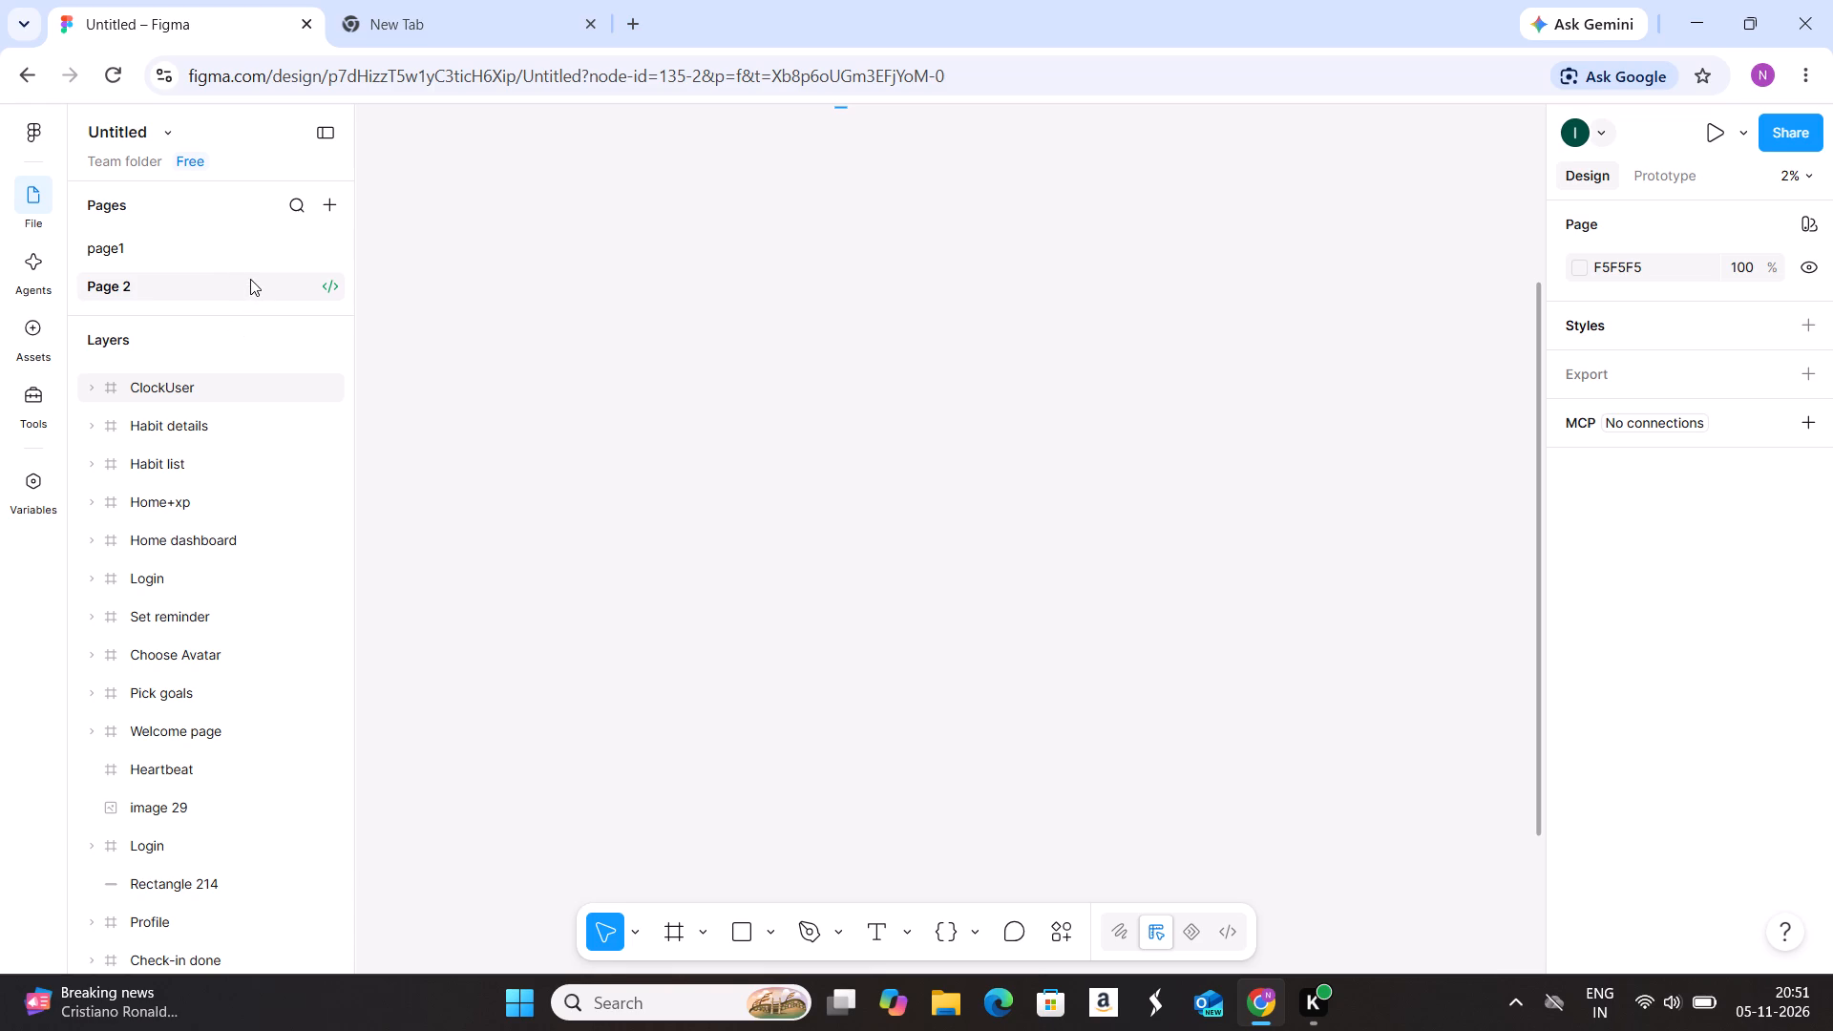
Search the page's layers for "splas" and bring the coloured Habit Hero splash screen into view.
{"action": "key", "text": "ctrl+f"}
{"action": "type", "text": "splas"}
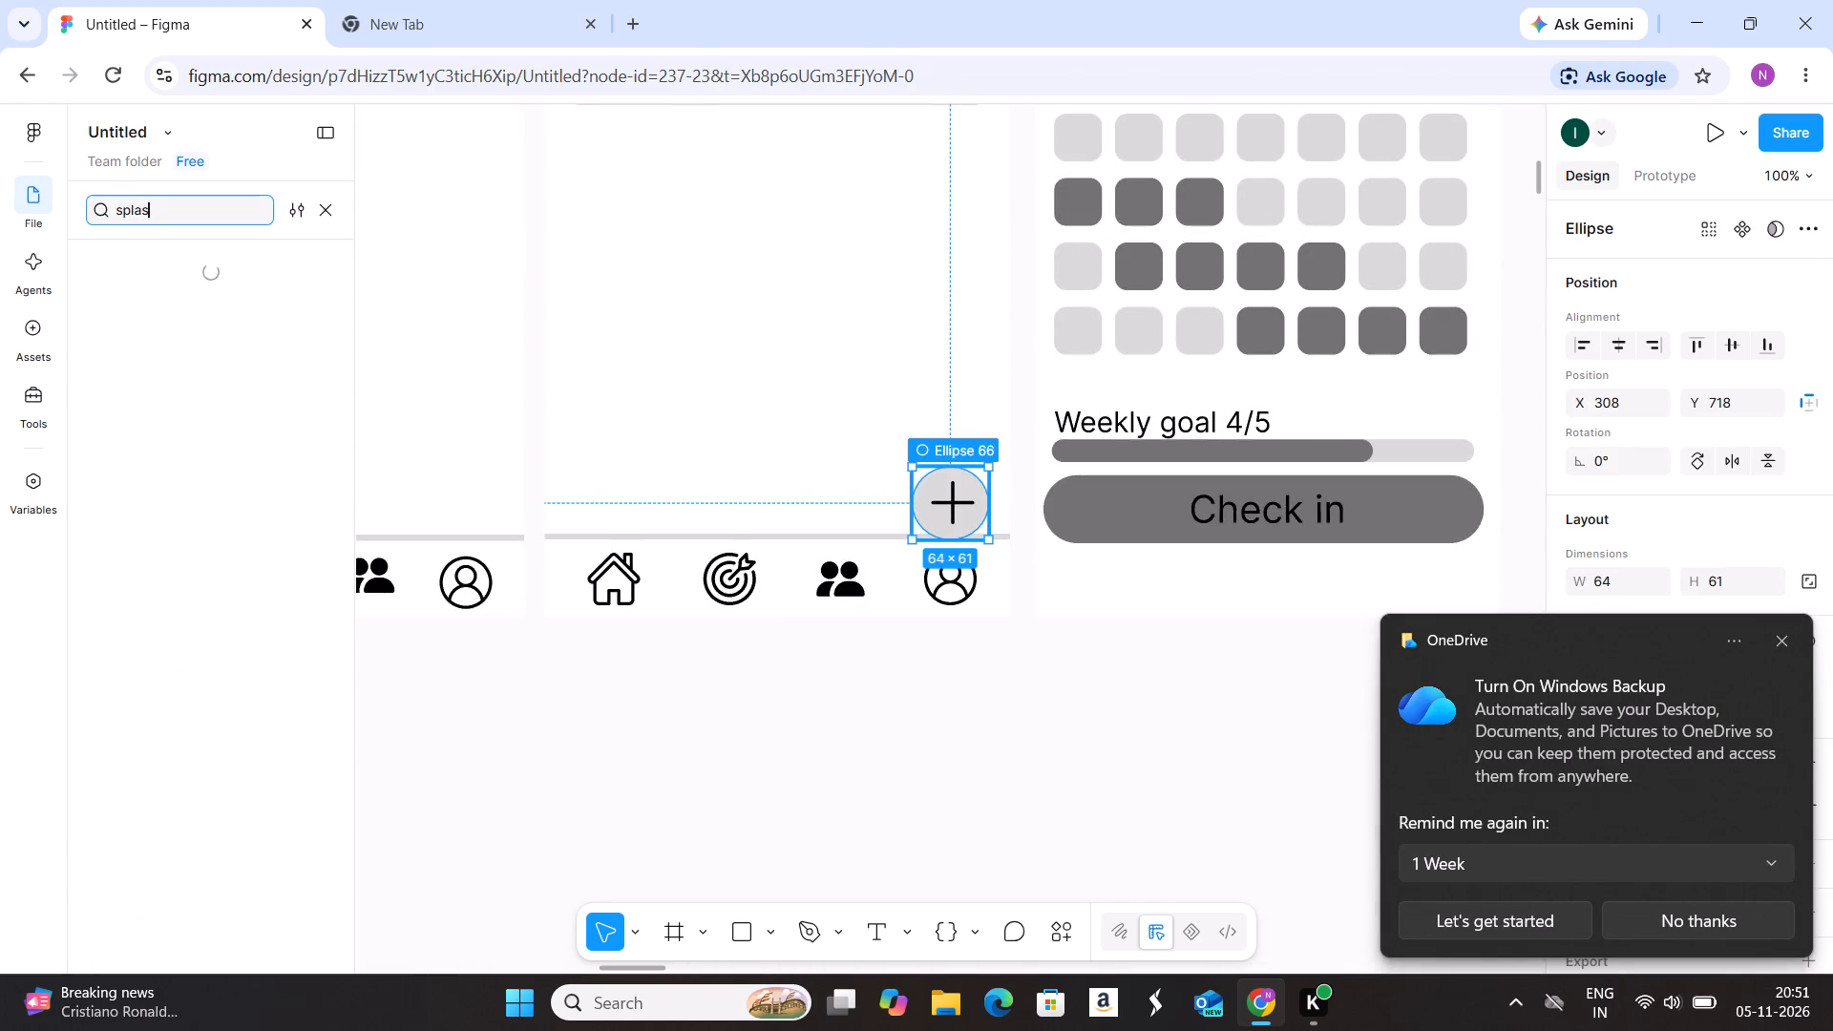
{"action": "left_click", "coordinate": [609, 397]}
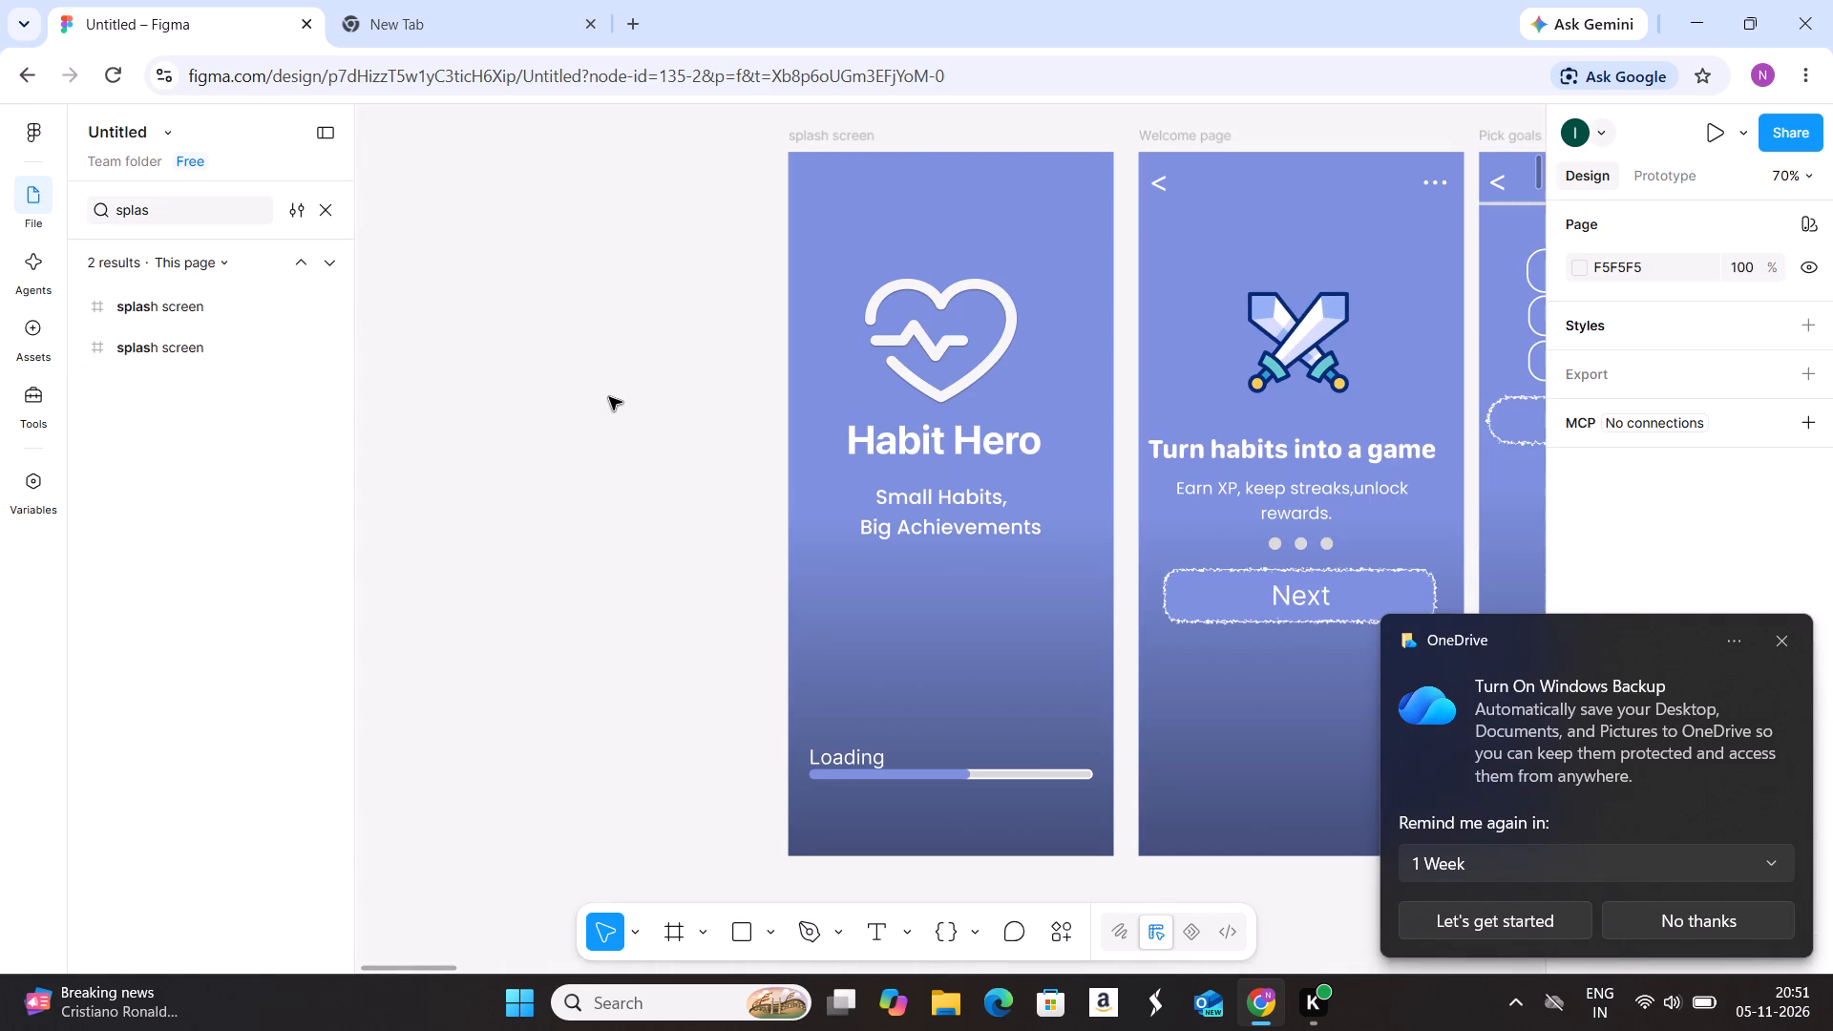
{"action": "key", "text": "Right"}
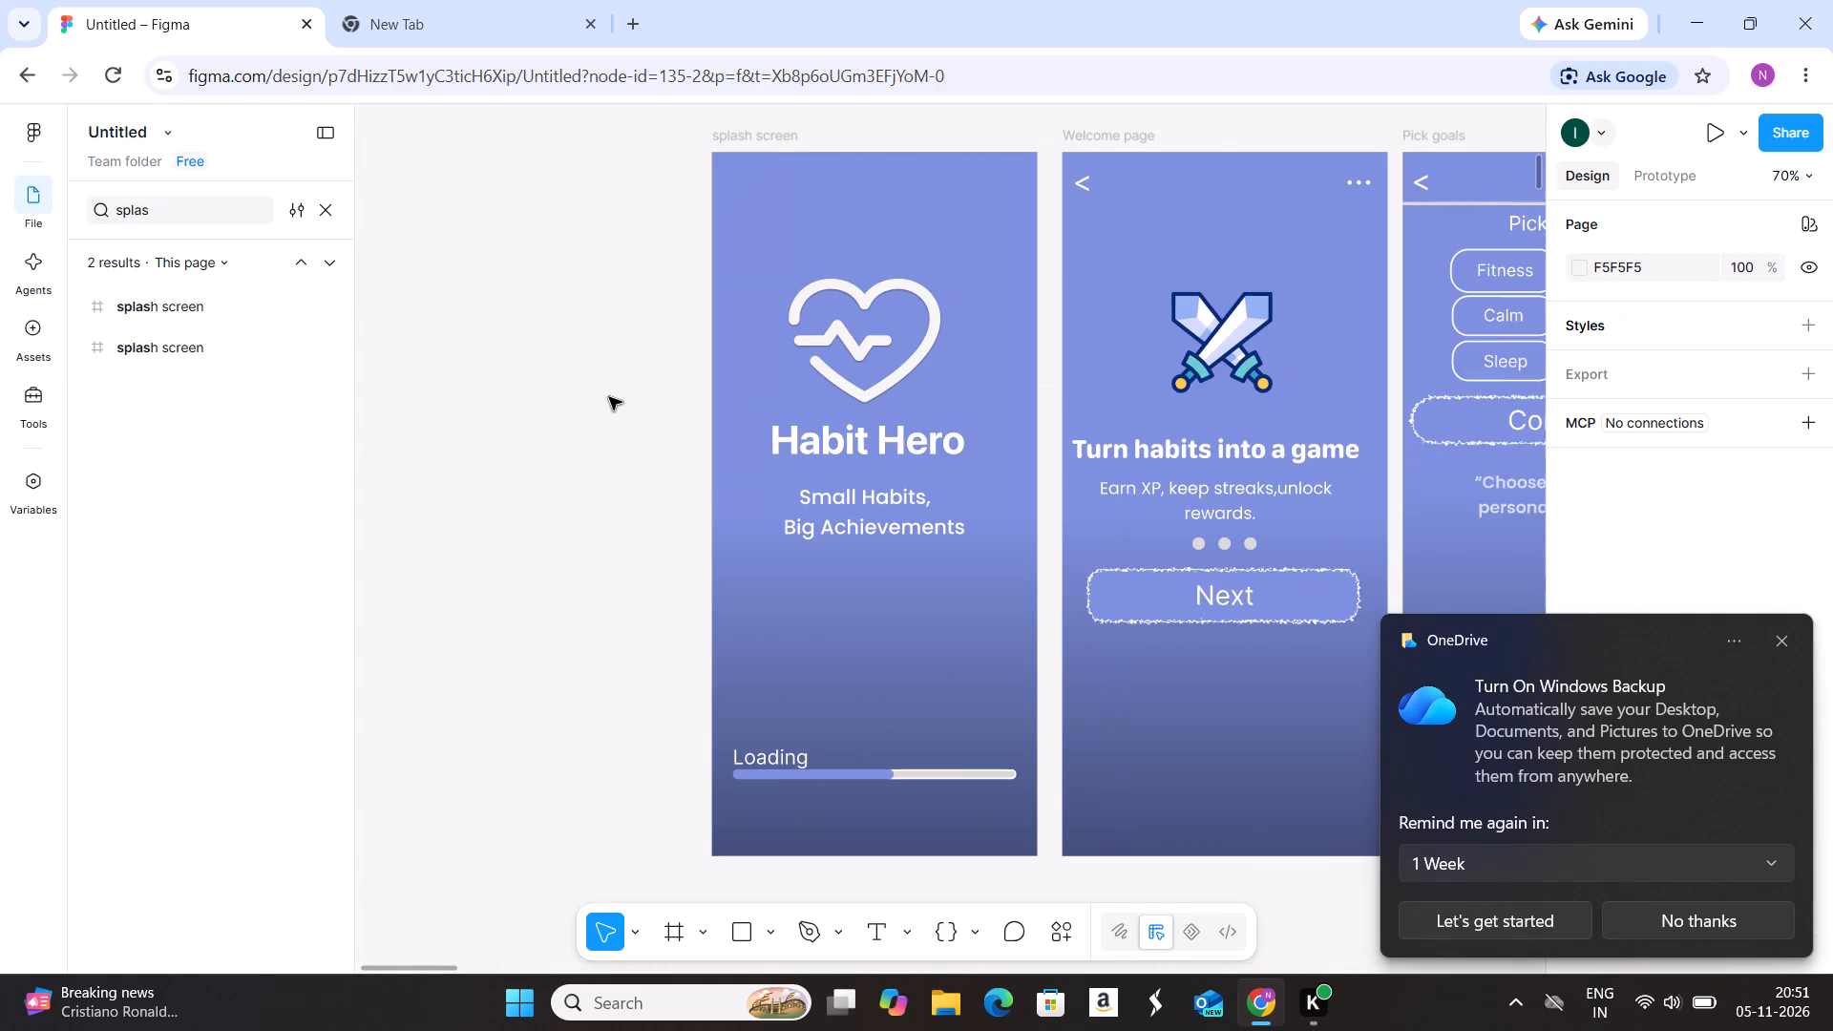
{"action": "key", "text": "Right"}
{"action": "key", "text": "Right"}
{"action": "key", "text": "Right"}
{"action": "key", "text": "Right"}
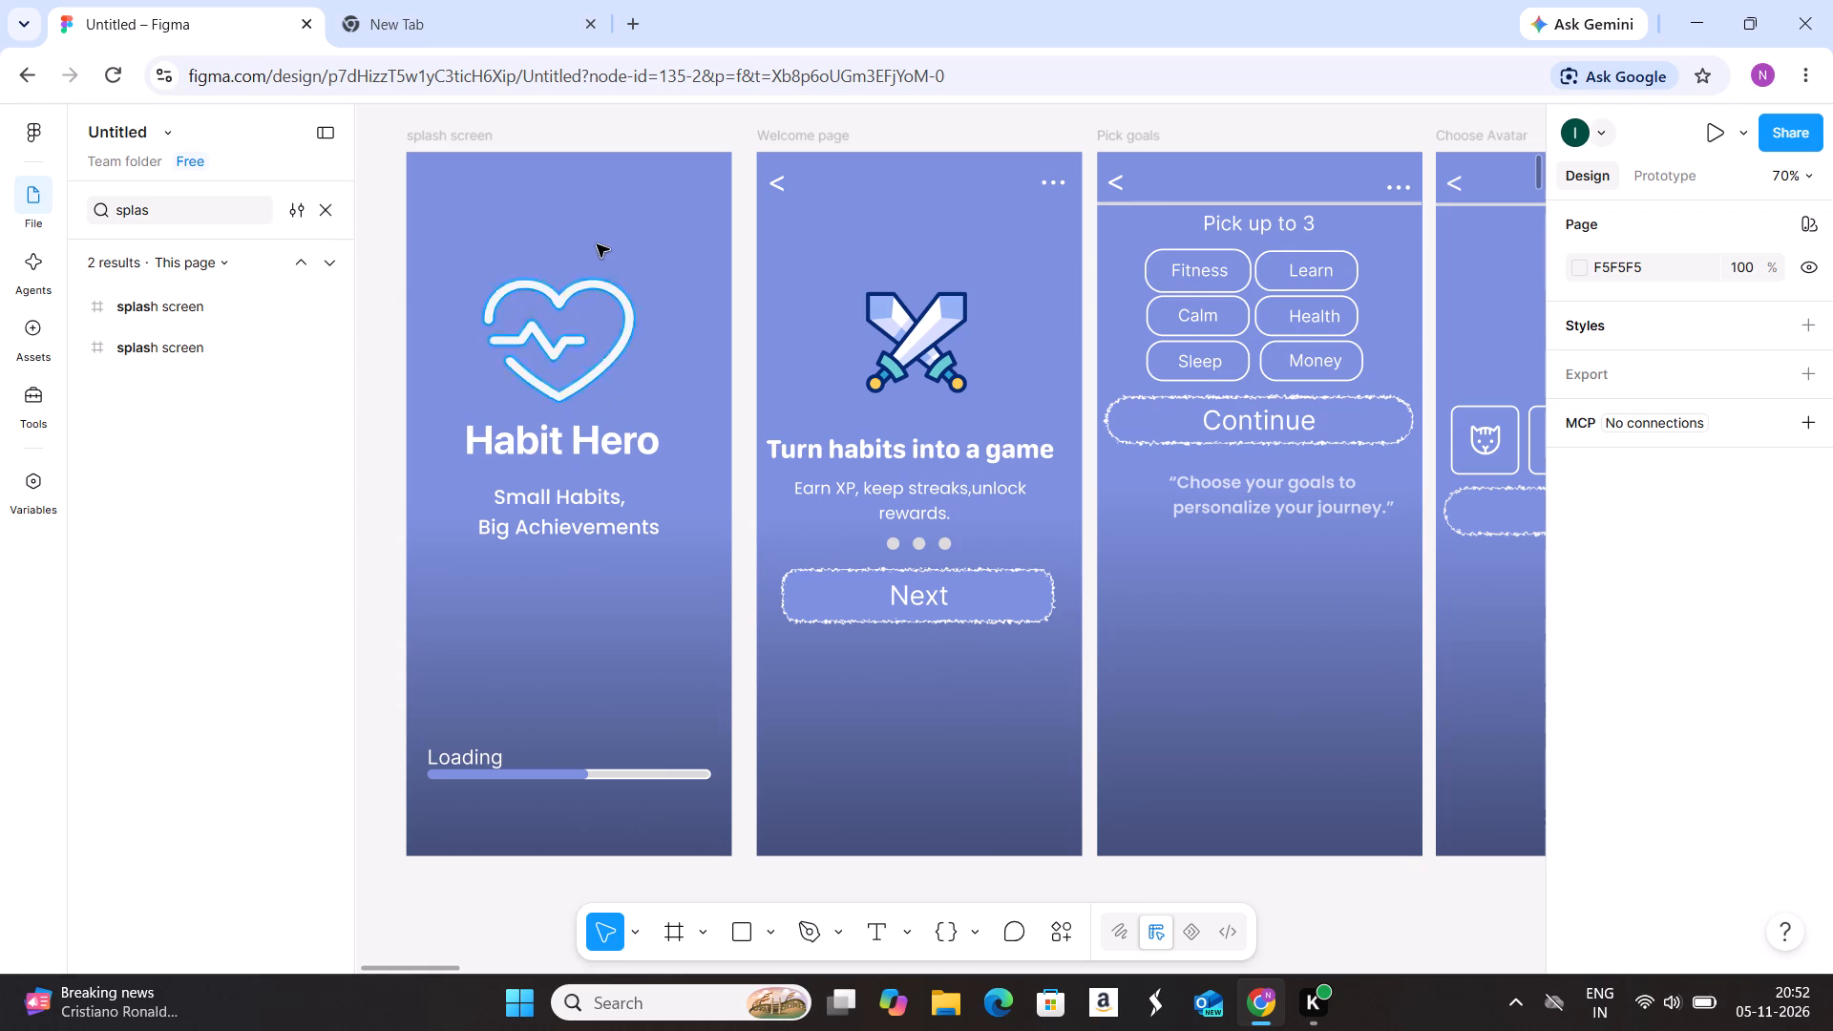
Examine the row of app screens from the splash screen through Pick goals, Choose Avatar, Set reminder and Login to Home dashboard.
{"action": "left_click", "coordinate": [537, 126]}
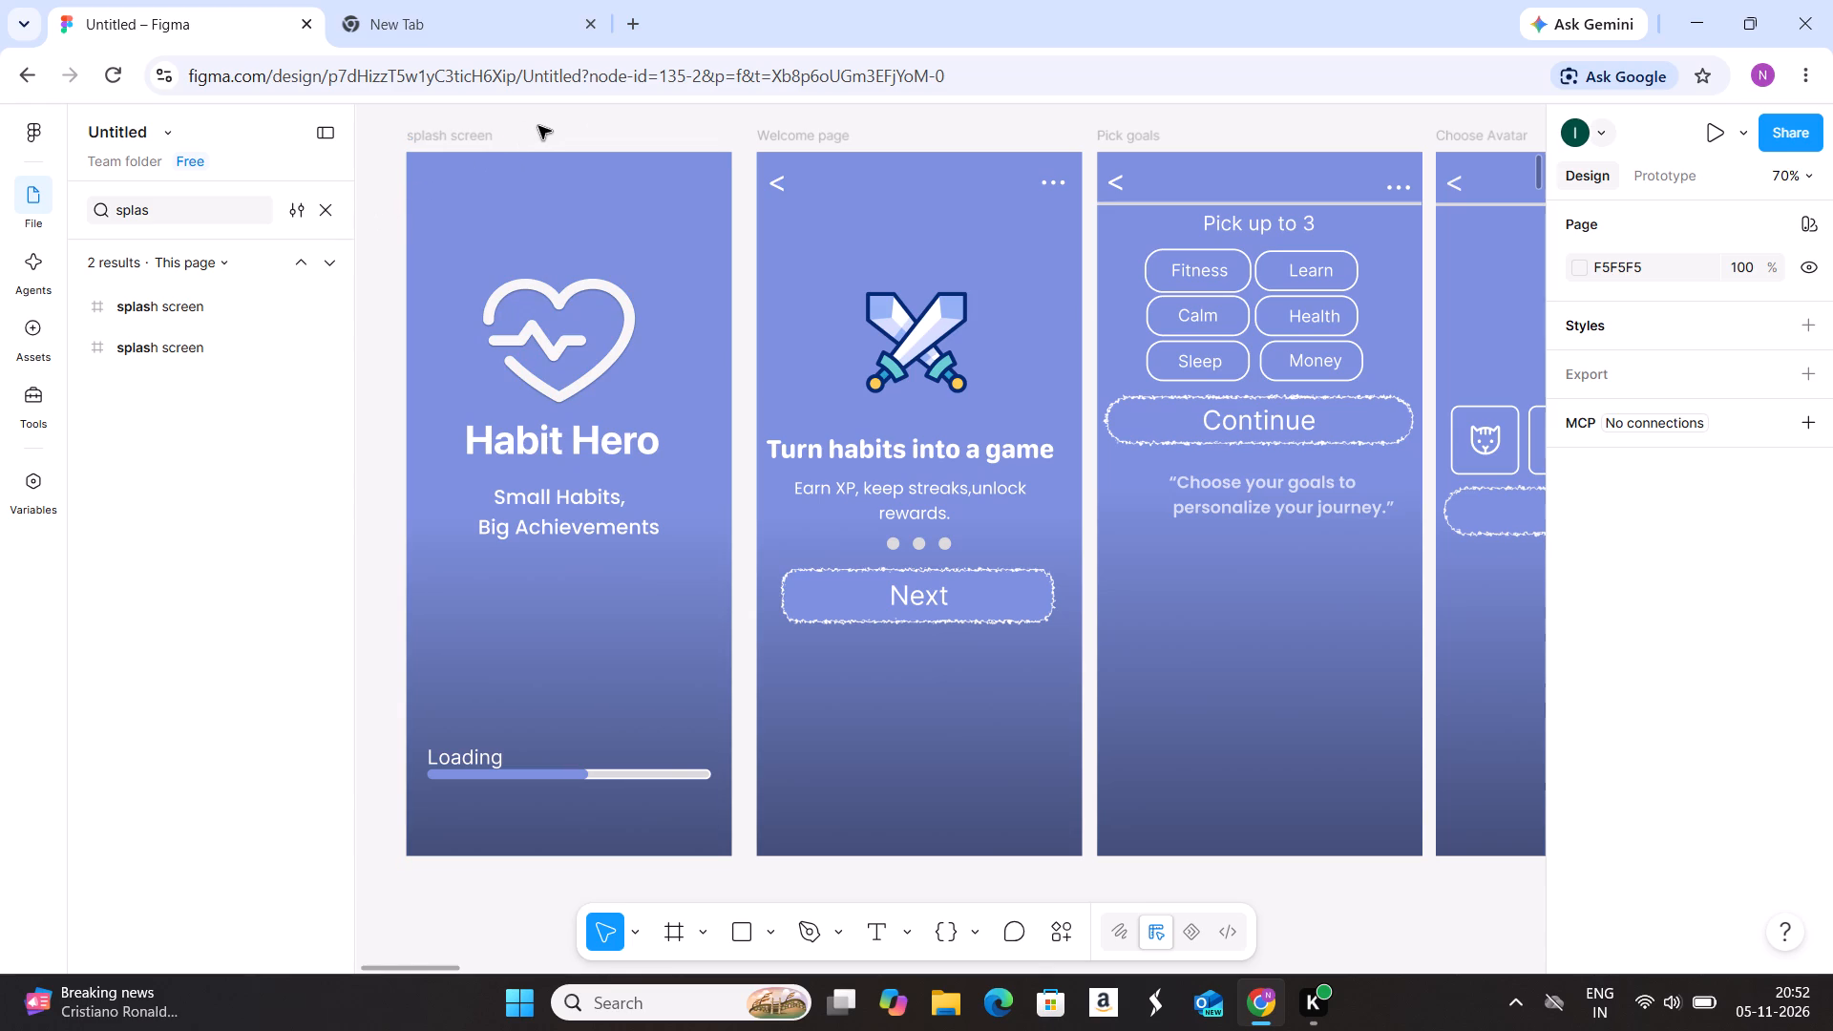
{"action": "left_click", "coordinate": [551, 124]}
{"action": "key", "text": "Right"}
{"action": "key", "text": "Right"}
{"action": "key", "text": "Right"}
{"action": "key", "text": "Right"}
{"action": "key", "text": "Right"}
{"action": "key", "text": "Right"}
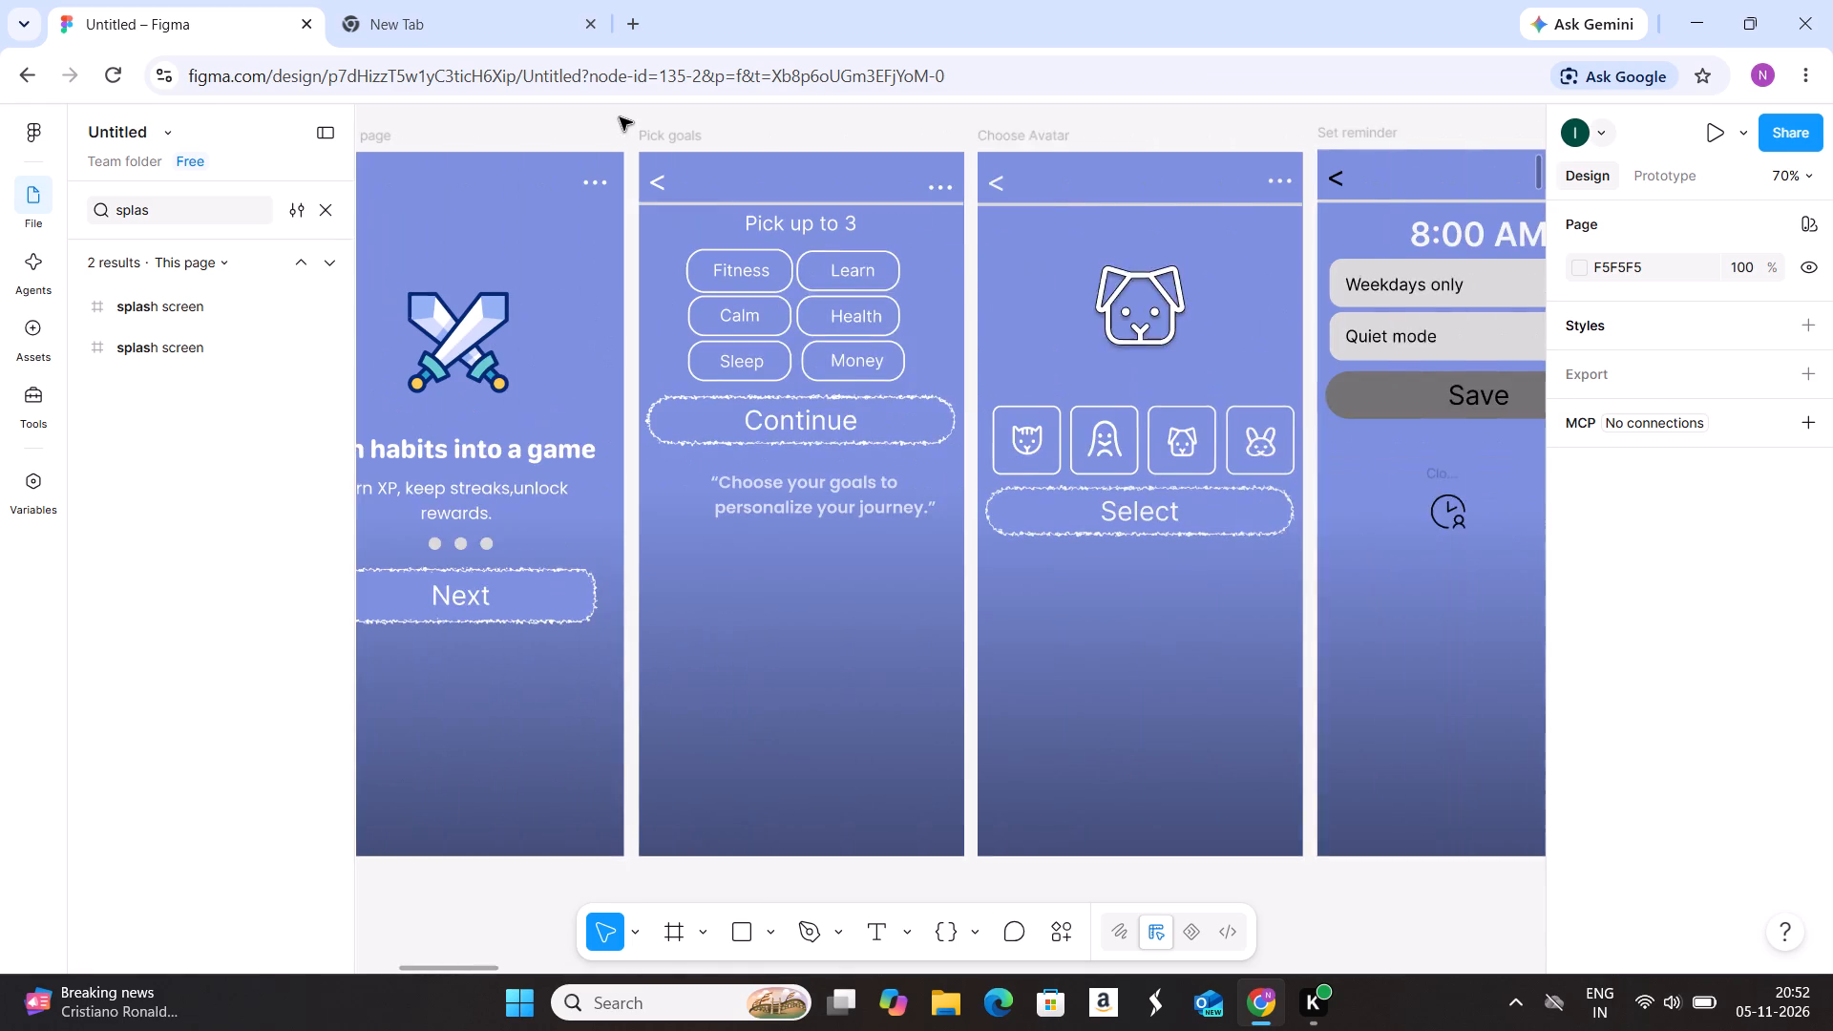
{"action": "key", "text": "Right"}
{"action": "key", "text": "Right"}
{"action": "key", "text": "Right"}
{"action": "key", "text": "Right"}
{"action": "key", "text": "Right"}
{"action": "key", "text": "Right"}
{"action": "key", "text": "Right"}
{"action": "key", "text": "Right"}
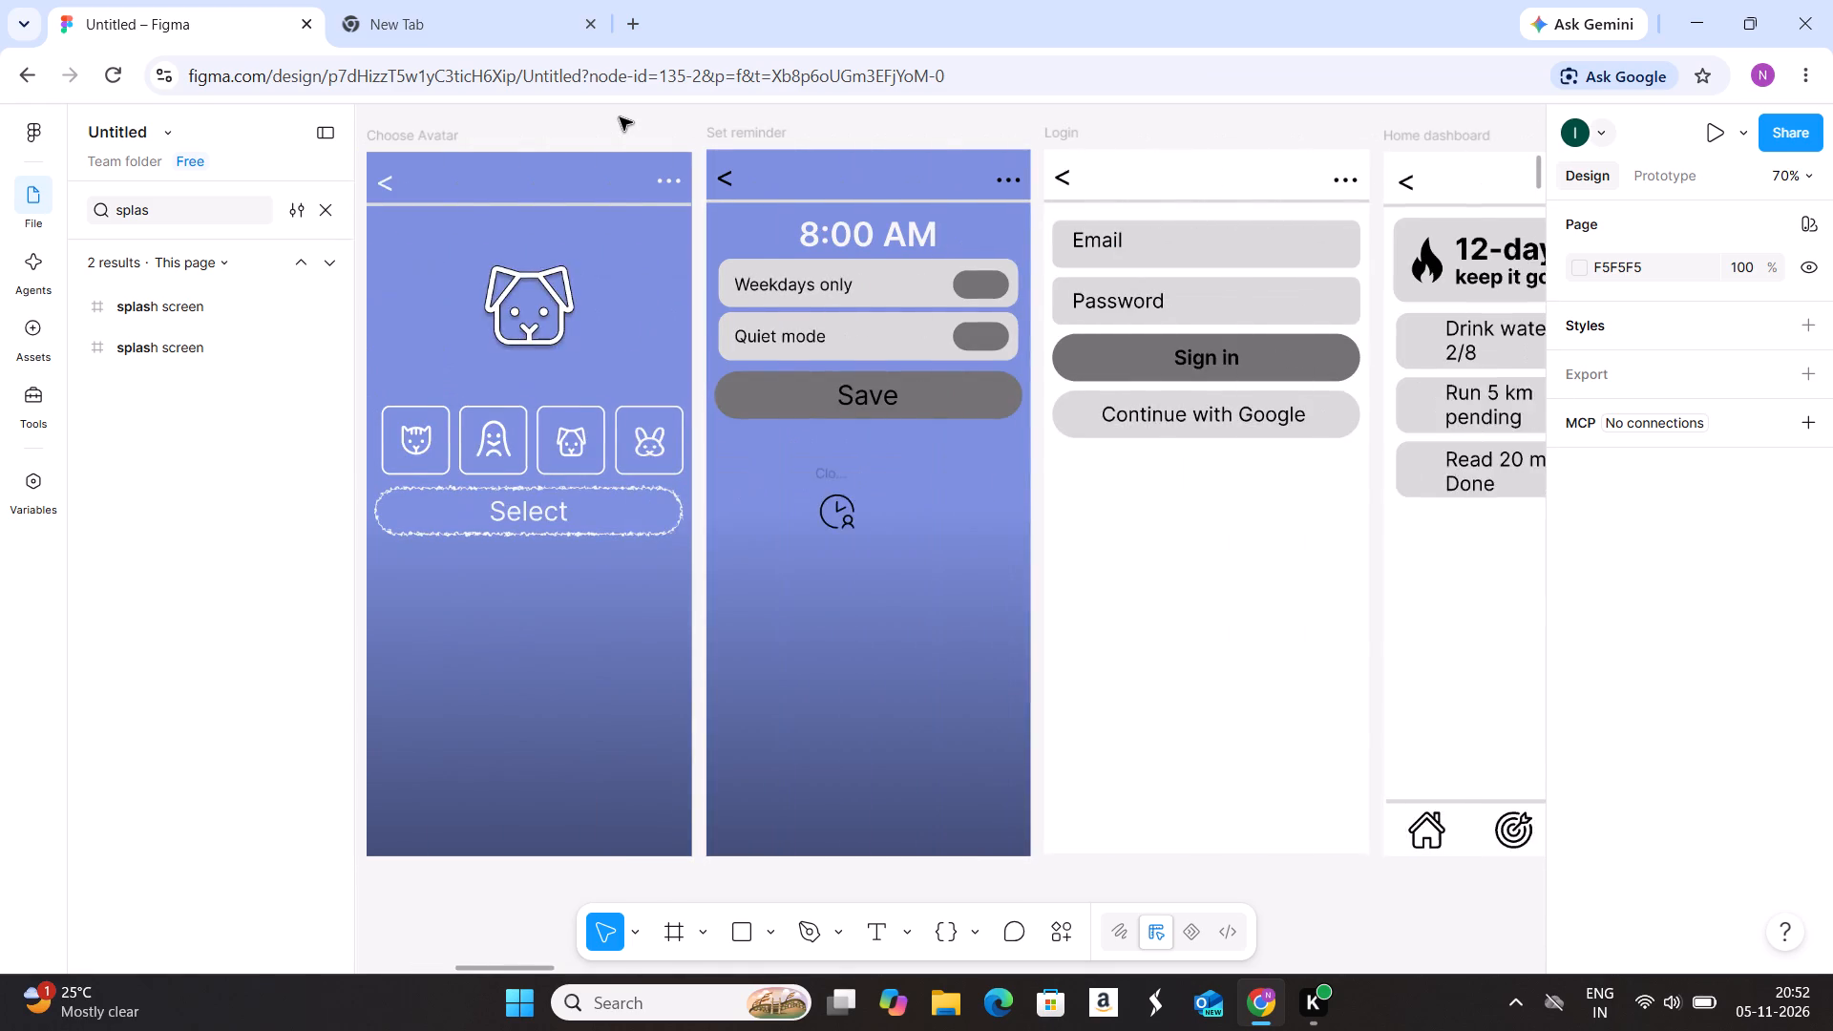
{"action": "key", "text": "Right"}
{"action": "key", "text": "Right"}
{"action": "key", "text": "Right"}
{"action": "key", "text": "Right"}
{"action": "key", "text": "Right"}
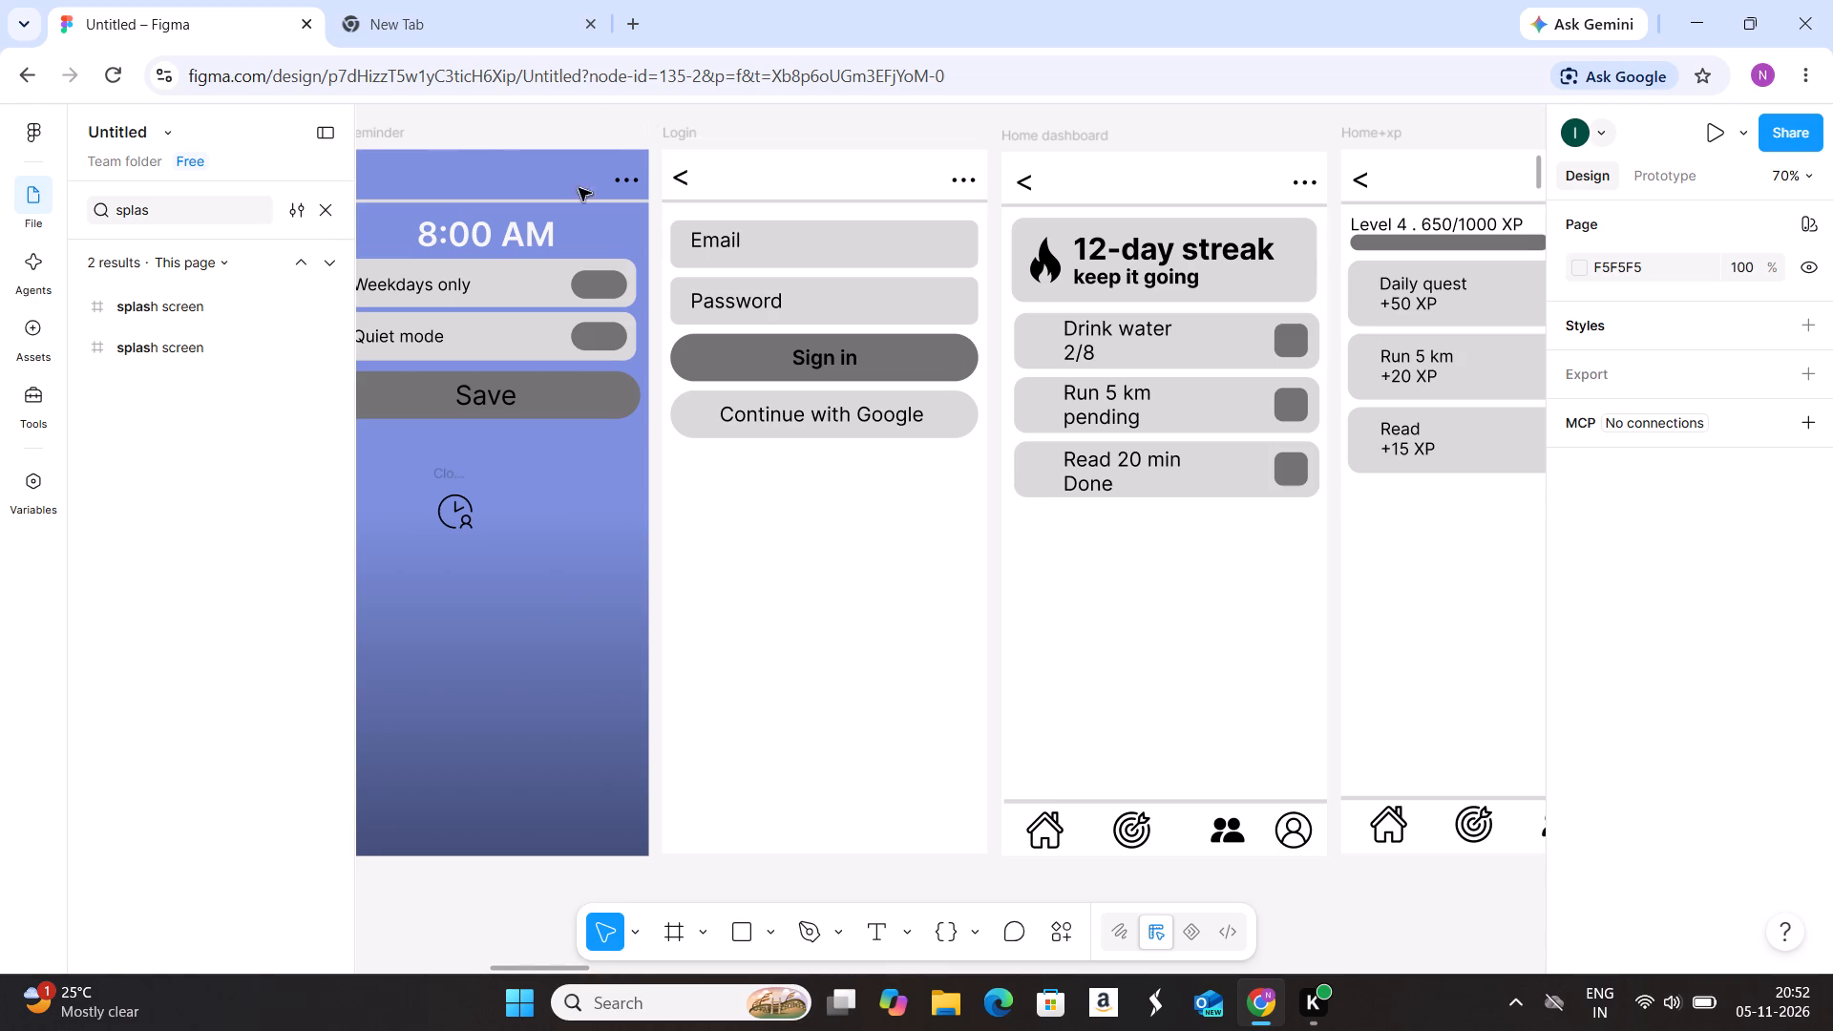
Resize the clock-and-person icon on the Set reminder screen to 44 × 44 and place it just before the 8:00 AM text.
{"action": "left_click", "coordinate": [451, 475]}
{"action": "left_click", "coordinate": [753, 566]}
{"action": "left_click", "coordinate": [798, 643]}
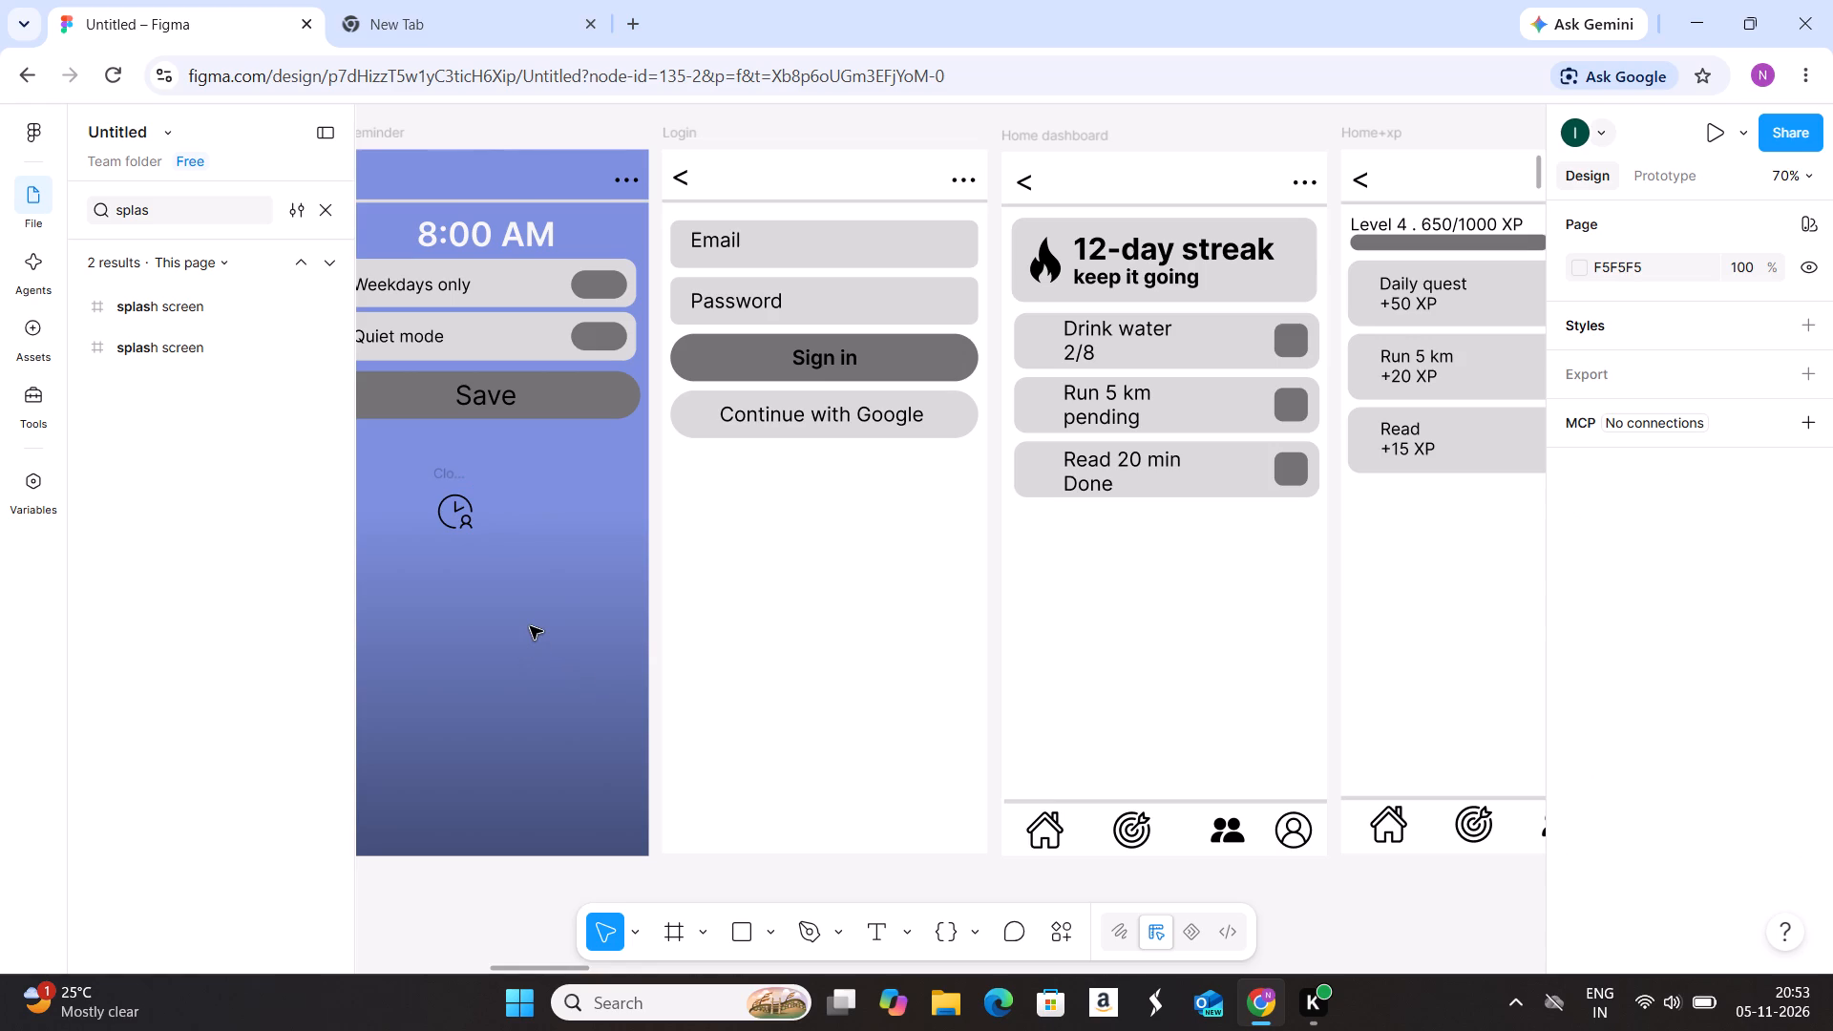
{"action": "left_click", "coordinate": [530, 626]}
{"action": "left_click", "coordinate": [453, 472]}
{"action": "left_click", "coordinate": [594, 549]}
{"action": "left_click", "coordinate": [453, 473]}
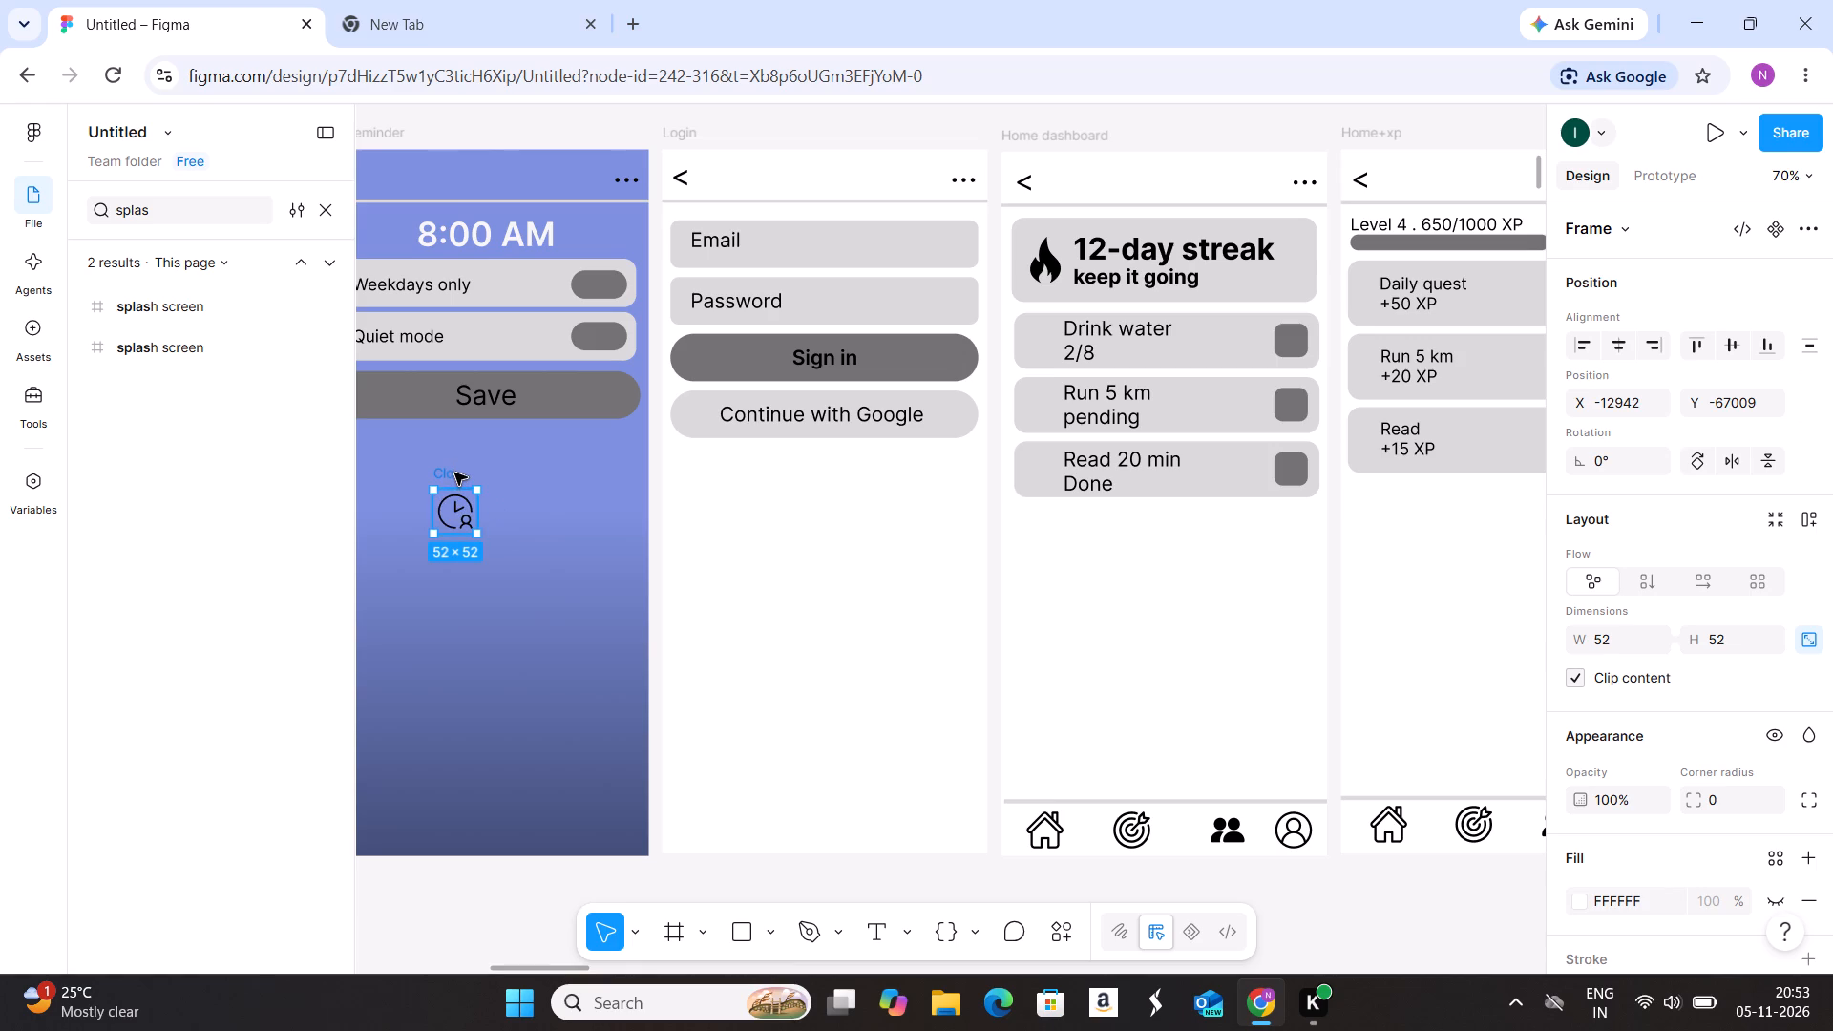
{"action": "left_click_drag", "start_coordinate": [454, 473], "coordinate": [433, 252]}
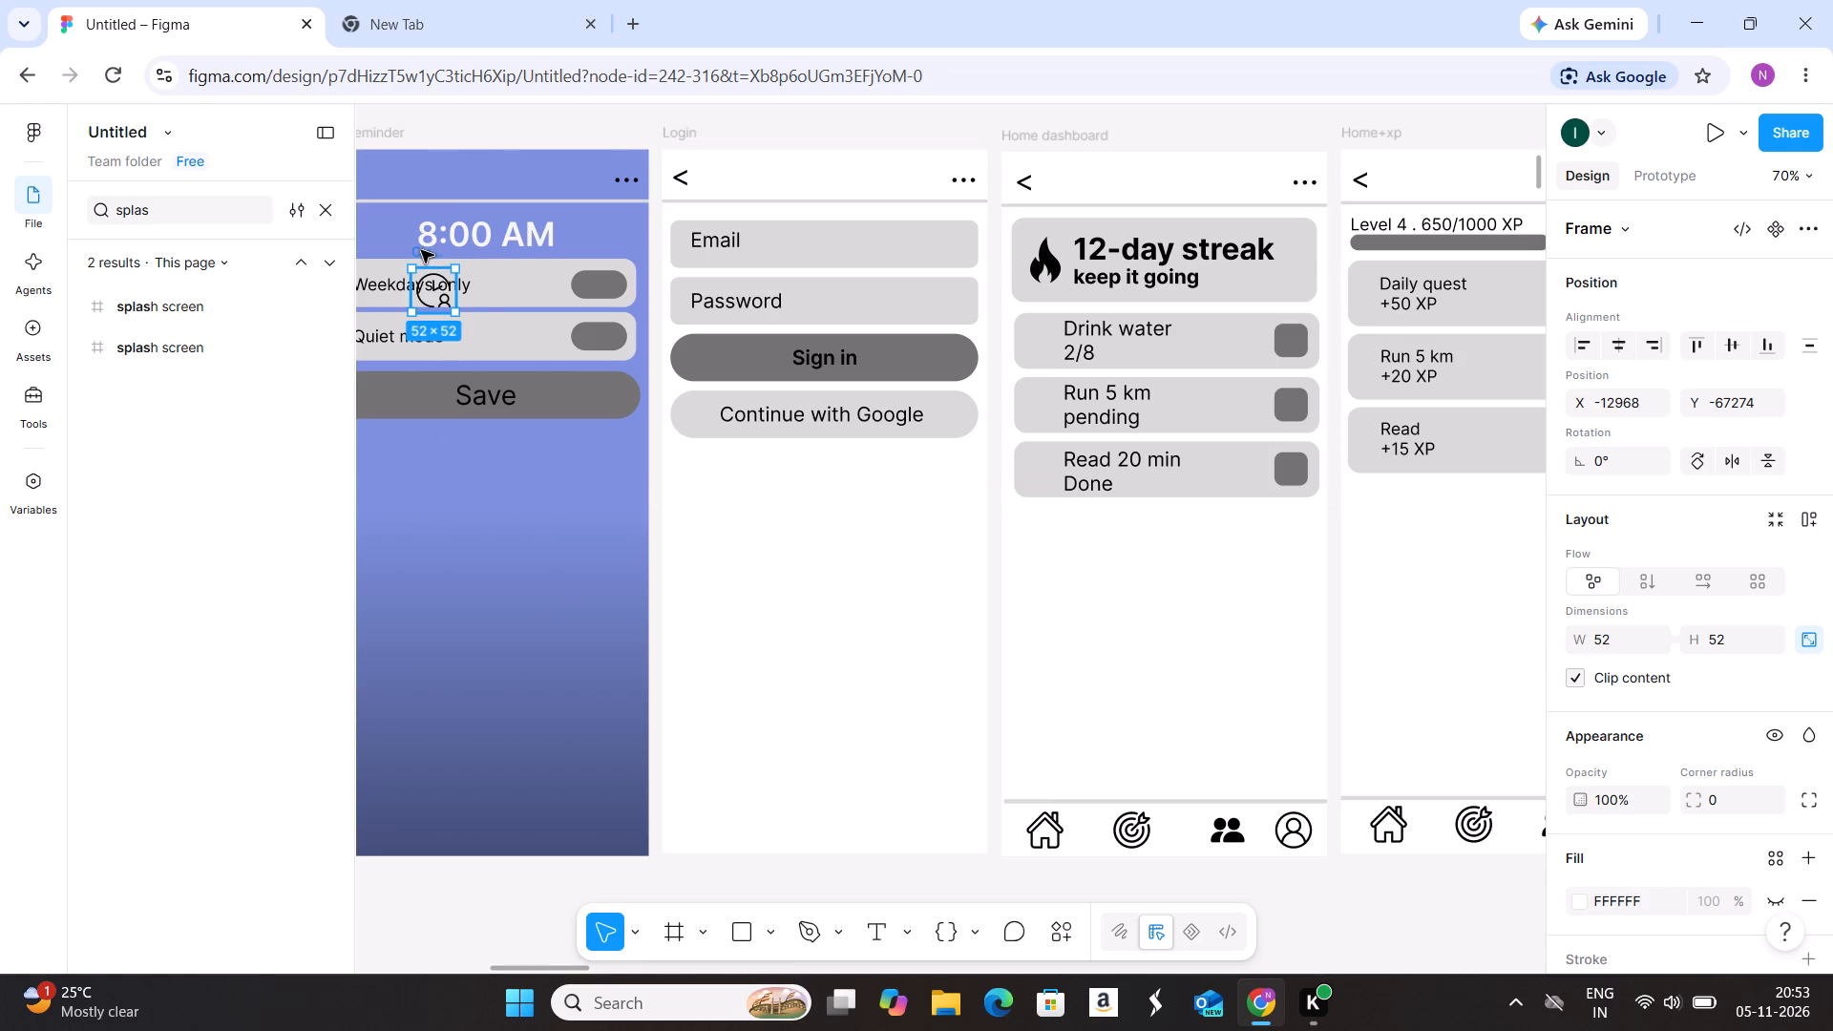
{"action": "left_click_drag", "start_coordinate": [454, 309], "coordinate": [449, 302]}
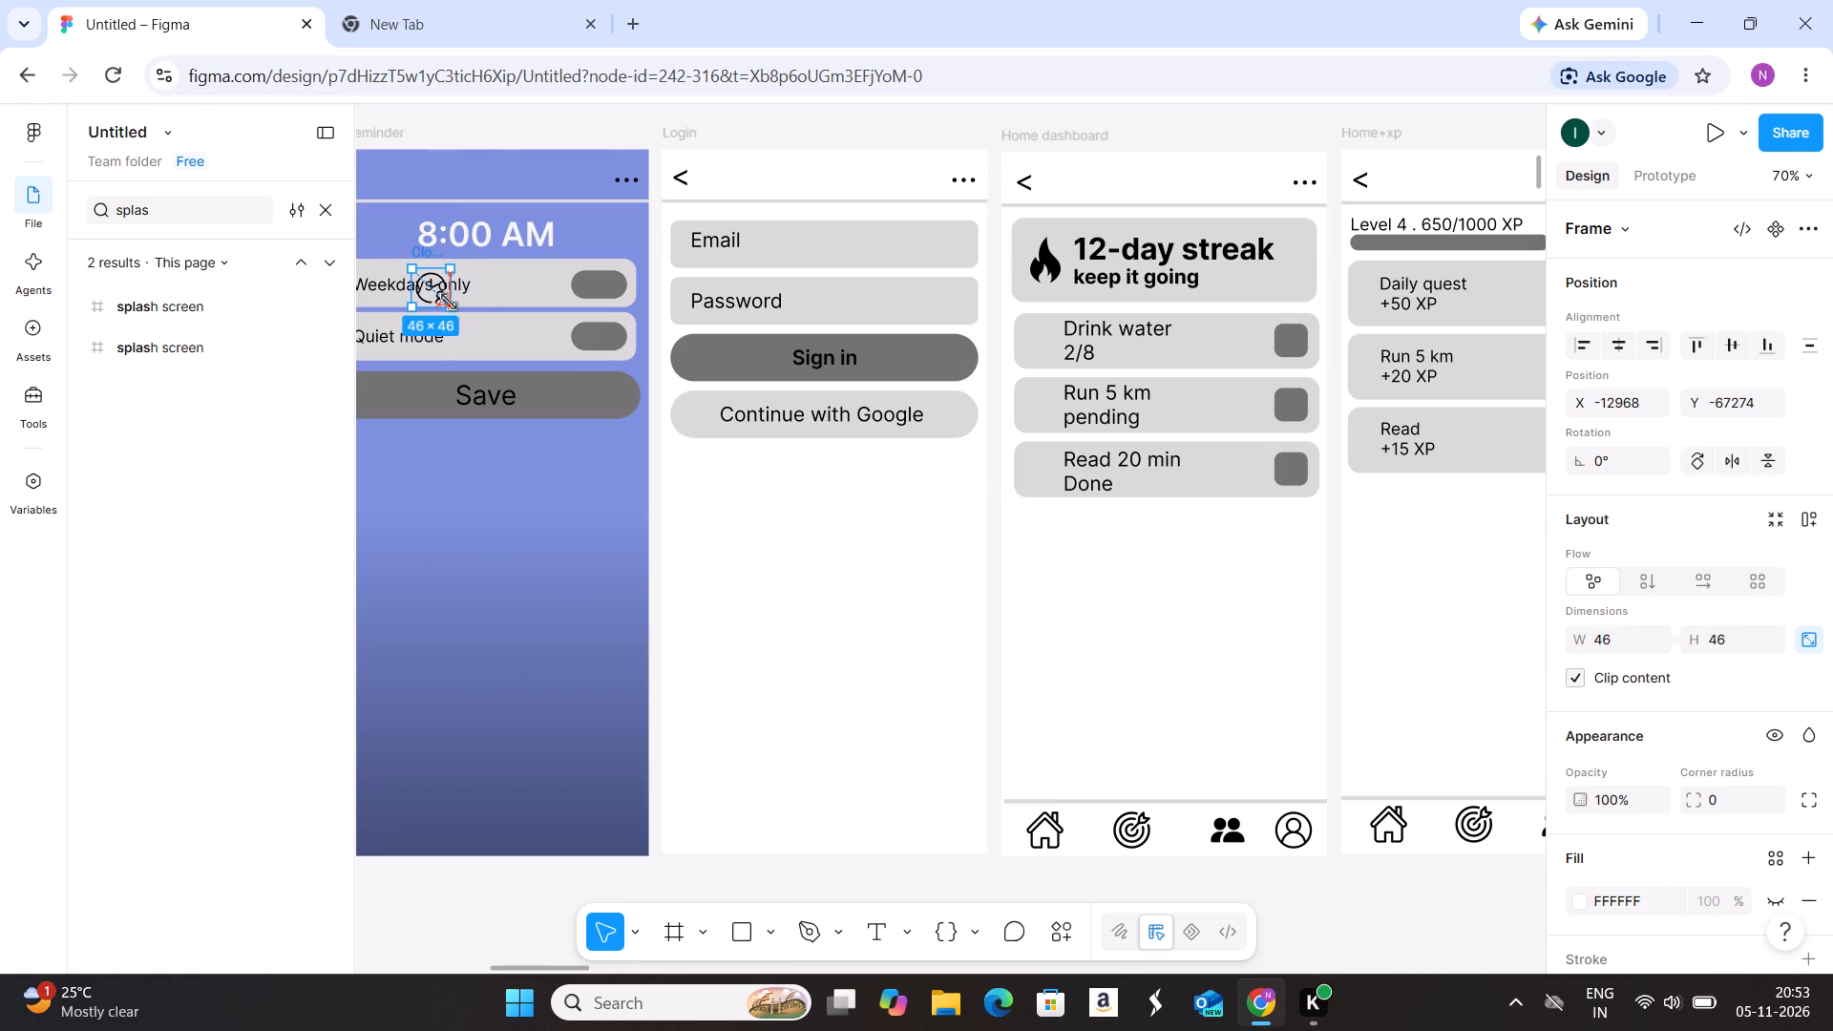
{"action": "left_click_drag", "start_coordinate": [449, 302], "coordinate": [448, 301]}
{"action": "left_click_drag", "start_coordinate": [422, 252], "coordinate": [405, 207]}
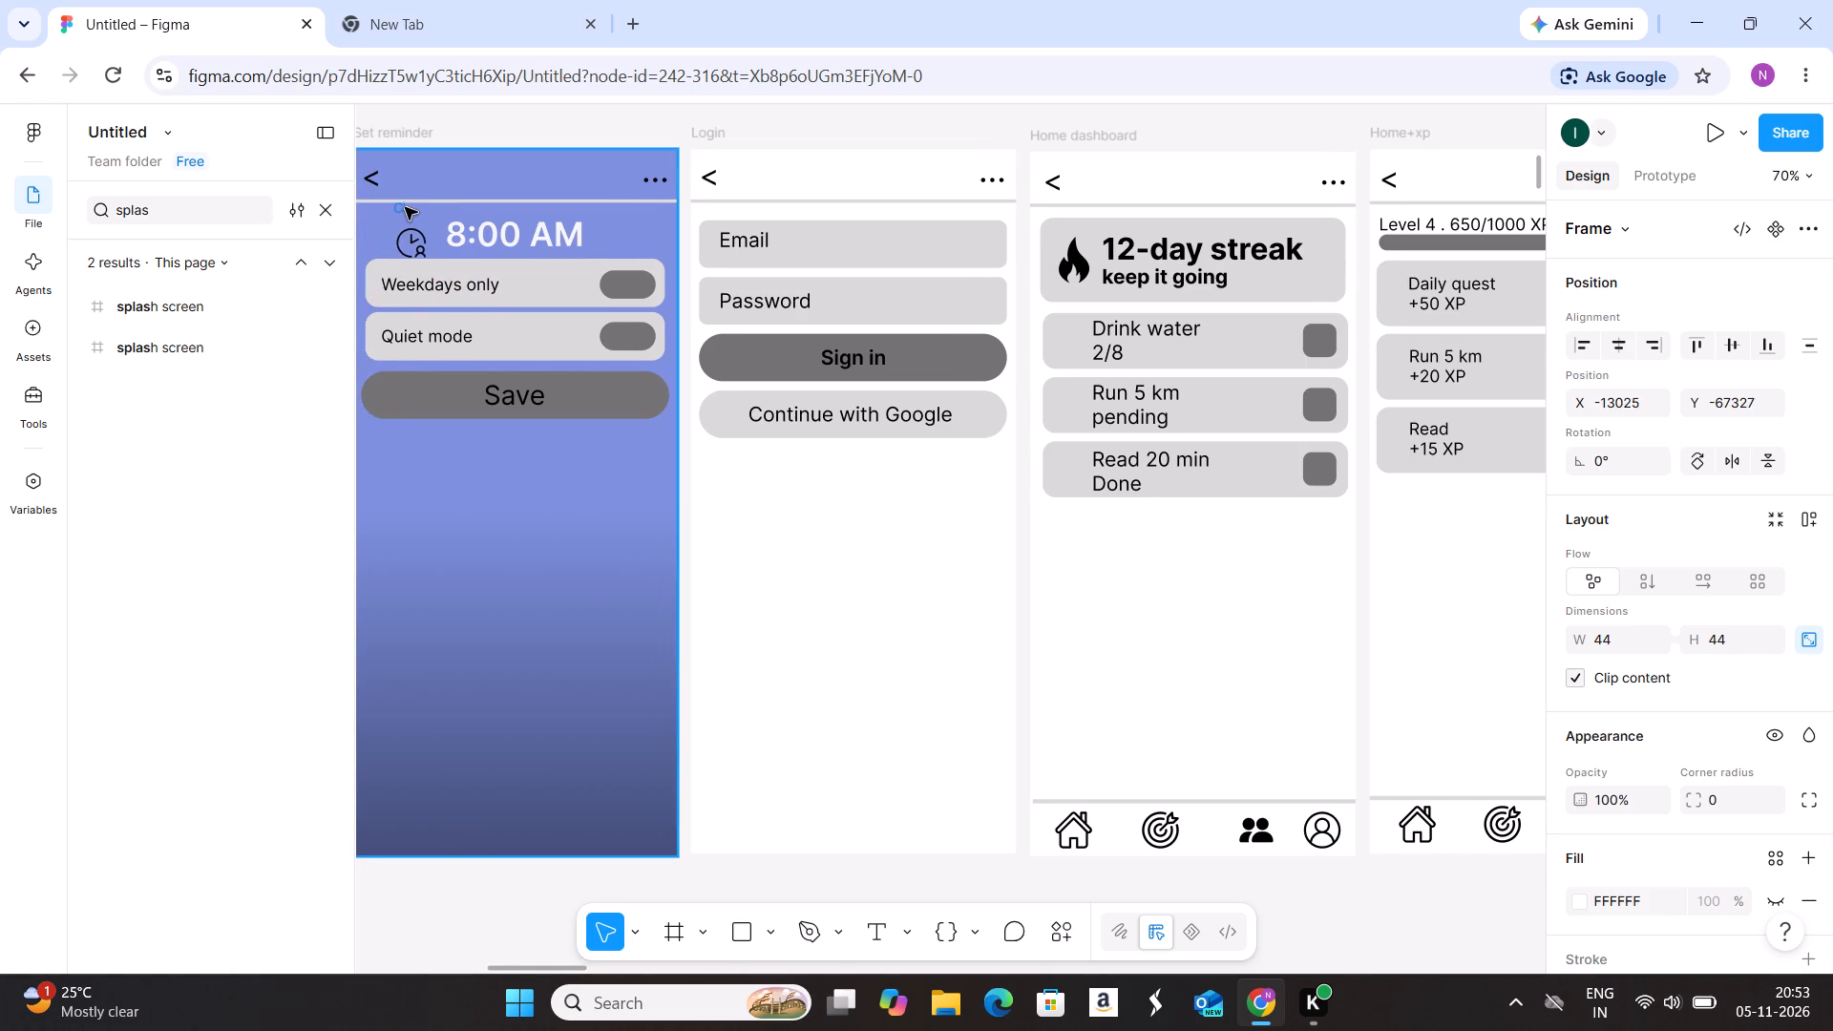
{"action": "left_click_drag", "start_coordinate": [405, 207], "coordinate": [418, 196]}
{"action": "left_click_drag", "start_coordinate": [418, 196], "coordinate": [418, 197]}
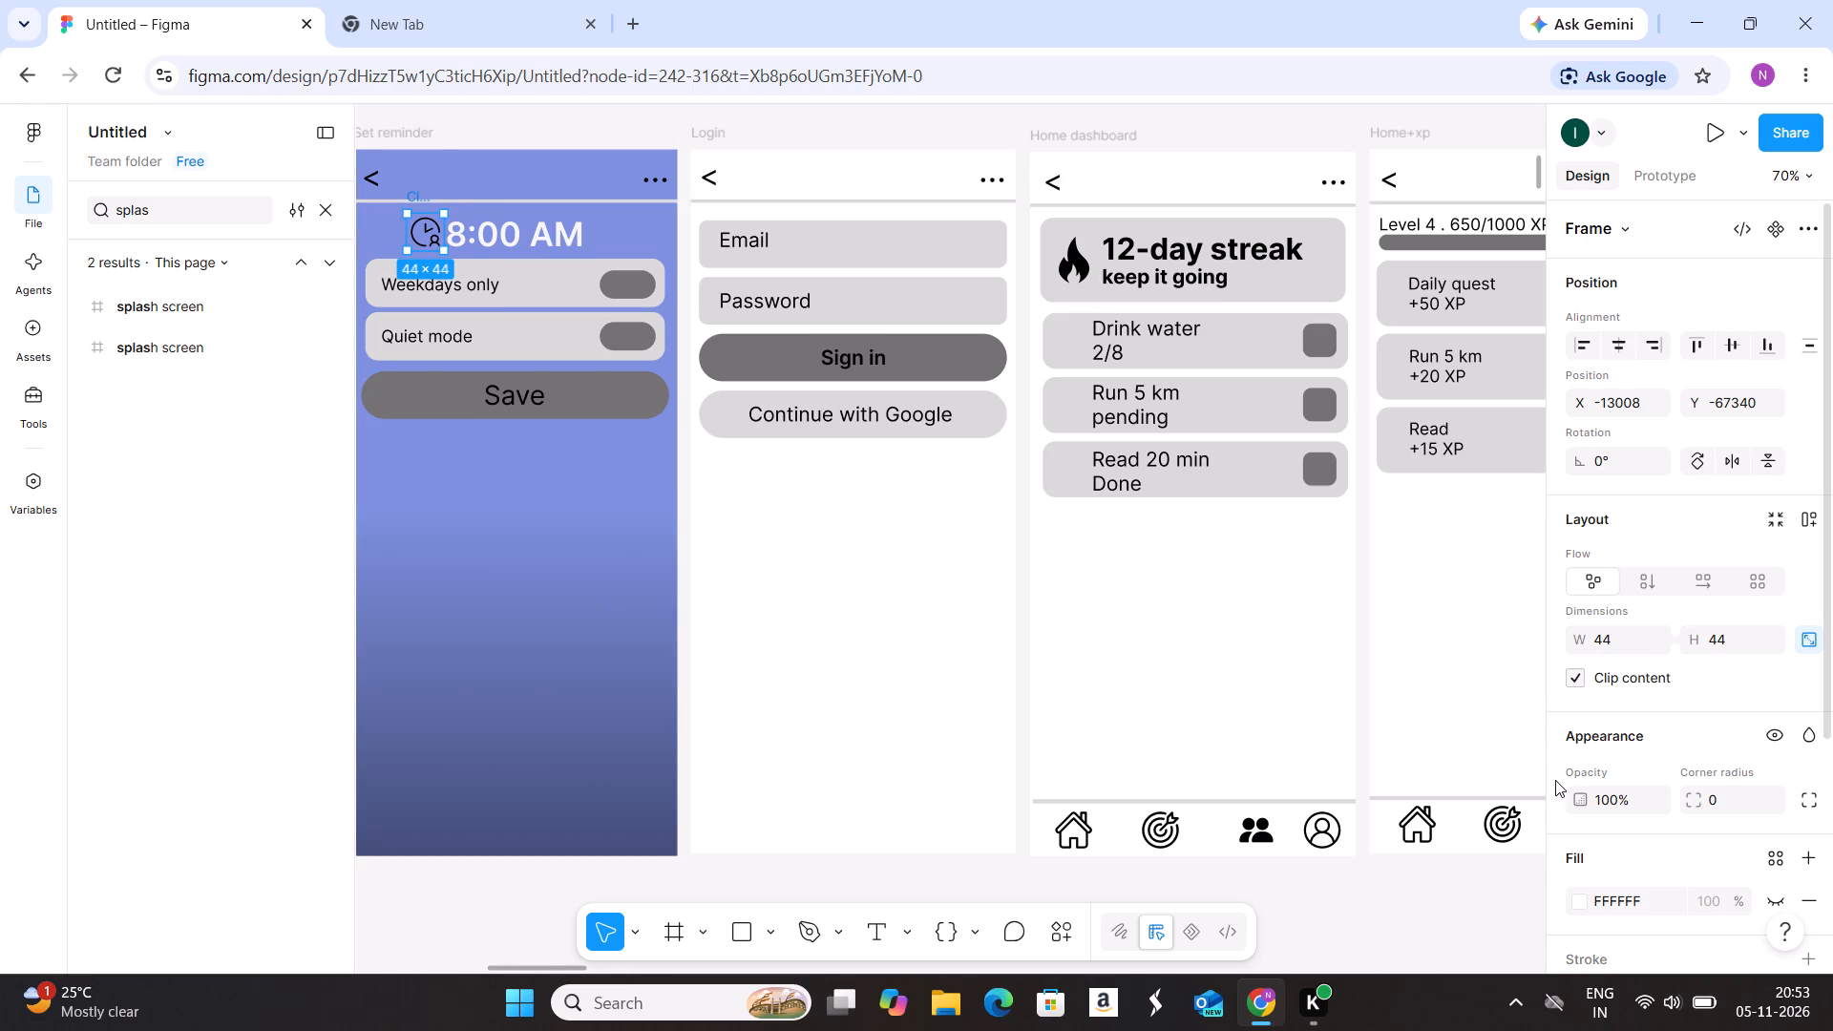
Change the clock icon's black selection colour to white, FFFFFF, using the colours on this page.
{"action": "left_click_drag", "start_coordinate": [1829, 682], "coordinate": [1832, 719]}
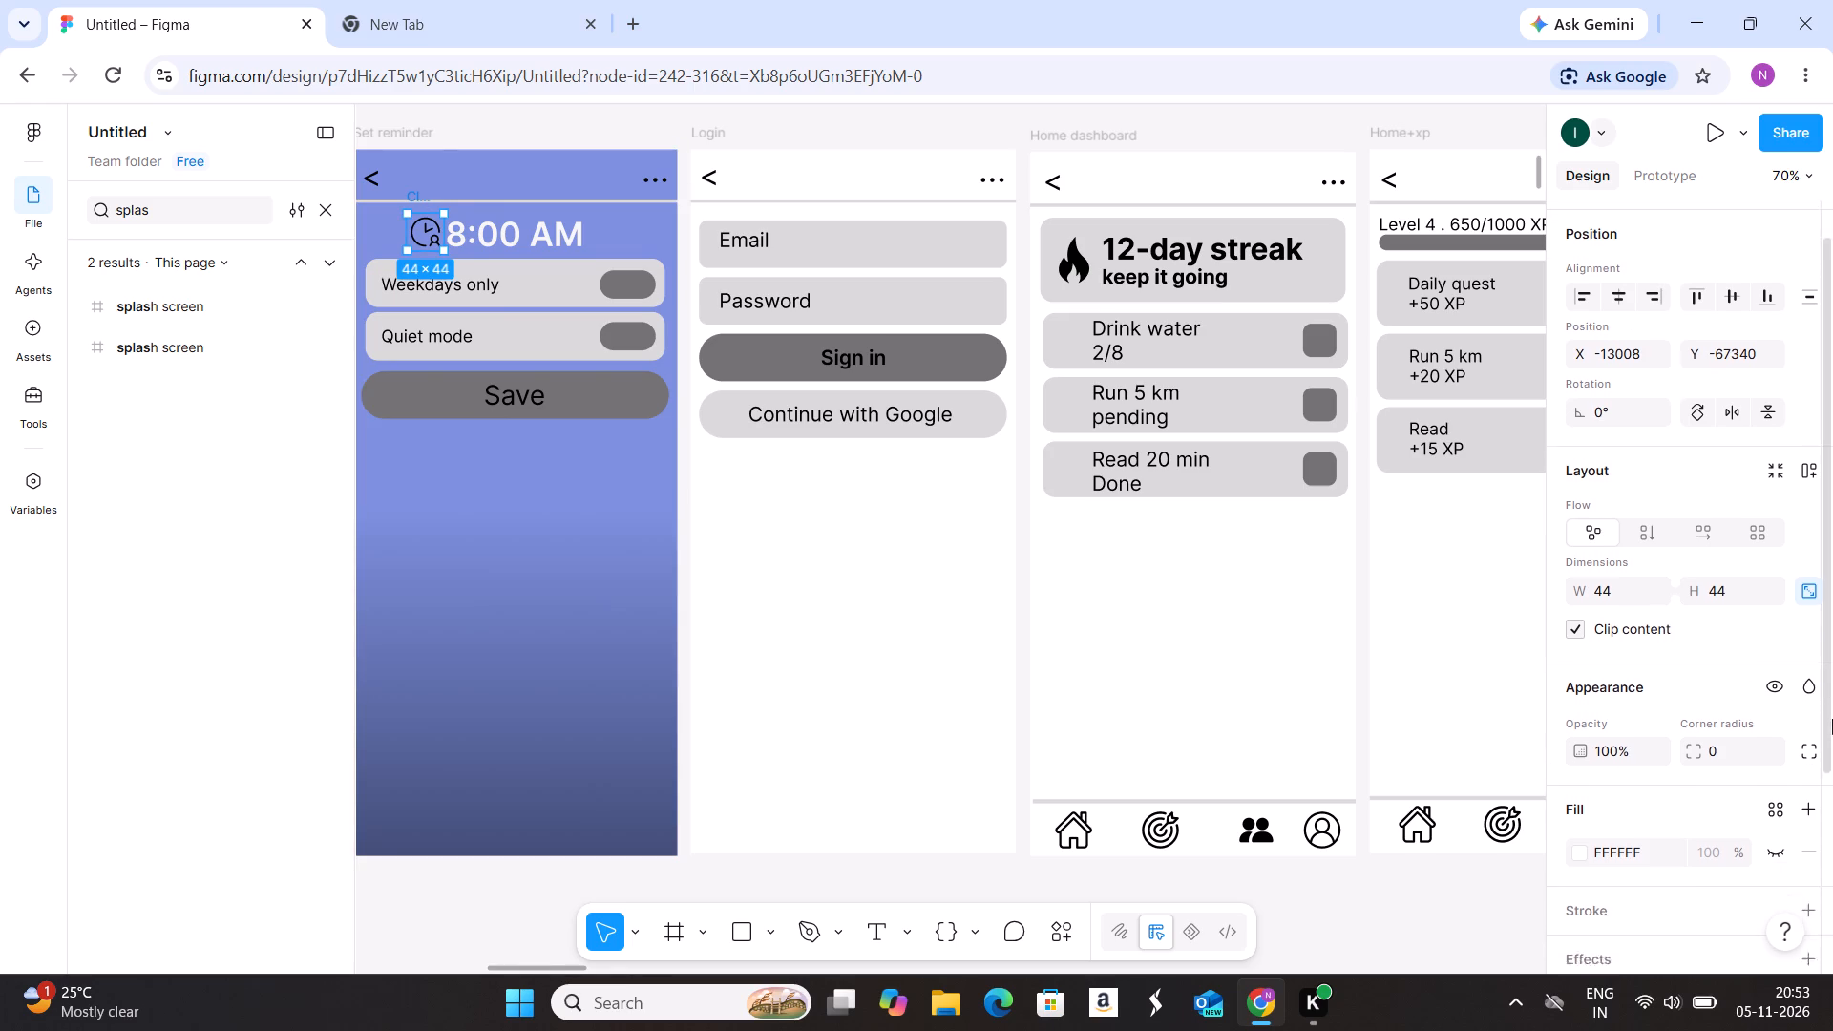
{"action": "left_click_drag", "start_coordinate": [1832, 719], "coordinate": [1826, 813]}
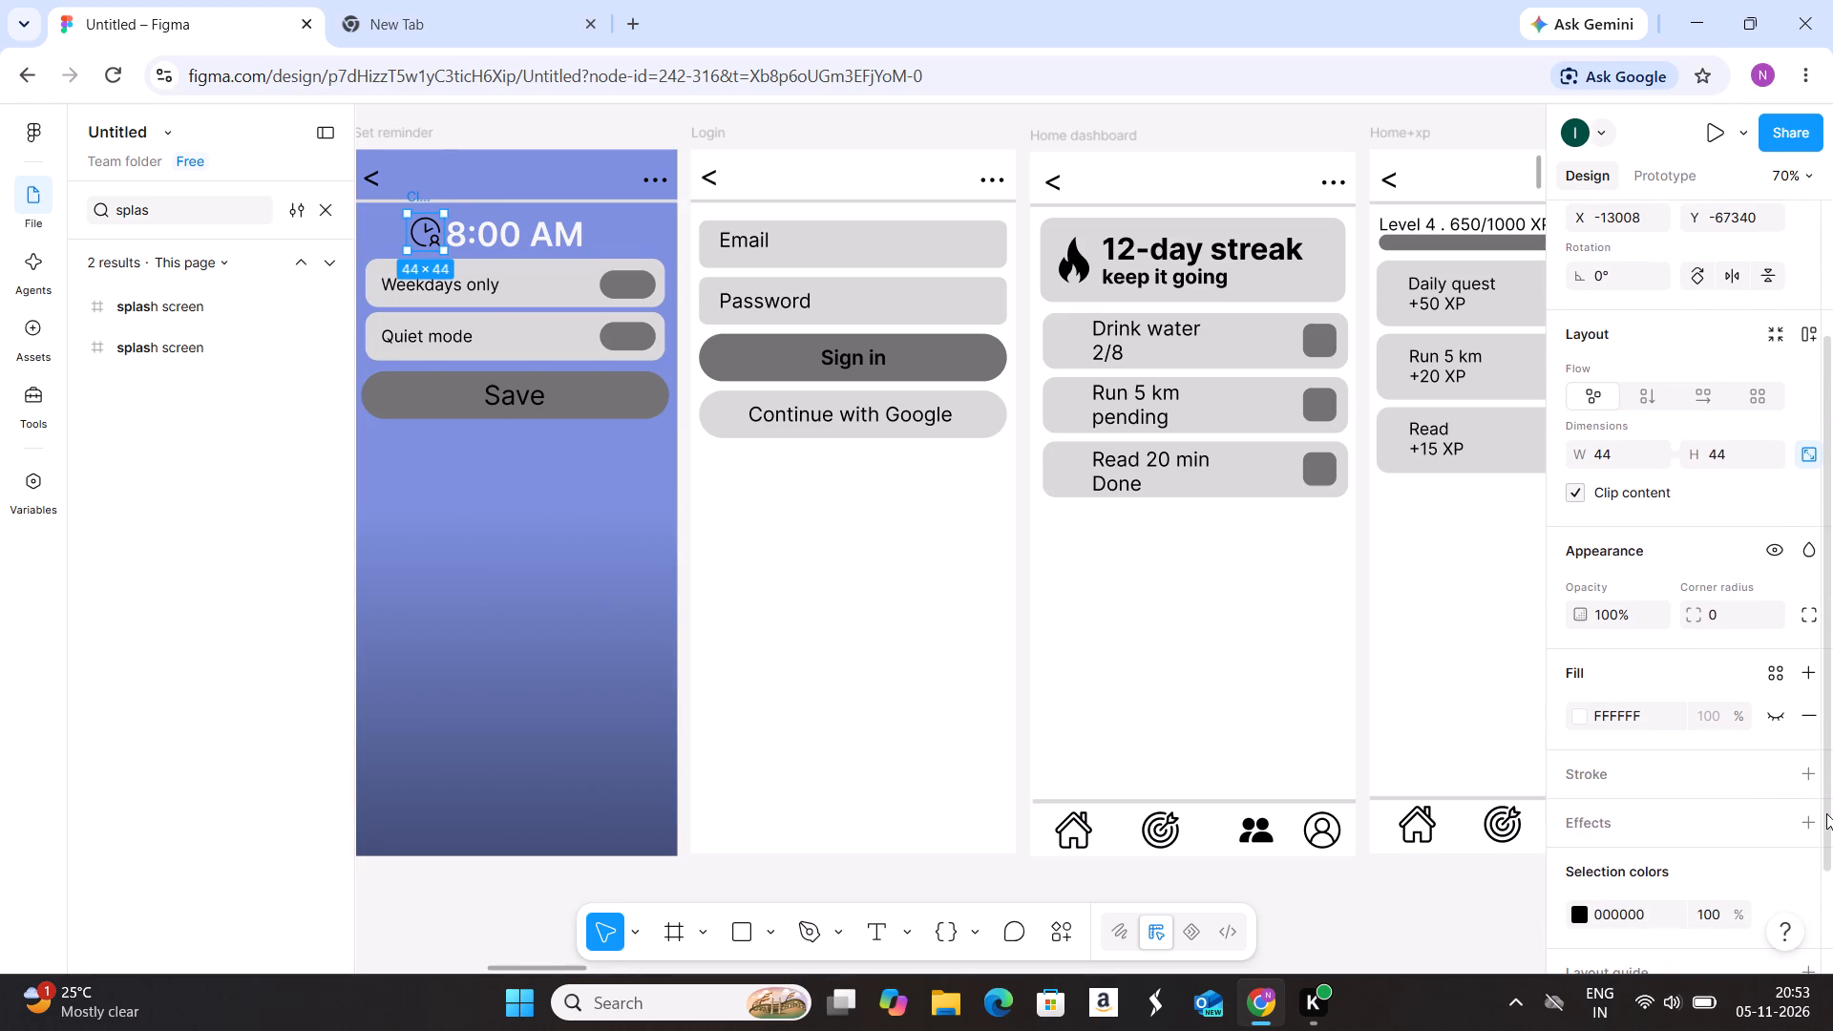
{"action": "left_click_drag", "start_coordinate": [1826, 813], "coordinate": [1832, 882]}
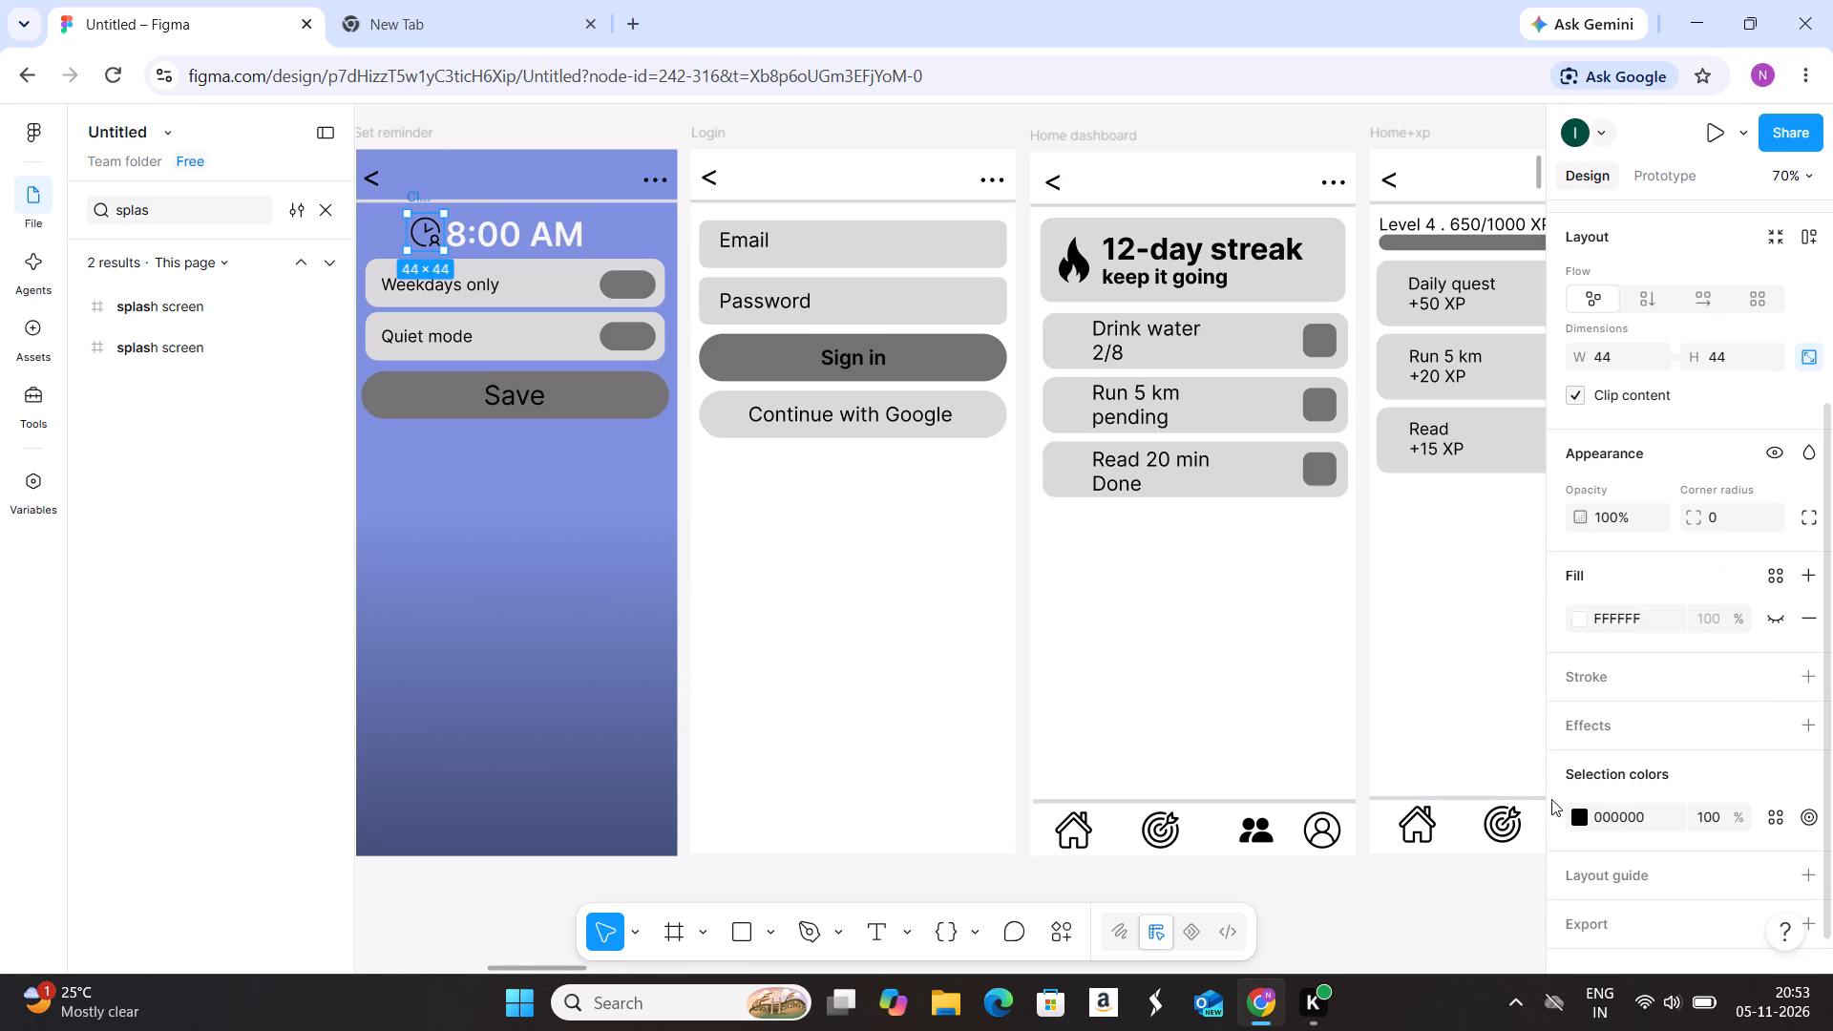
{"action": "left_click", "coordinate": [1576, 816]}
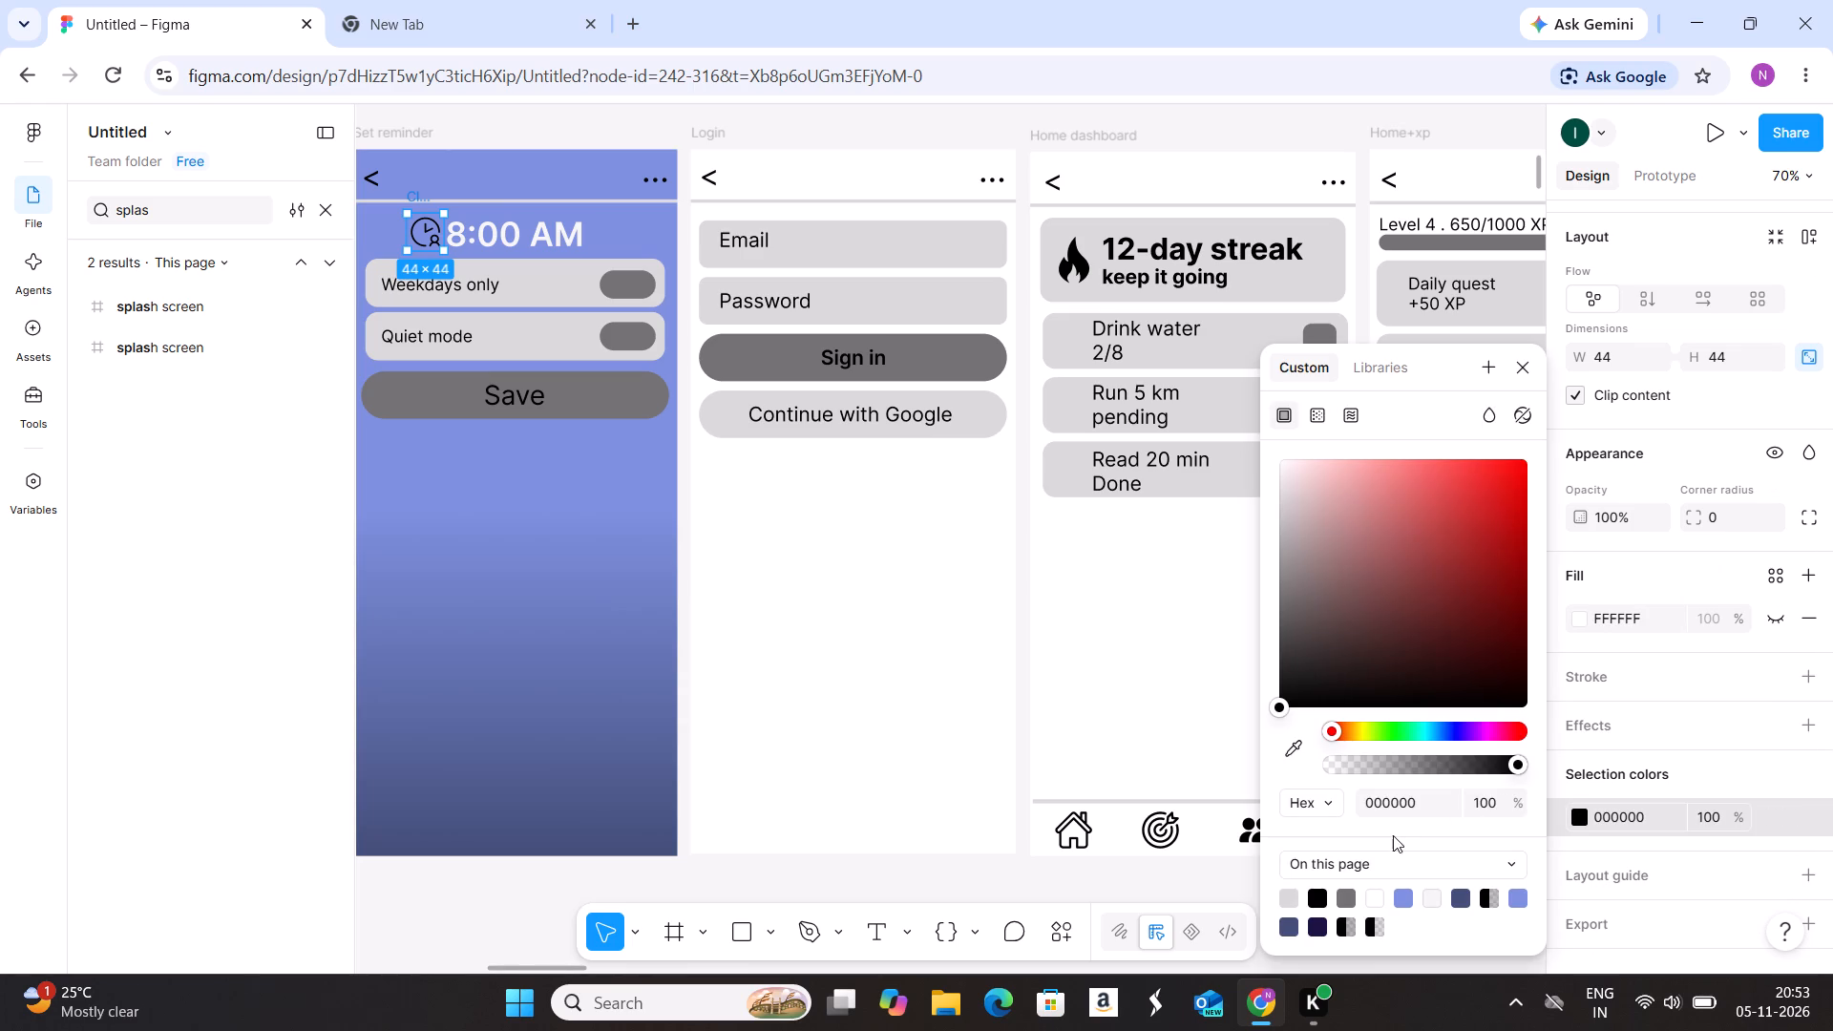
{"action": "left_click", "coordinate": [1377, 893]}
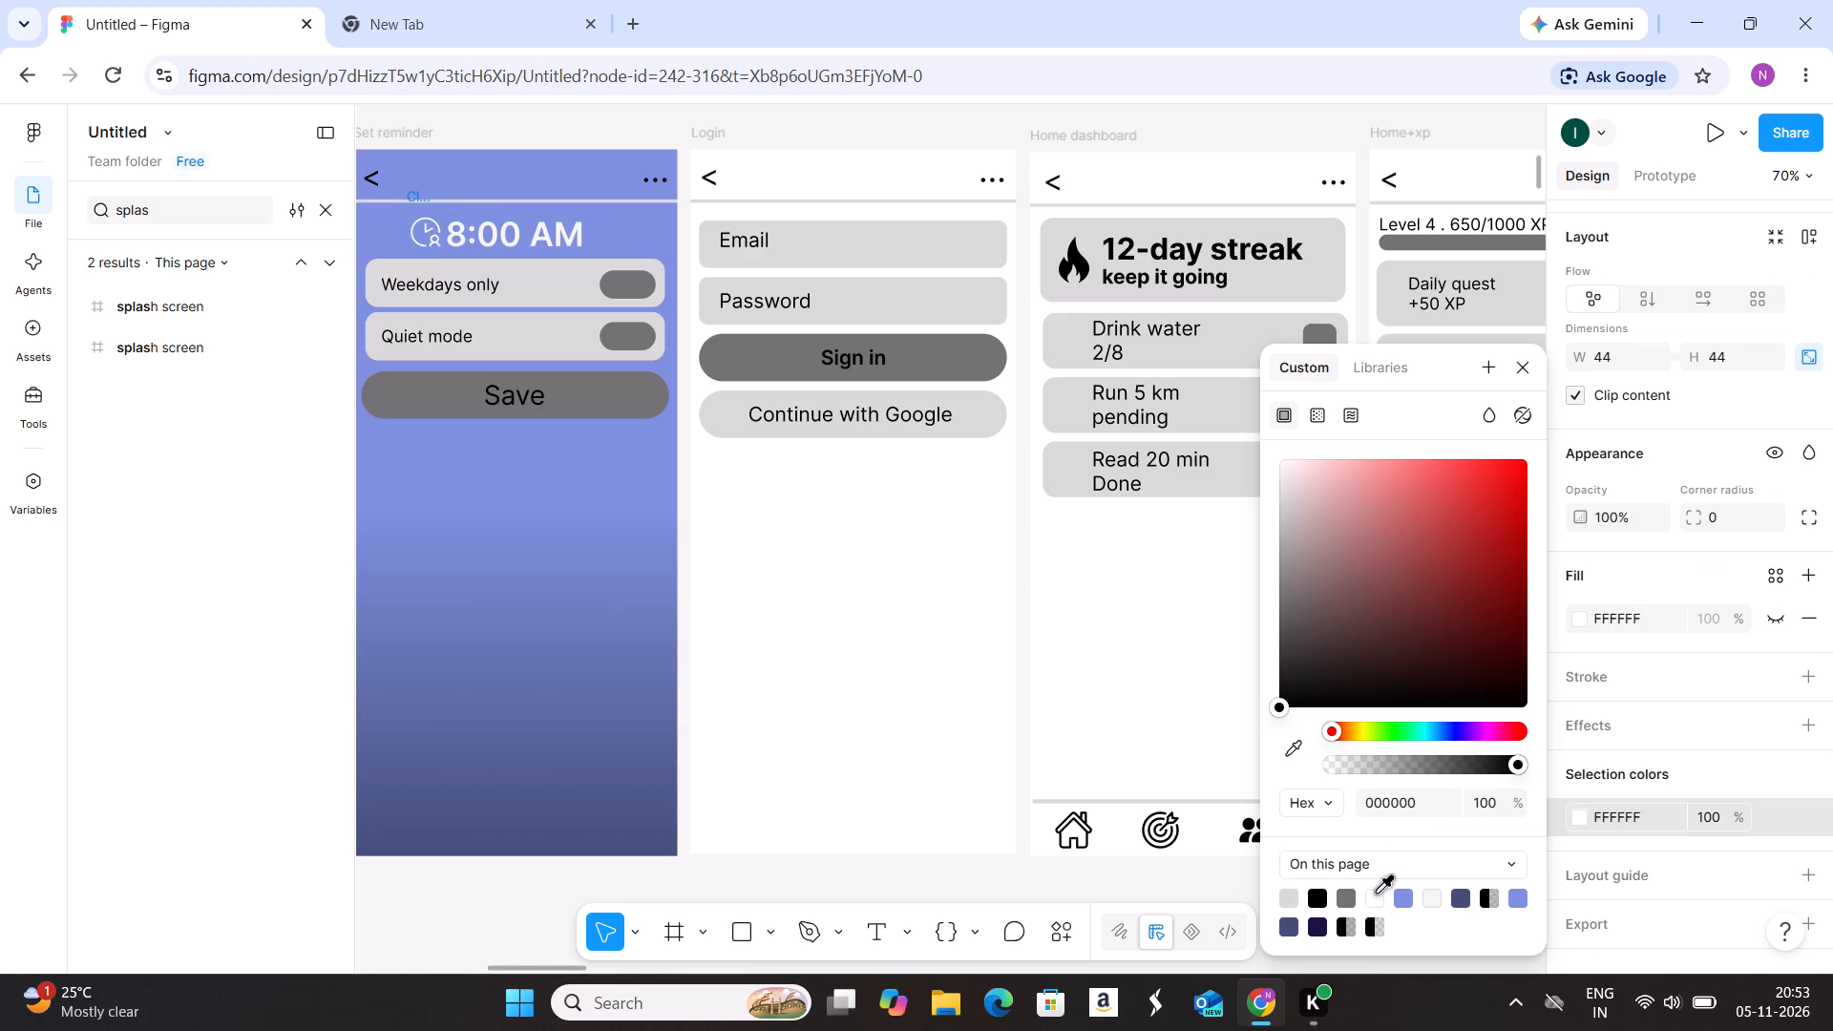
{"action": "left_click", "coordinate": [893, 626]}
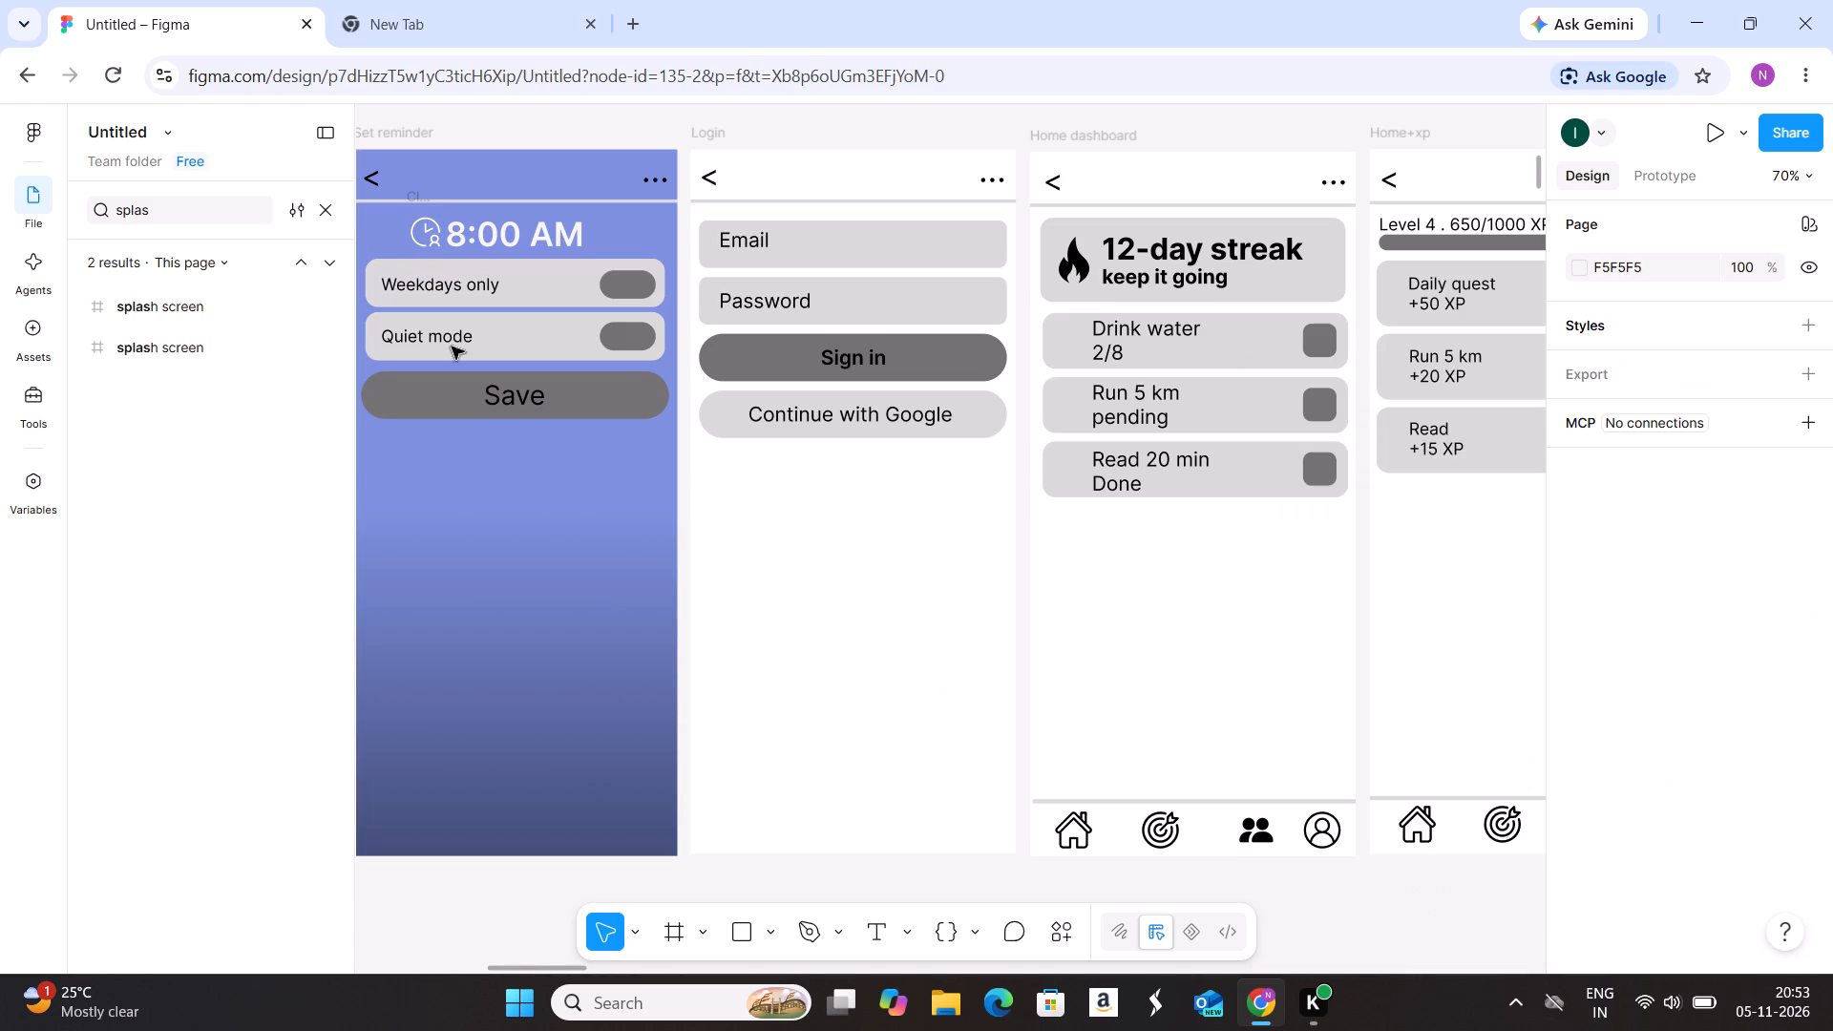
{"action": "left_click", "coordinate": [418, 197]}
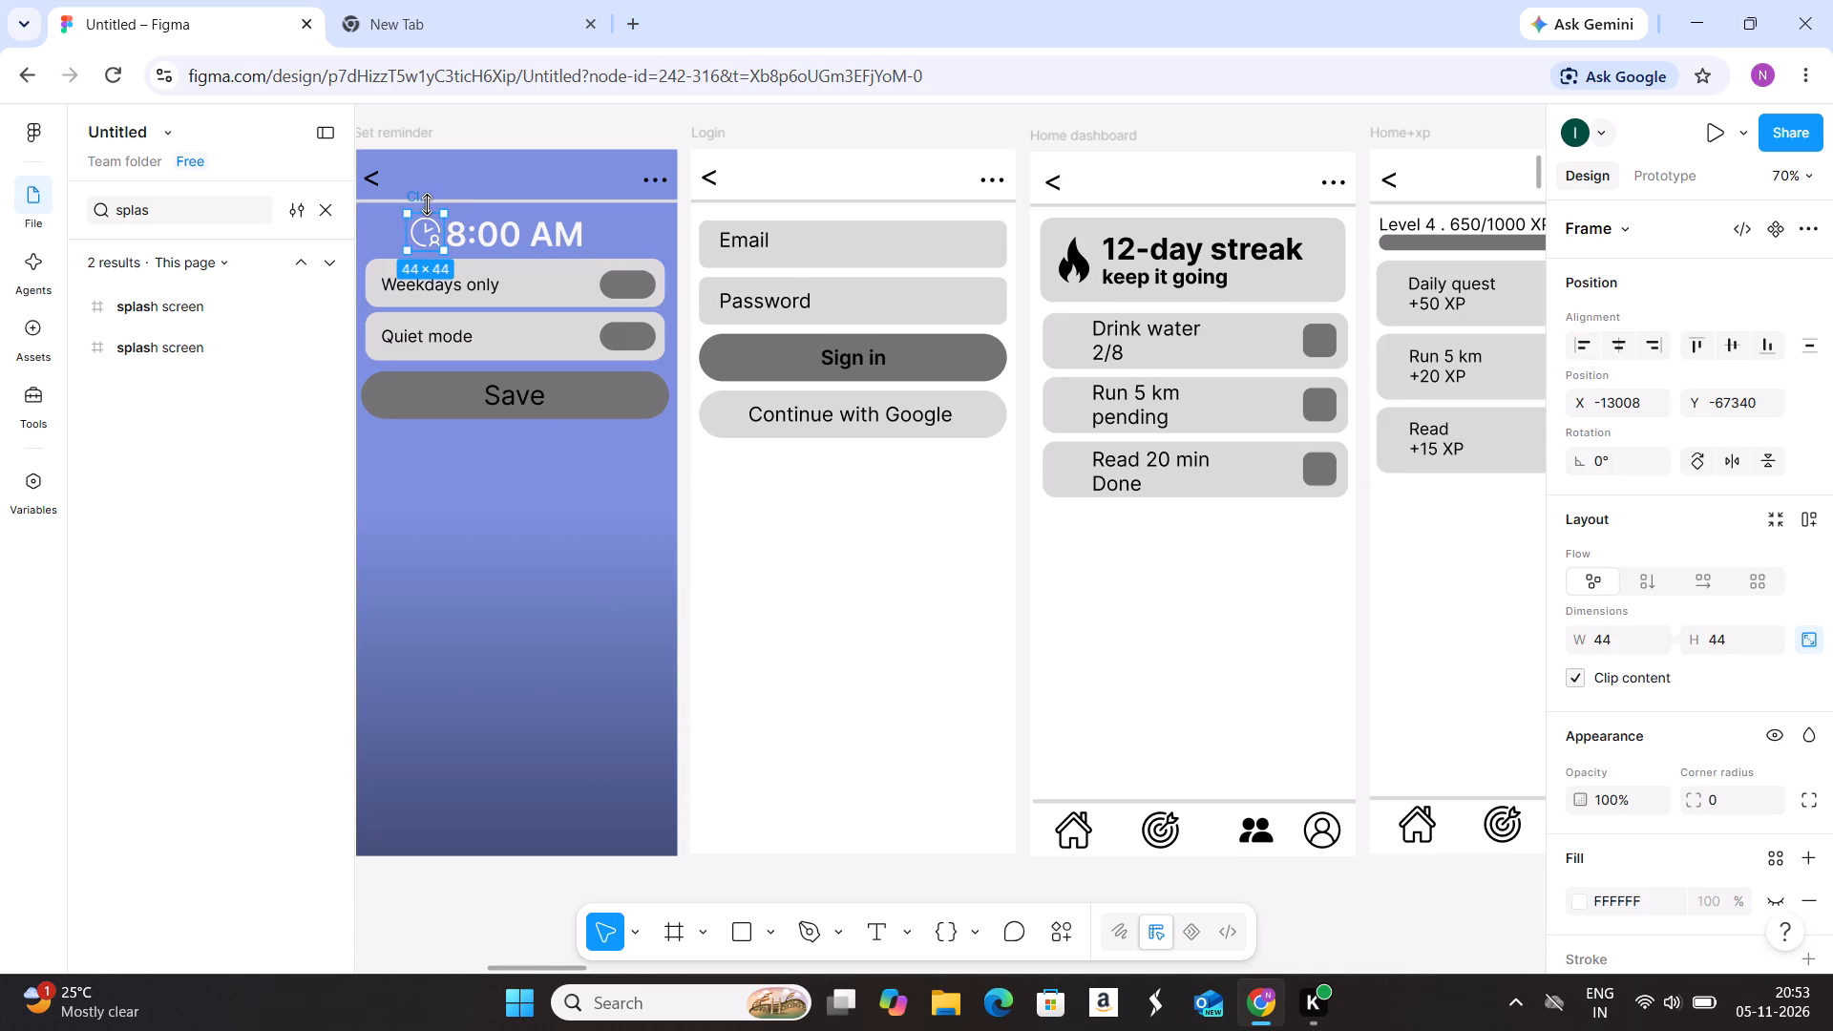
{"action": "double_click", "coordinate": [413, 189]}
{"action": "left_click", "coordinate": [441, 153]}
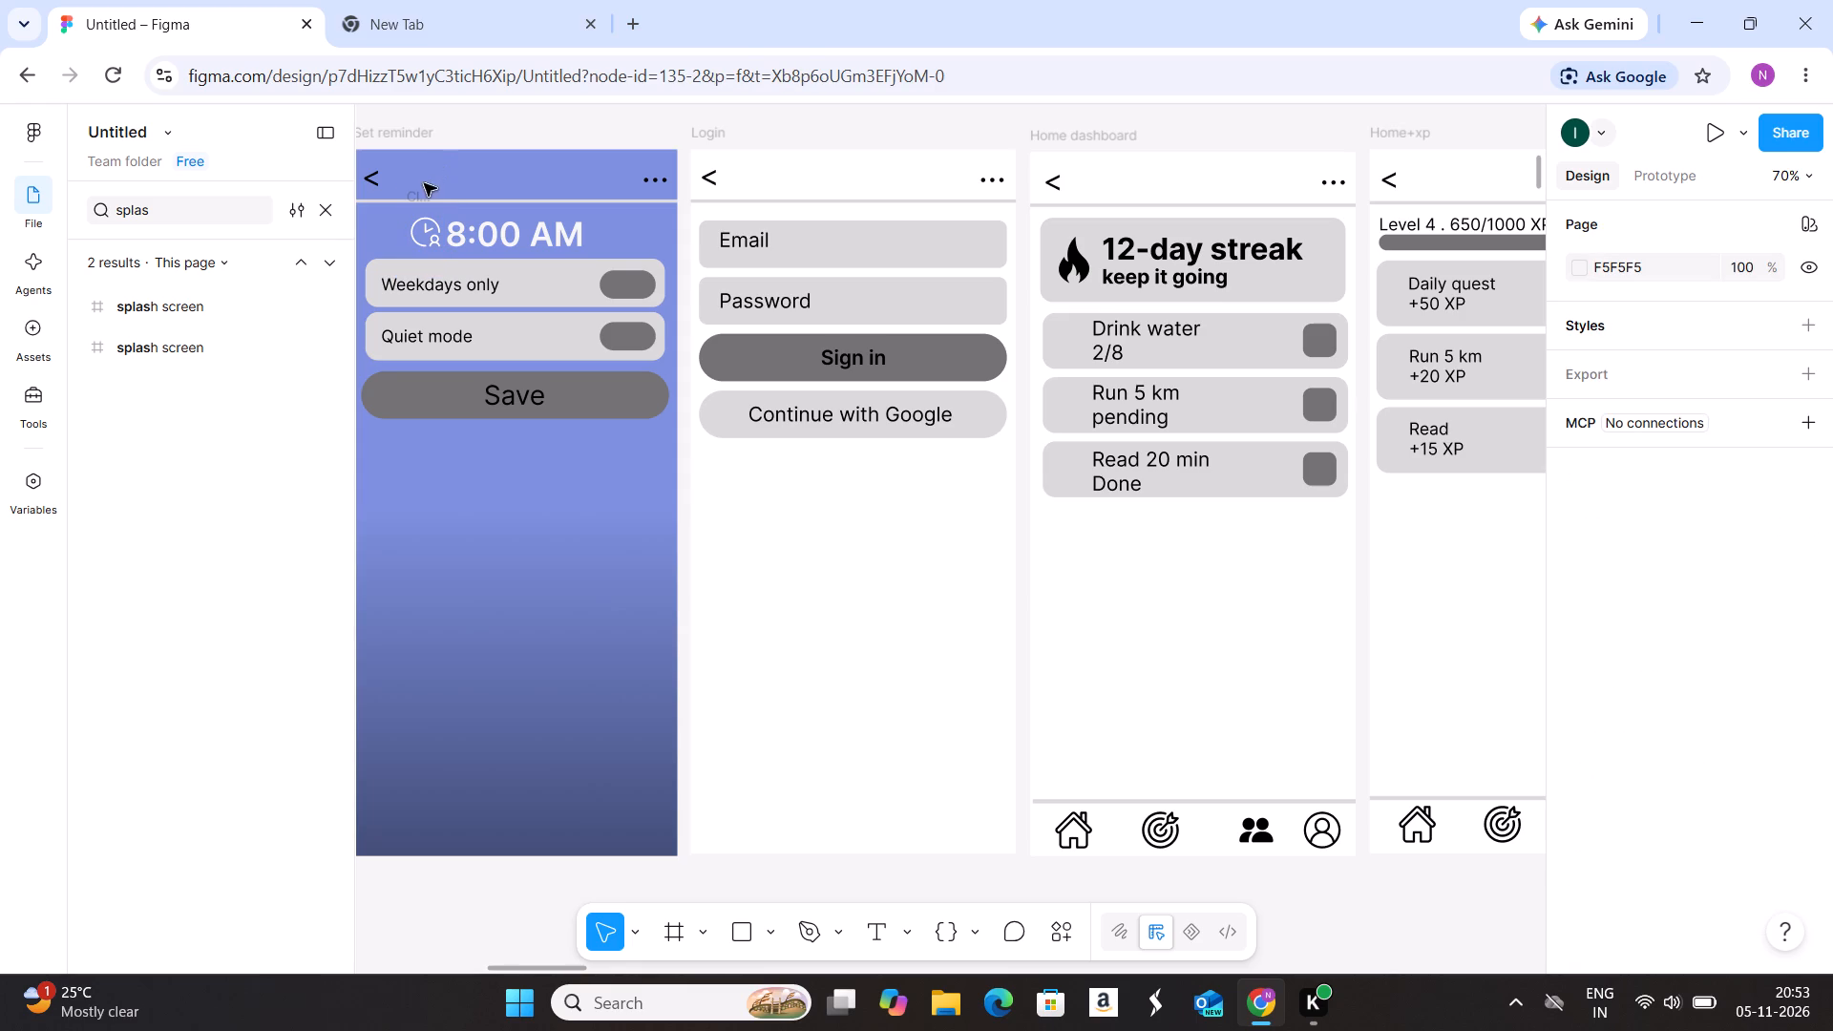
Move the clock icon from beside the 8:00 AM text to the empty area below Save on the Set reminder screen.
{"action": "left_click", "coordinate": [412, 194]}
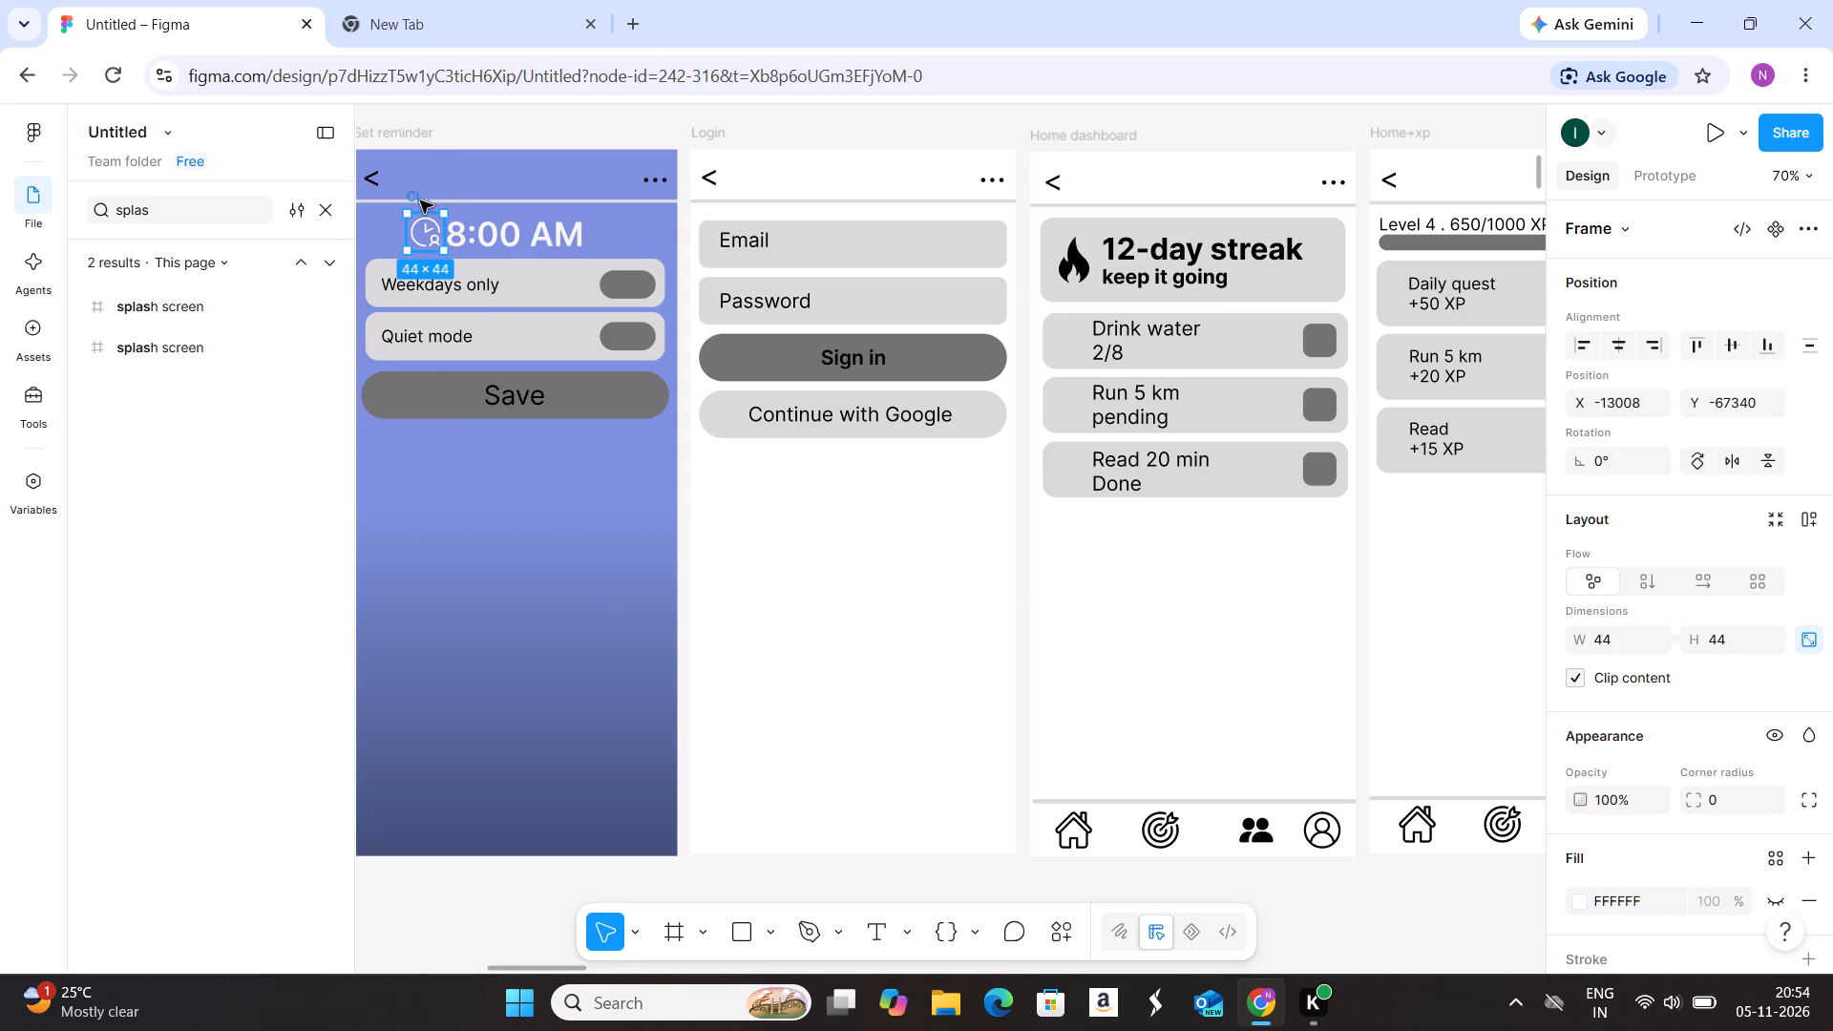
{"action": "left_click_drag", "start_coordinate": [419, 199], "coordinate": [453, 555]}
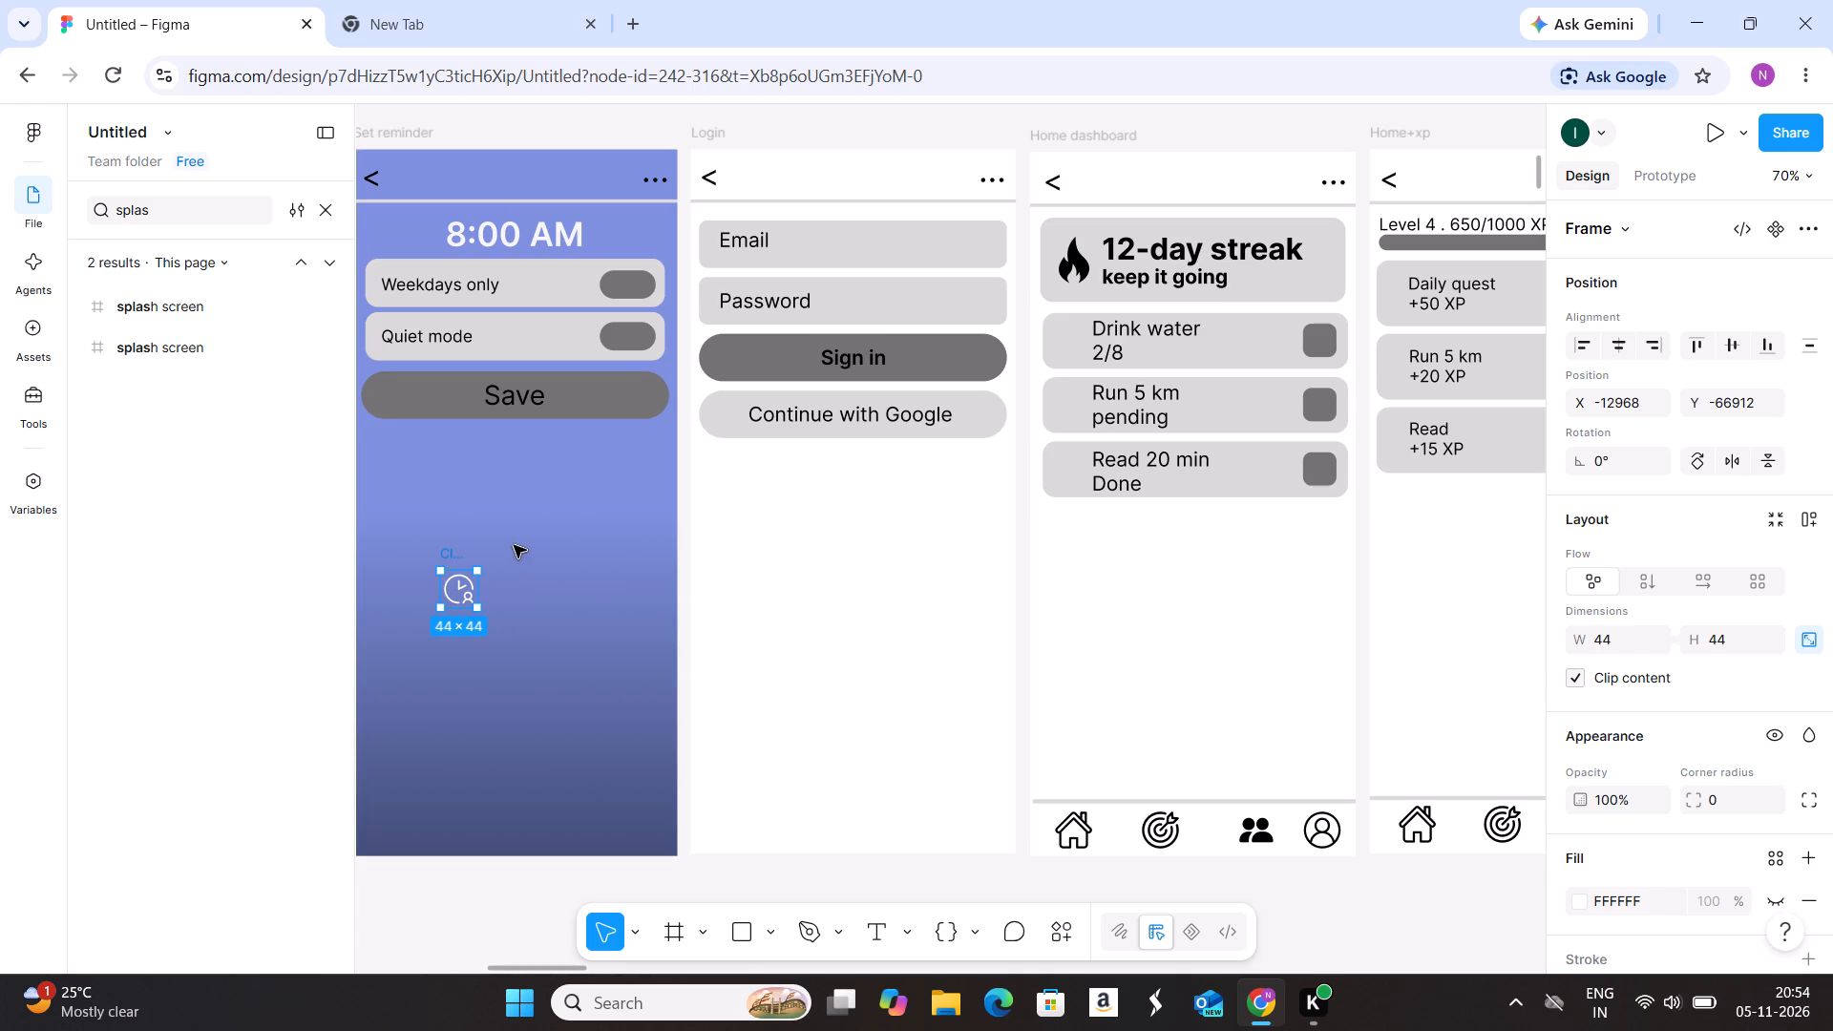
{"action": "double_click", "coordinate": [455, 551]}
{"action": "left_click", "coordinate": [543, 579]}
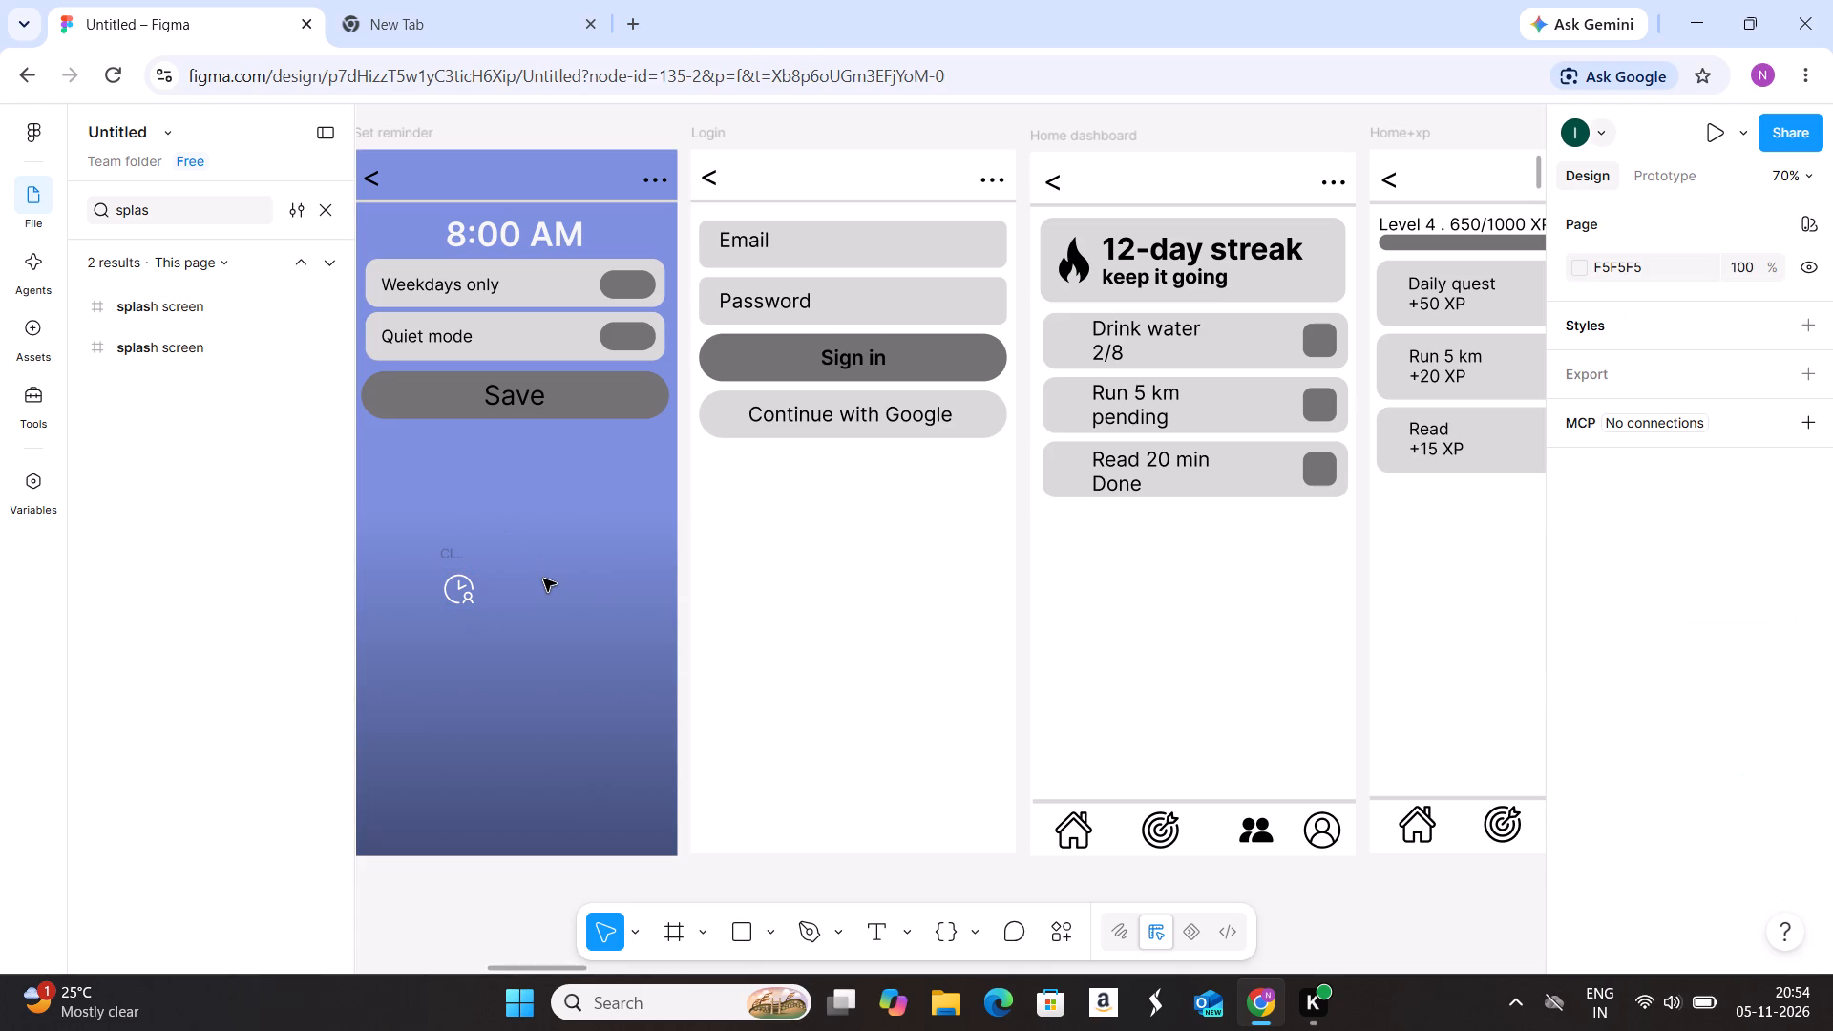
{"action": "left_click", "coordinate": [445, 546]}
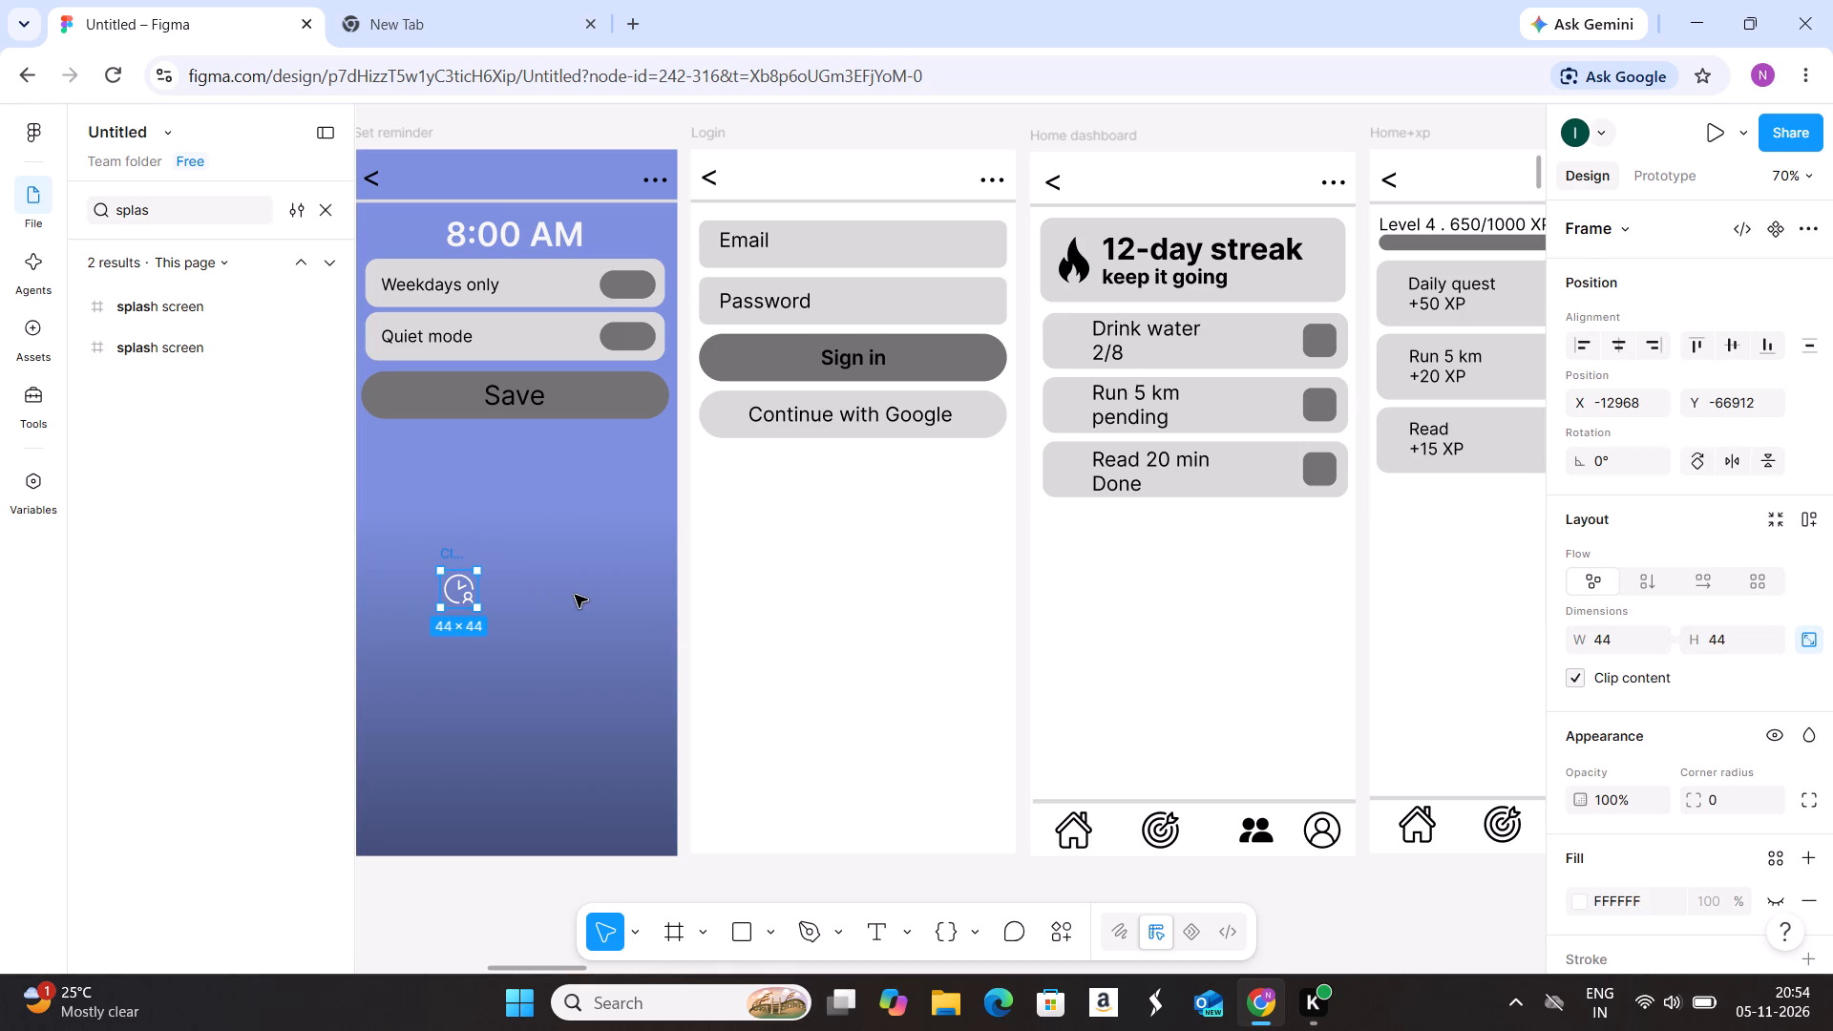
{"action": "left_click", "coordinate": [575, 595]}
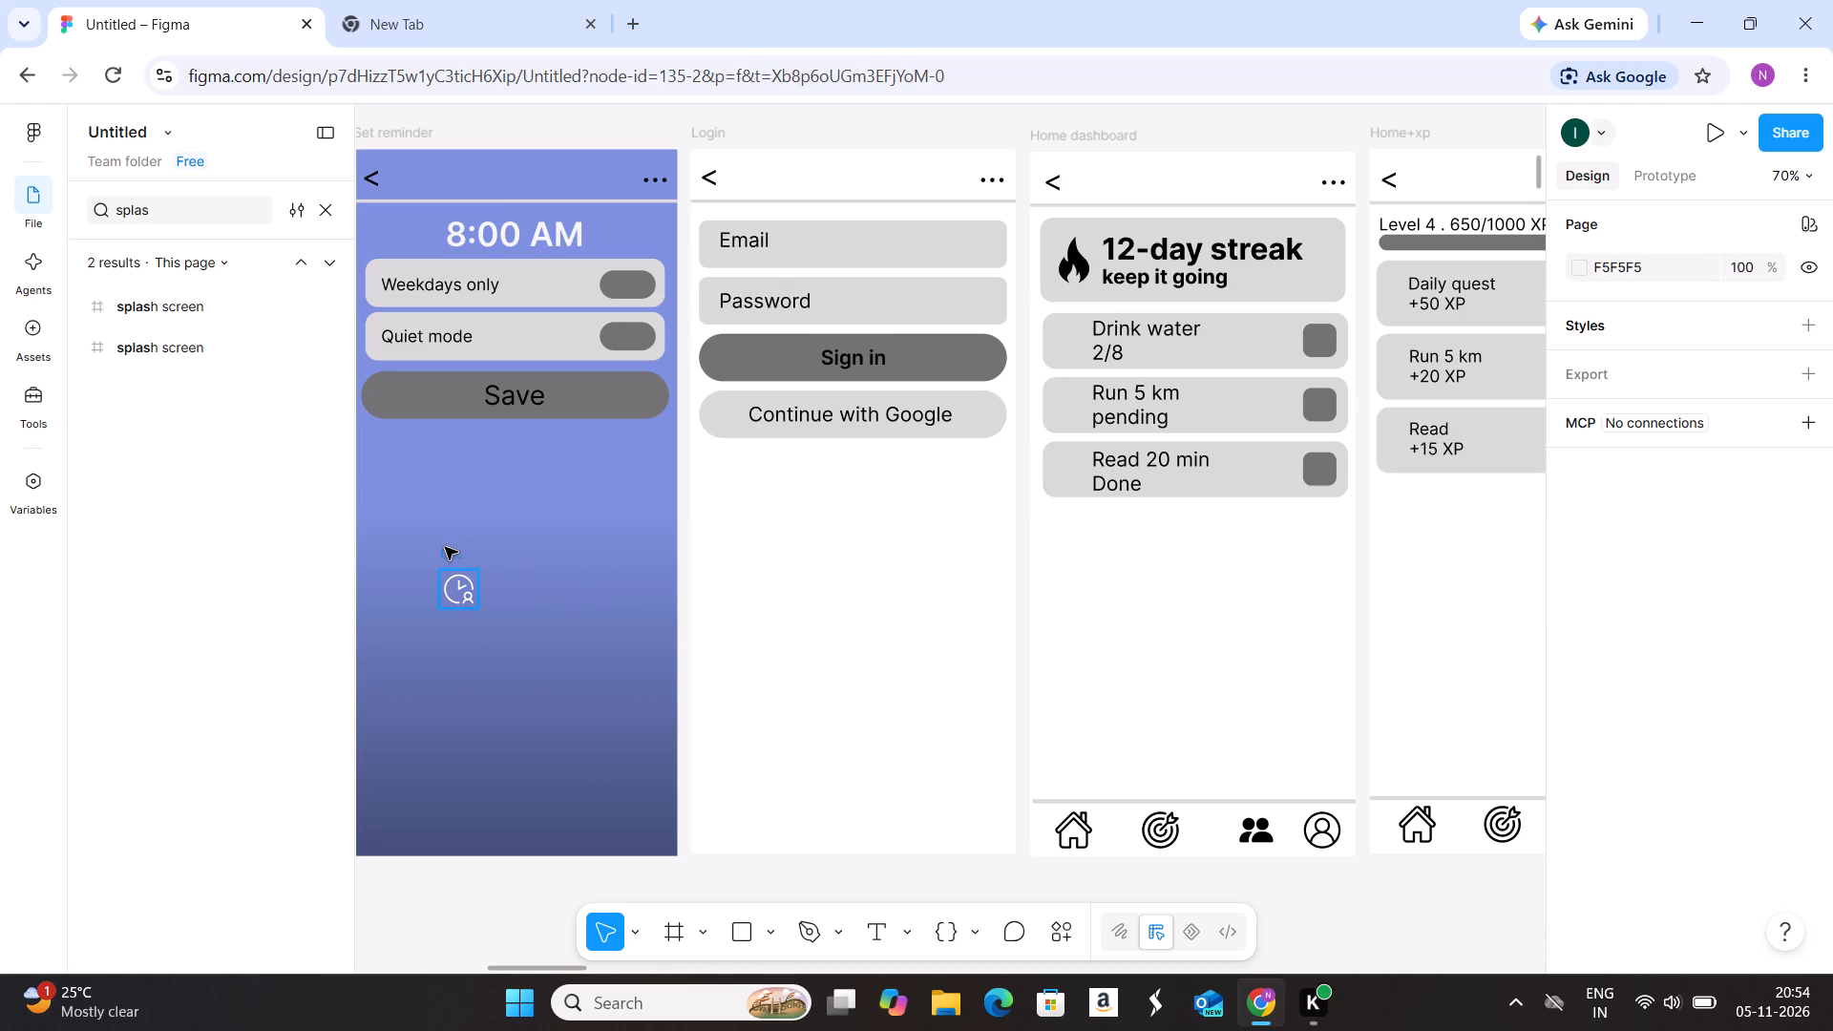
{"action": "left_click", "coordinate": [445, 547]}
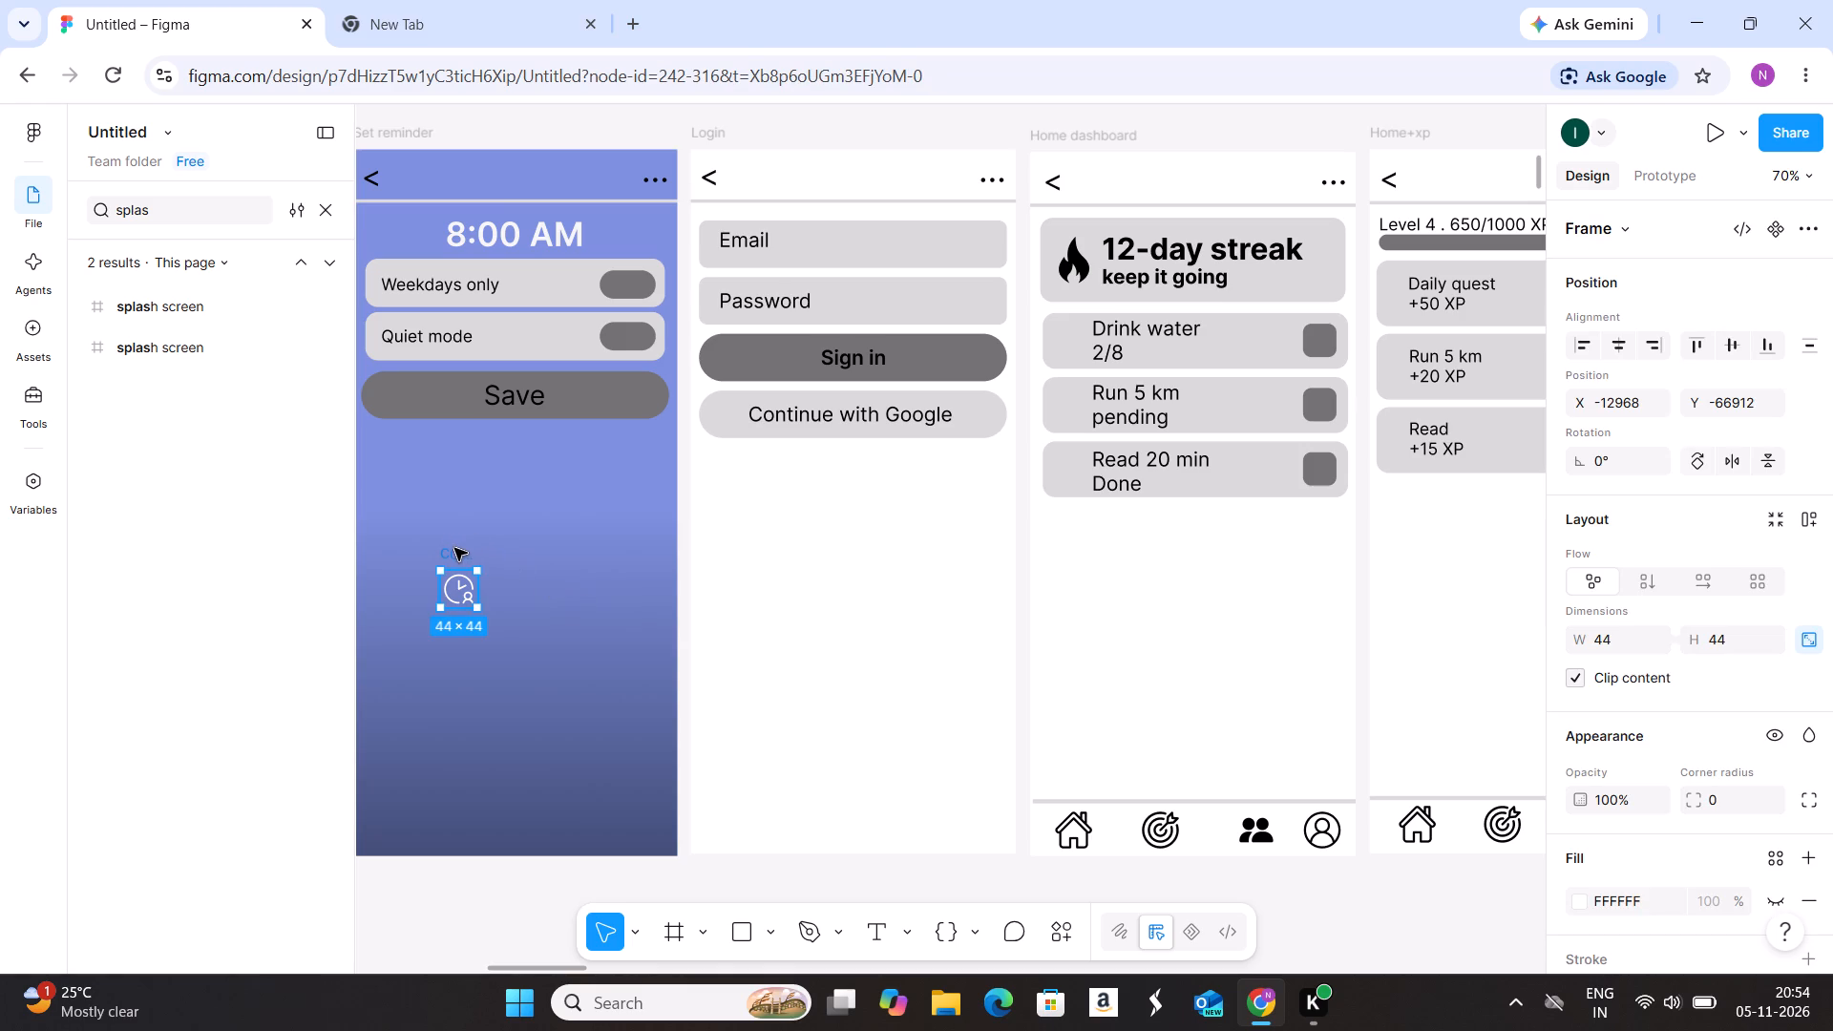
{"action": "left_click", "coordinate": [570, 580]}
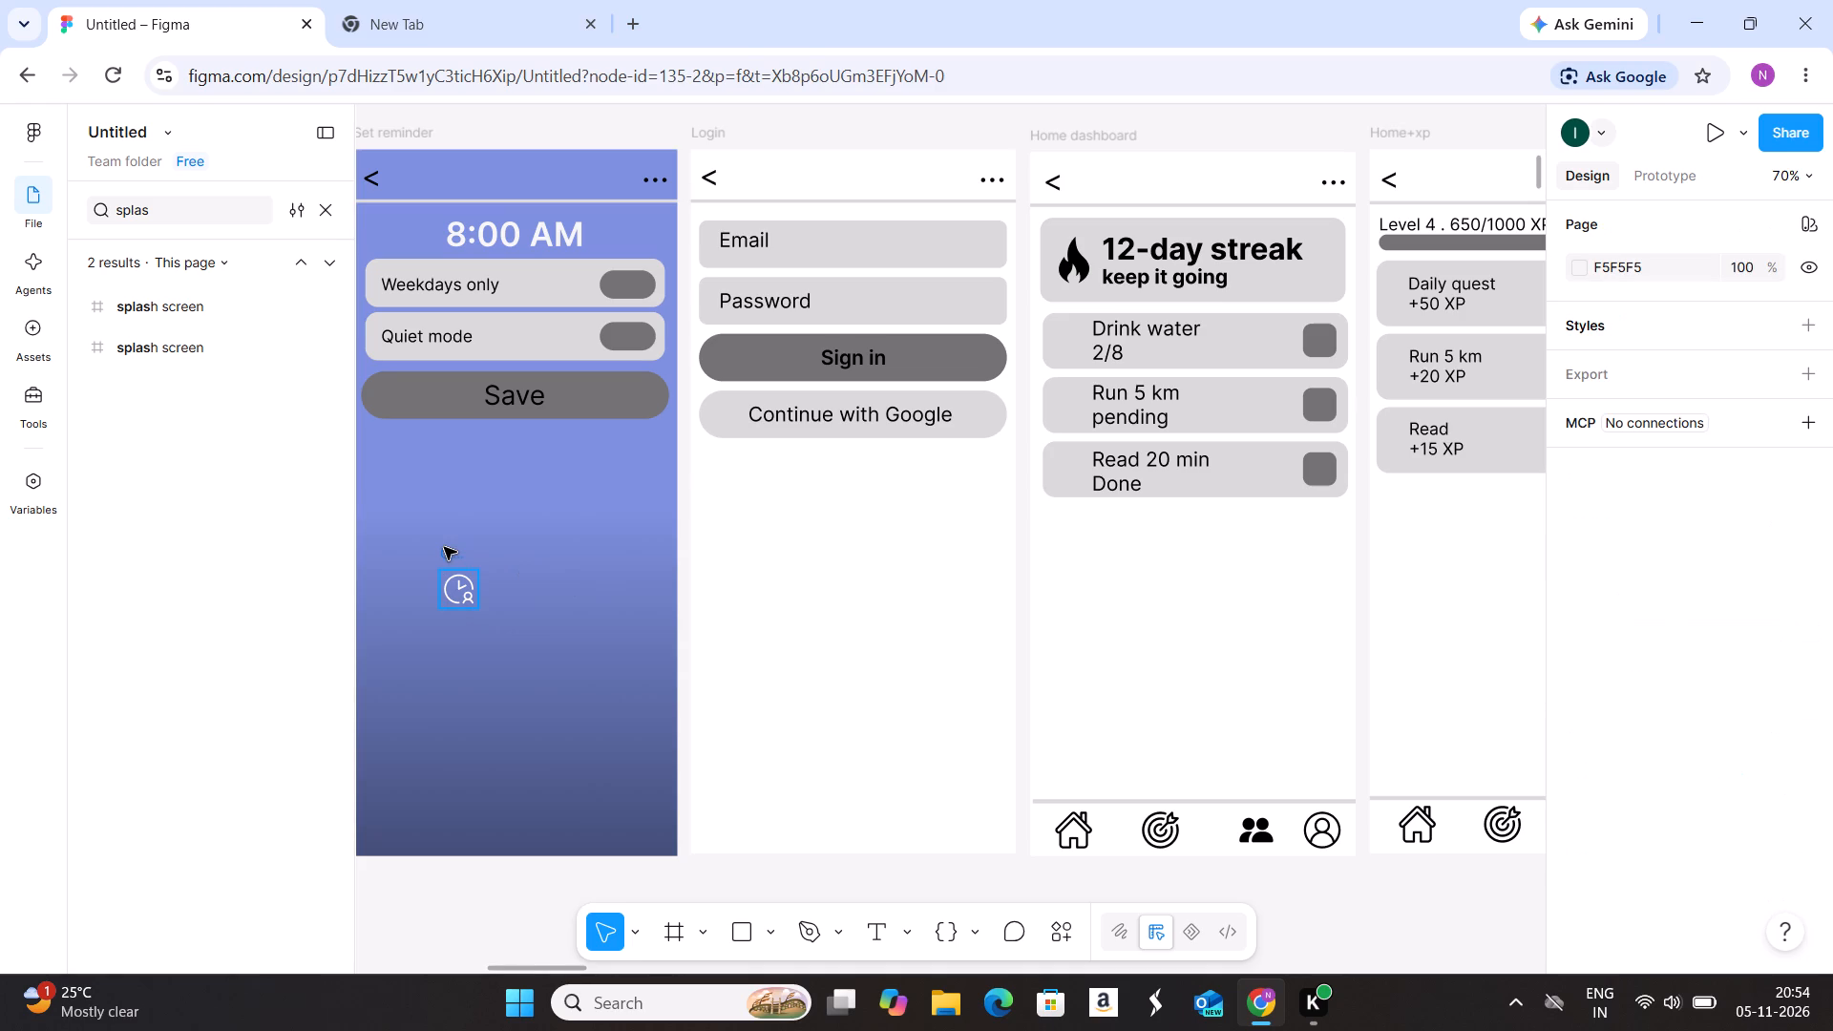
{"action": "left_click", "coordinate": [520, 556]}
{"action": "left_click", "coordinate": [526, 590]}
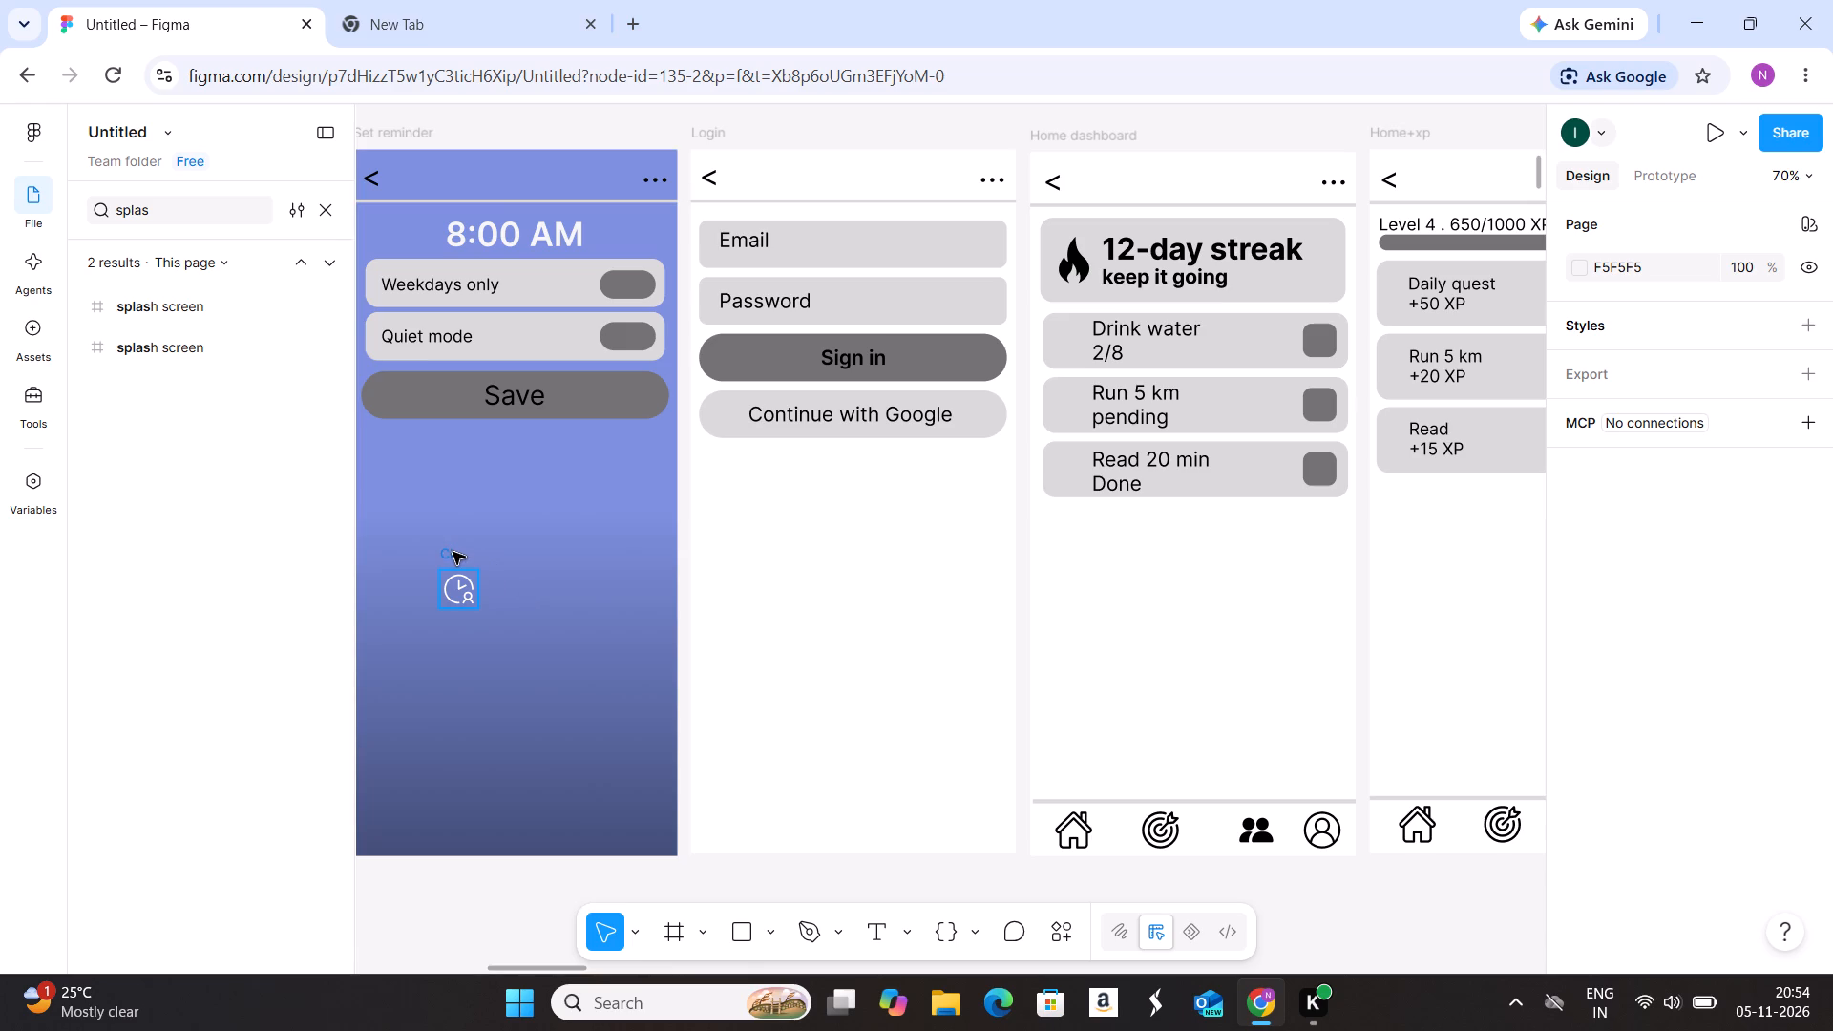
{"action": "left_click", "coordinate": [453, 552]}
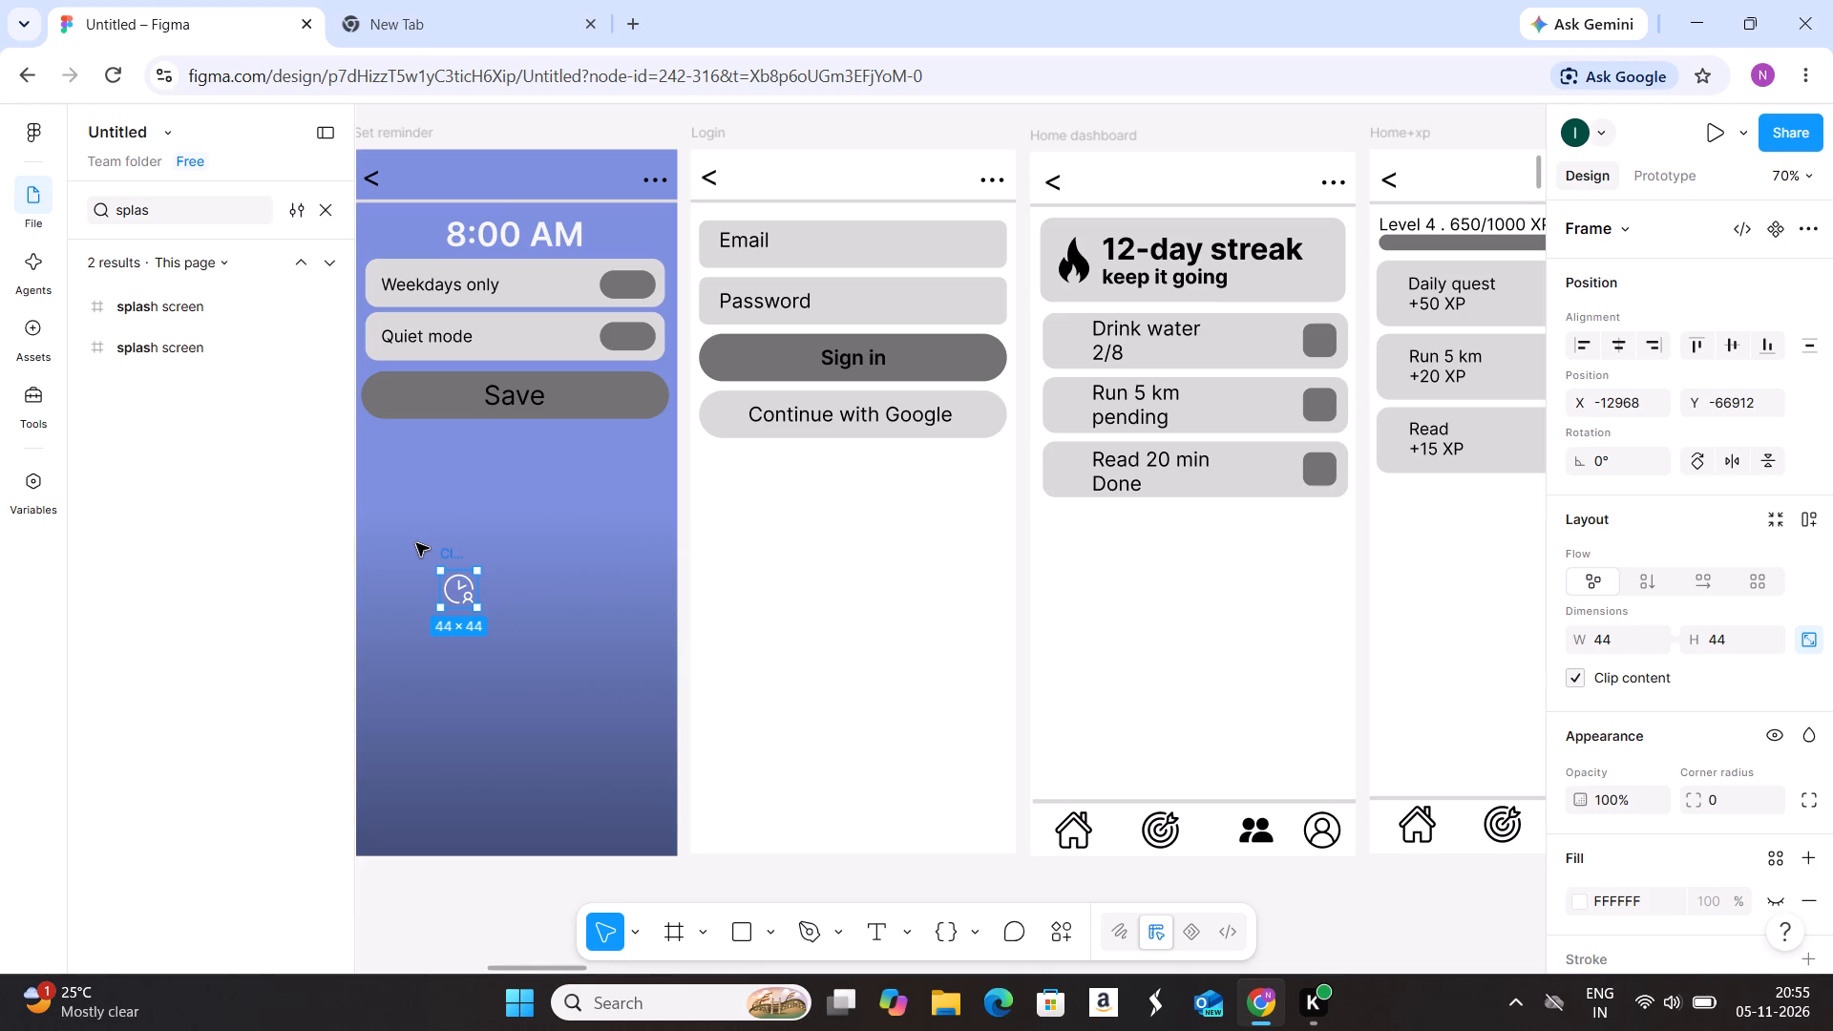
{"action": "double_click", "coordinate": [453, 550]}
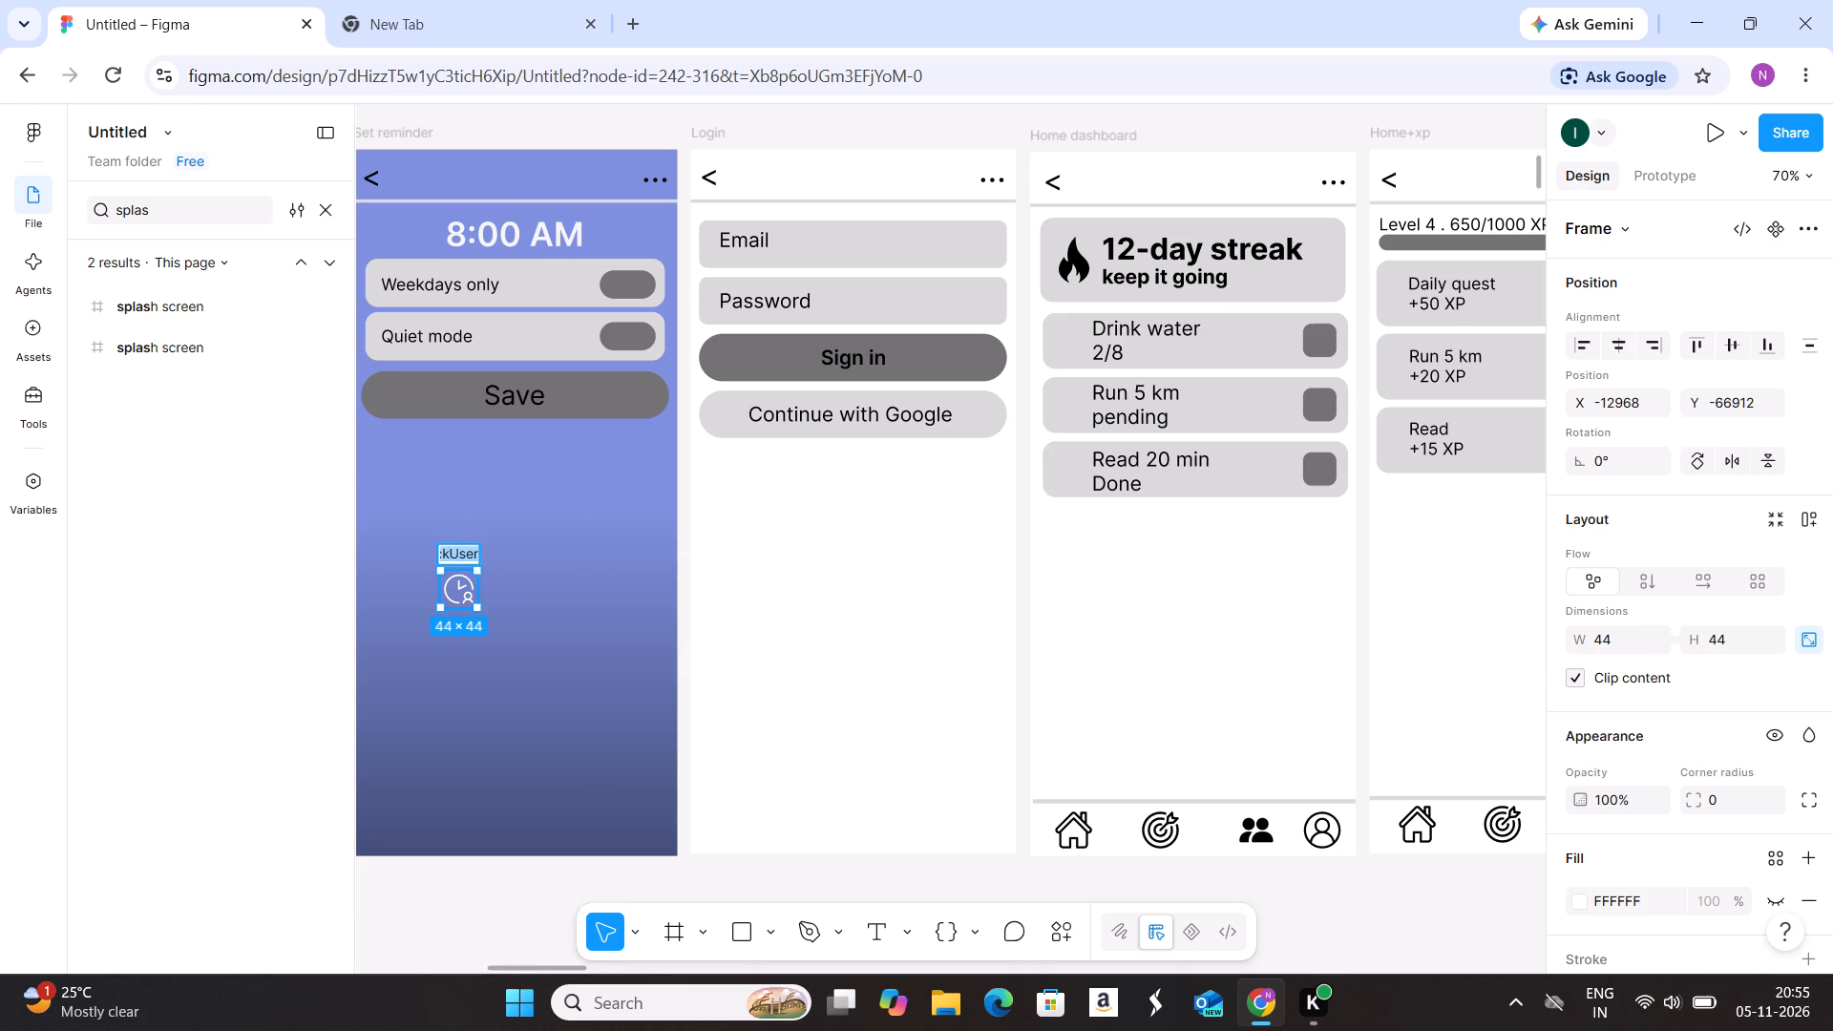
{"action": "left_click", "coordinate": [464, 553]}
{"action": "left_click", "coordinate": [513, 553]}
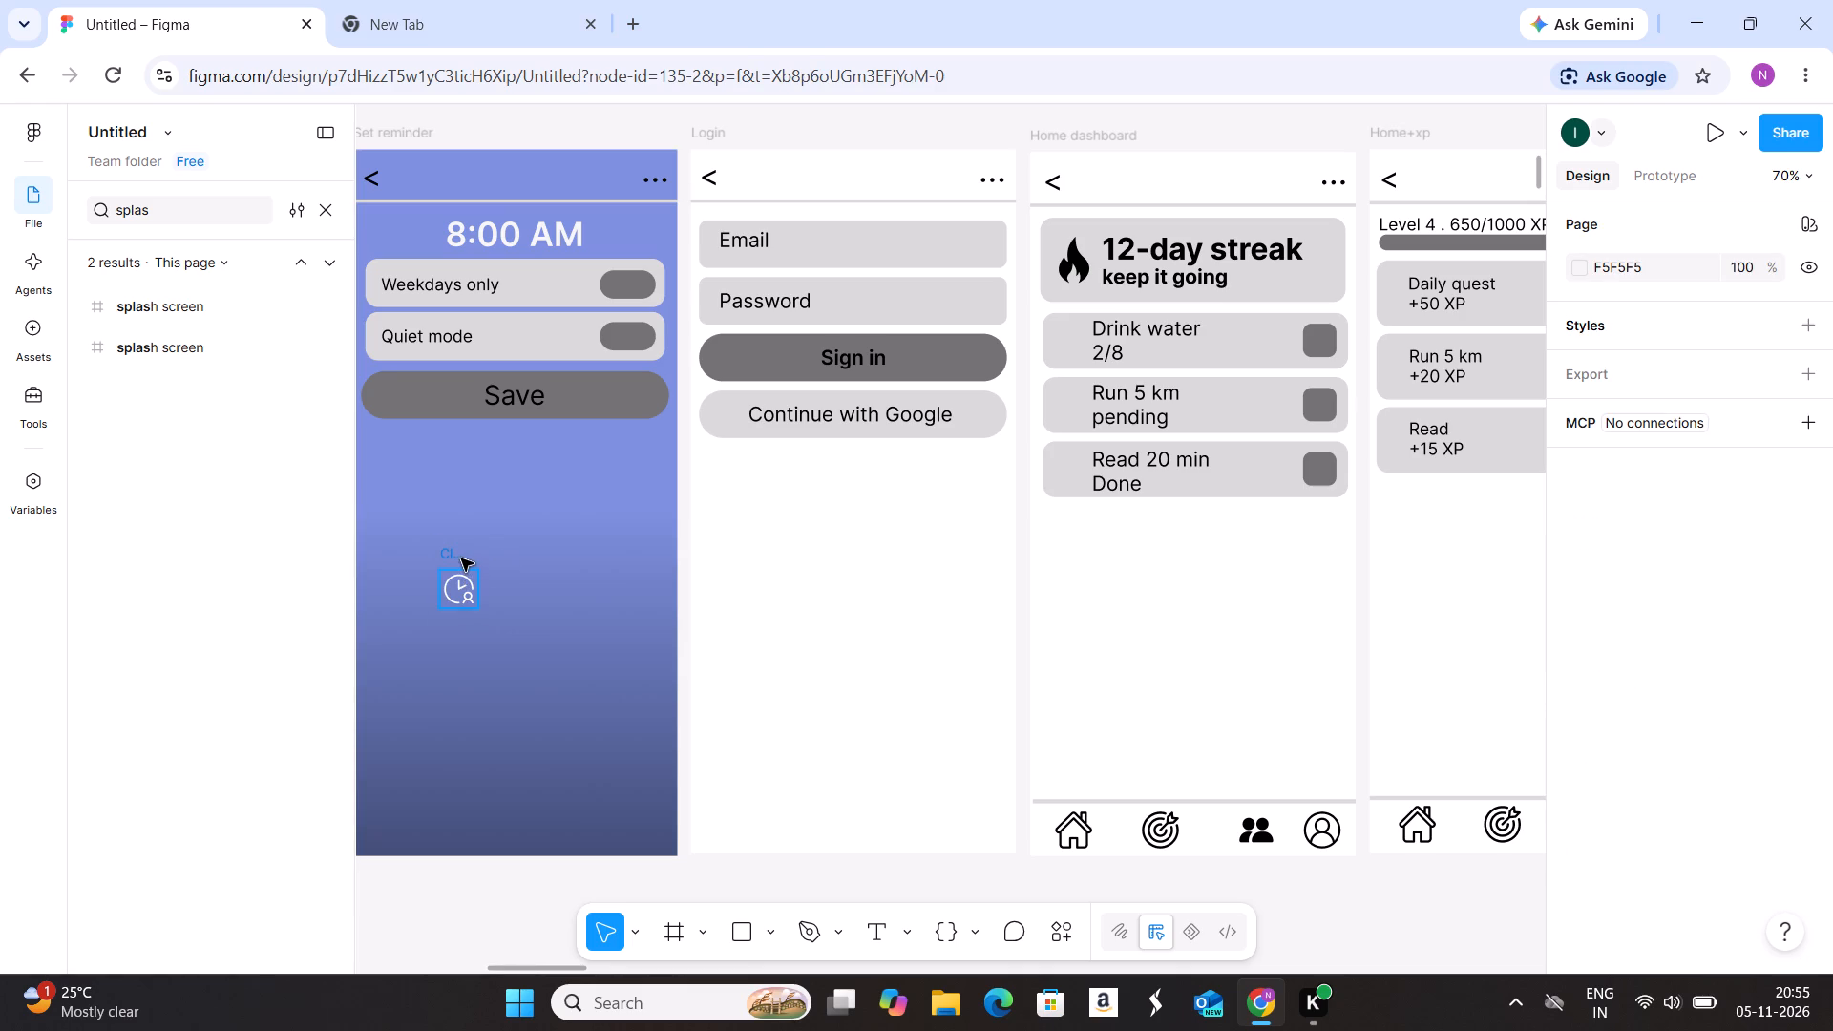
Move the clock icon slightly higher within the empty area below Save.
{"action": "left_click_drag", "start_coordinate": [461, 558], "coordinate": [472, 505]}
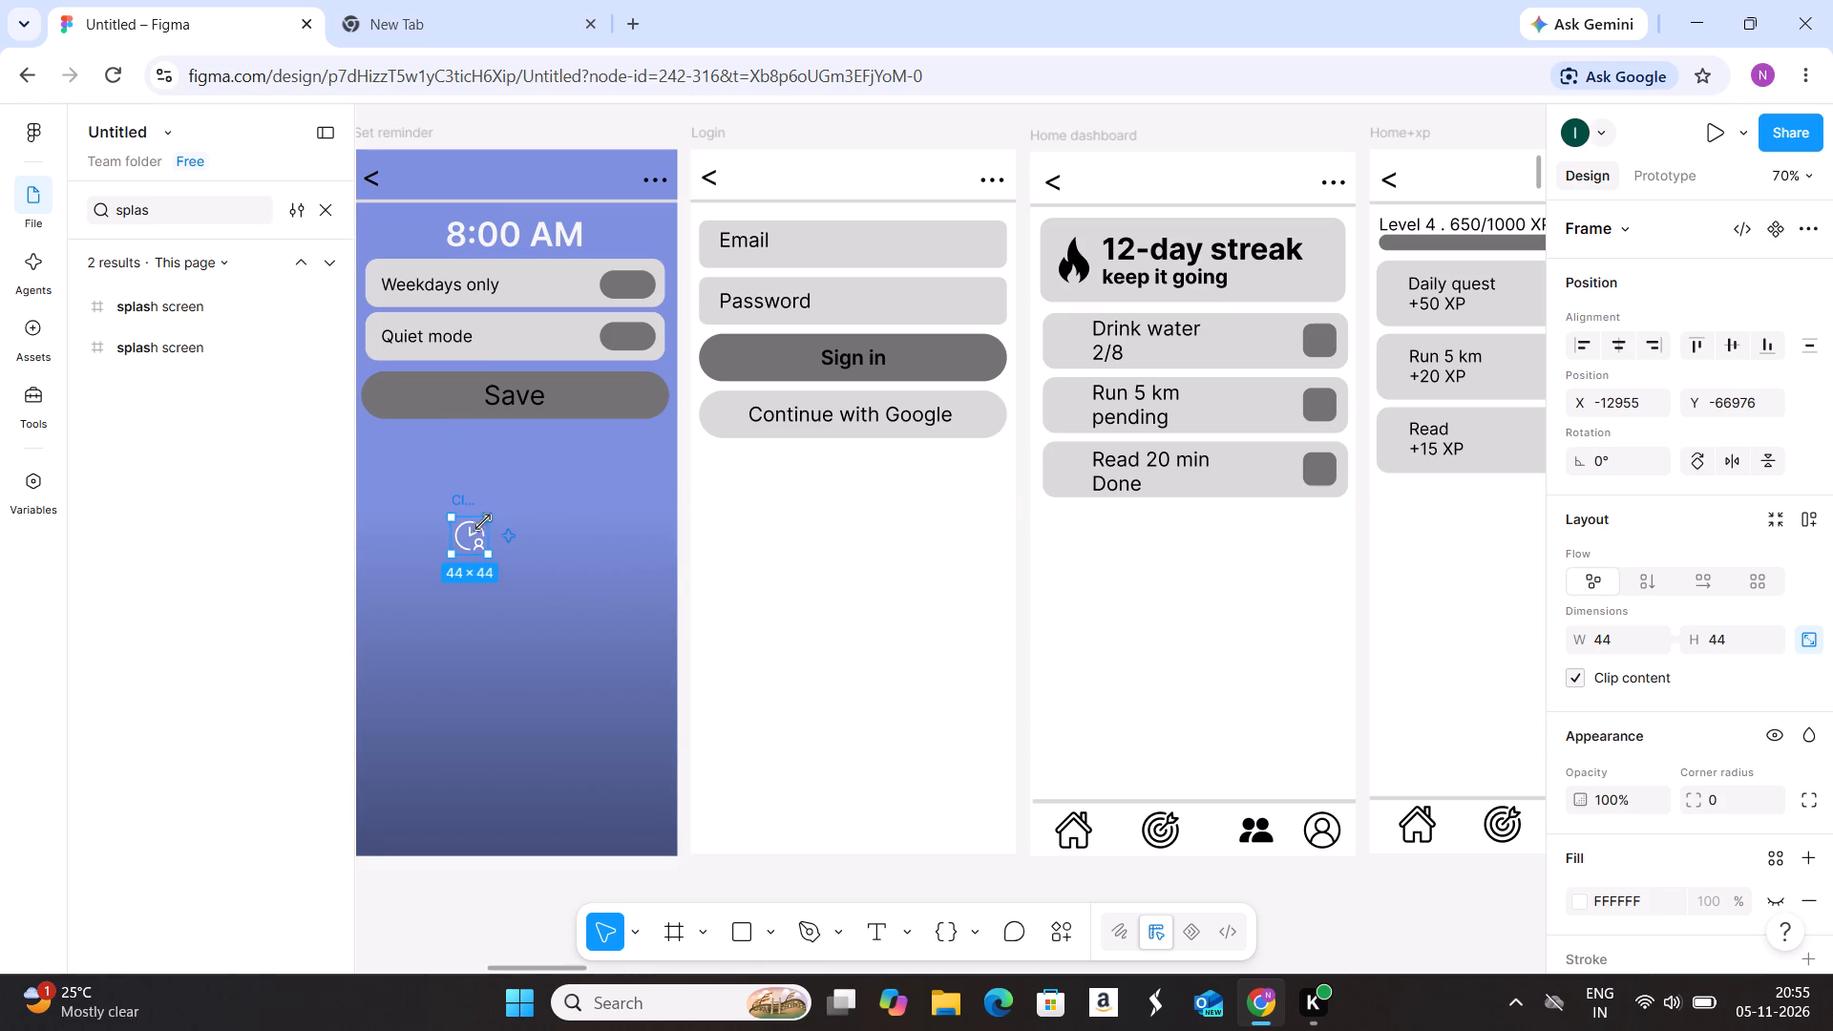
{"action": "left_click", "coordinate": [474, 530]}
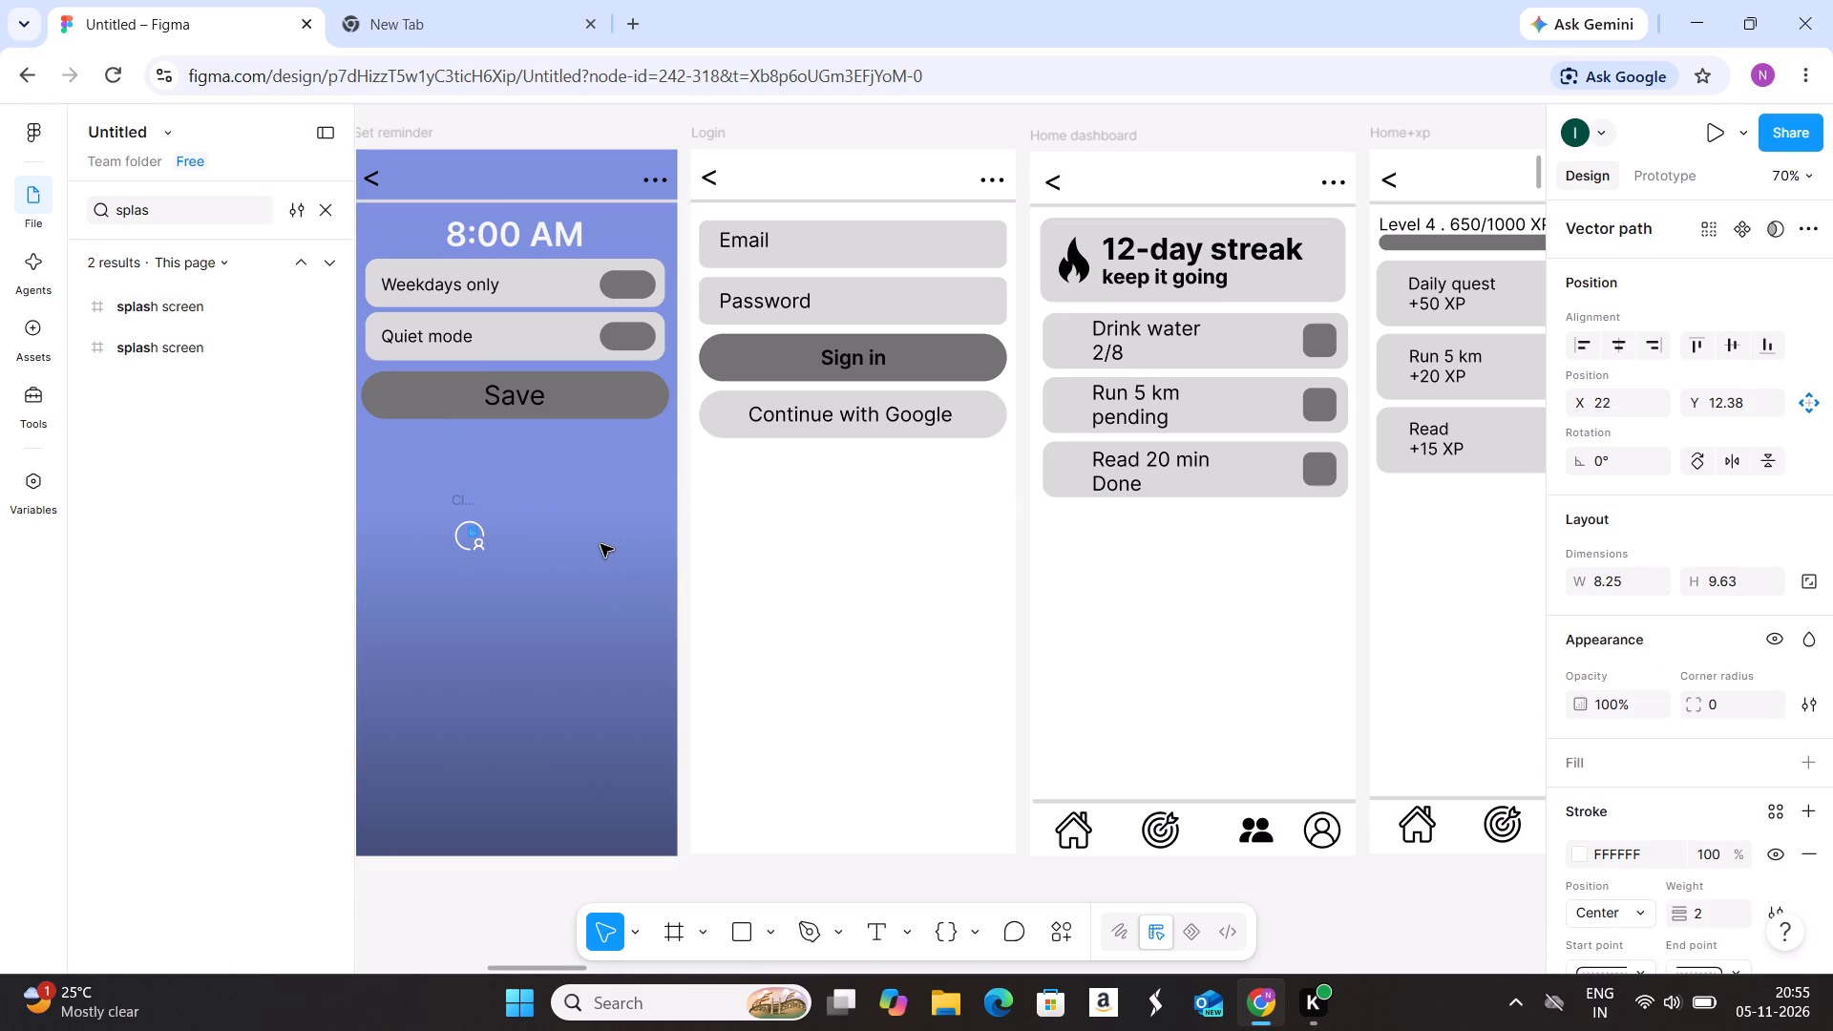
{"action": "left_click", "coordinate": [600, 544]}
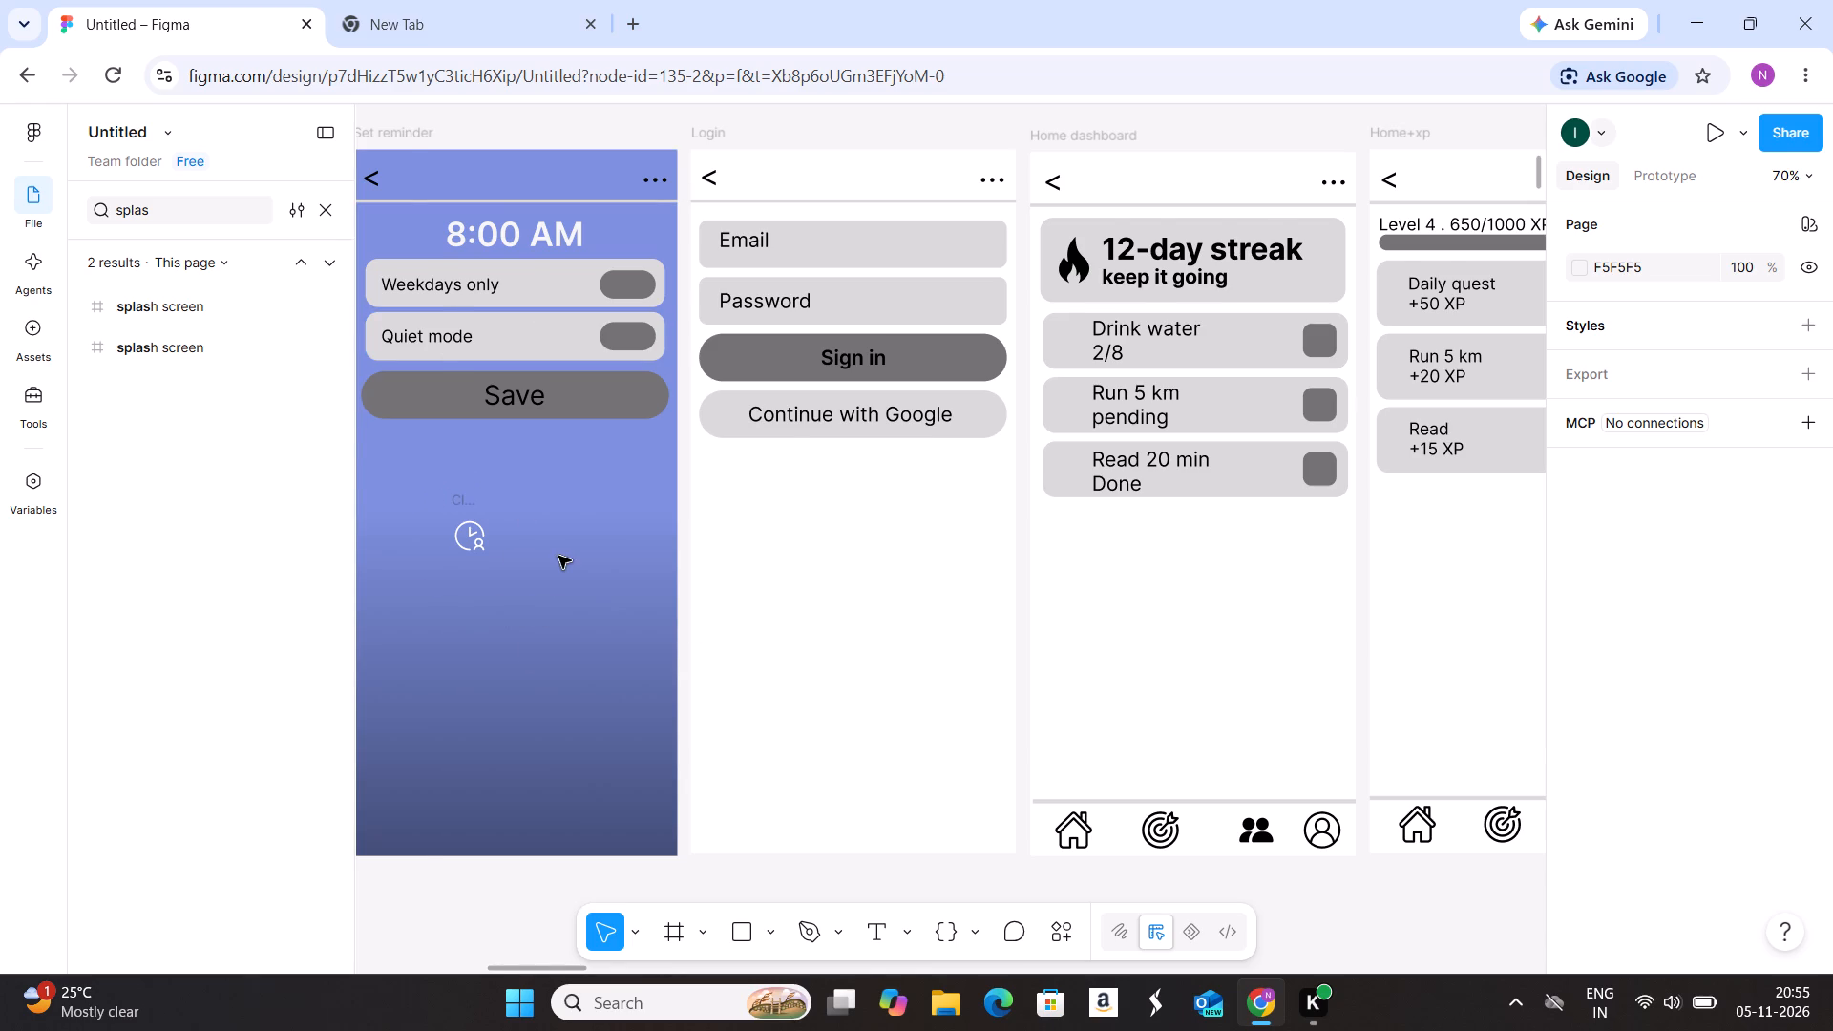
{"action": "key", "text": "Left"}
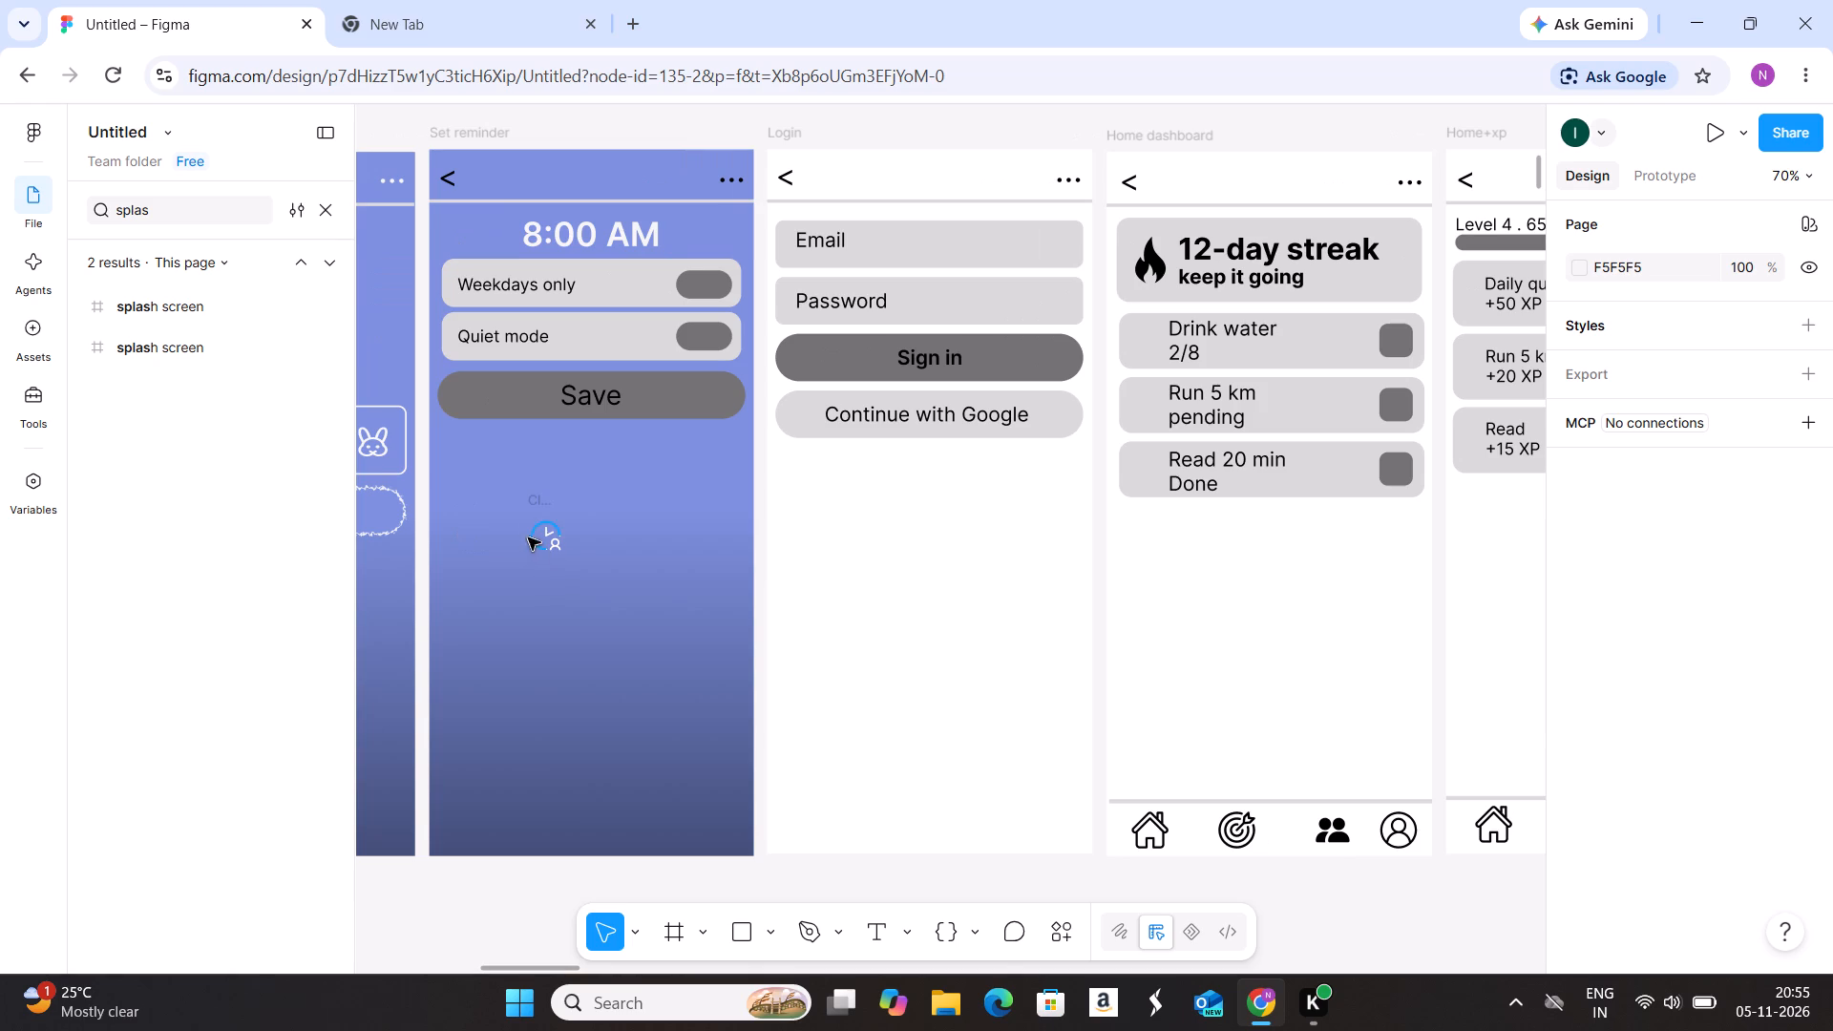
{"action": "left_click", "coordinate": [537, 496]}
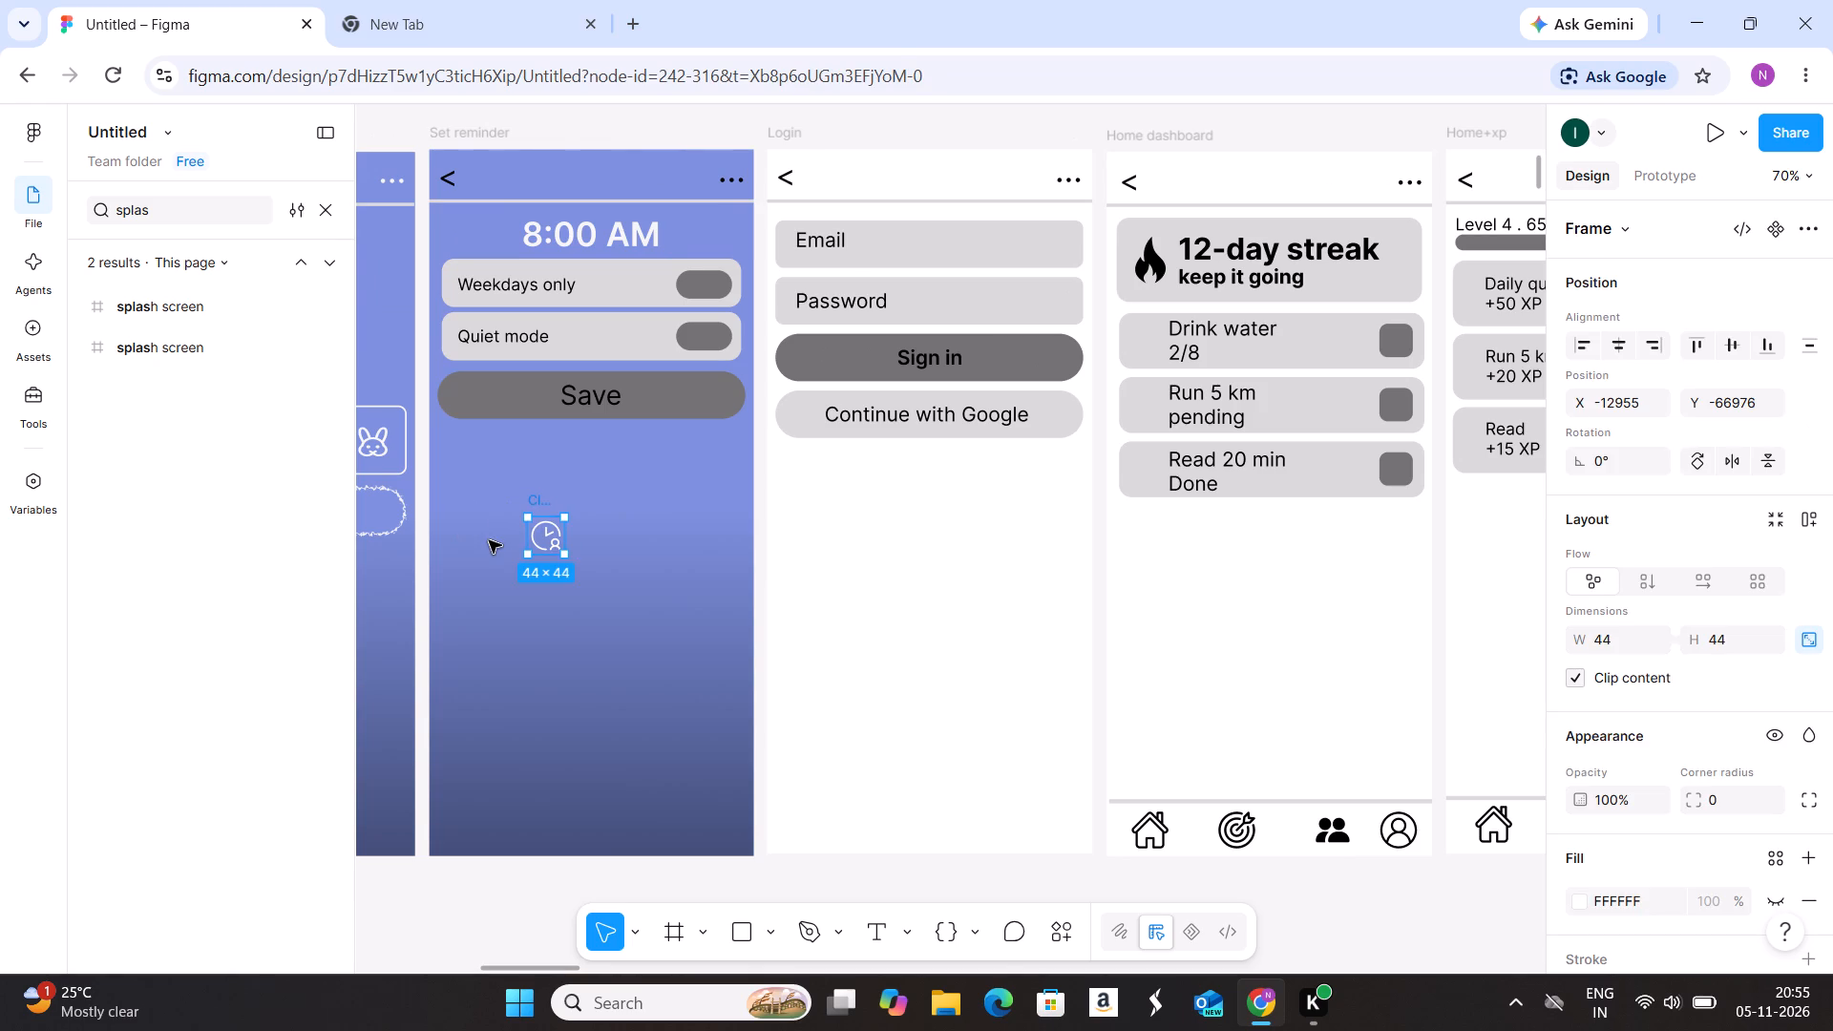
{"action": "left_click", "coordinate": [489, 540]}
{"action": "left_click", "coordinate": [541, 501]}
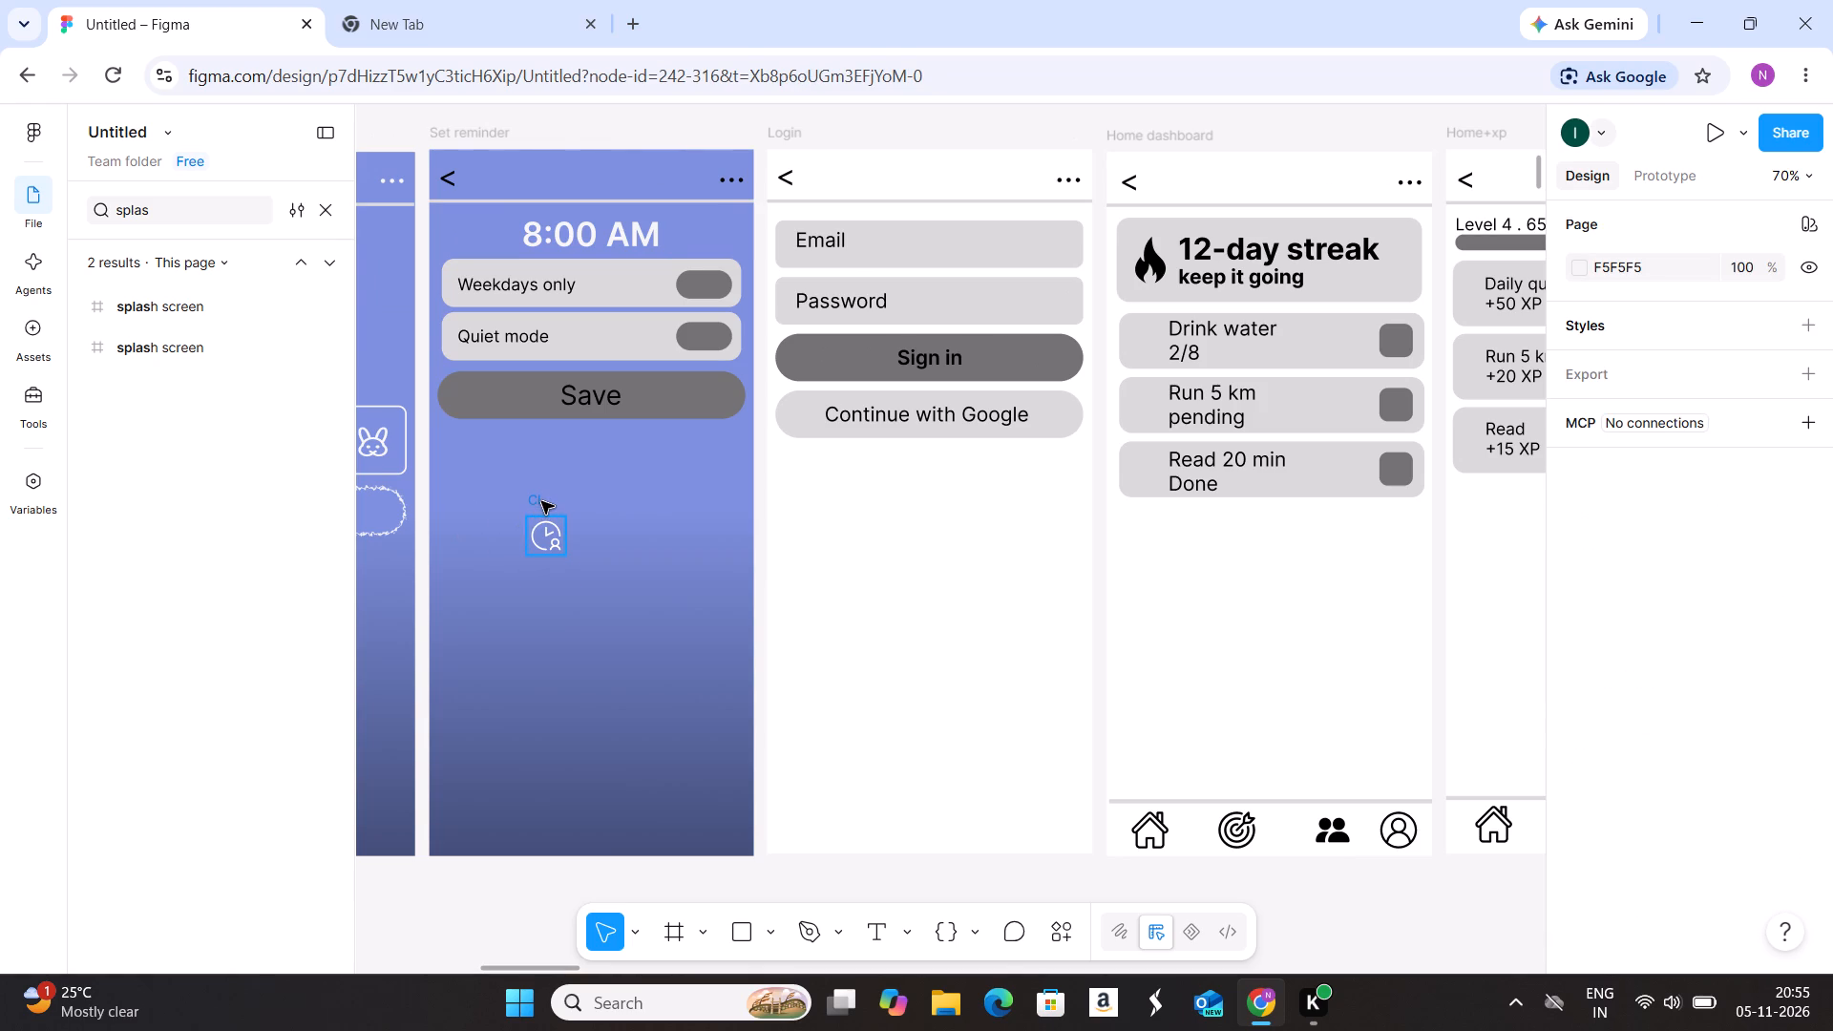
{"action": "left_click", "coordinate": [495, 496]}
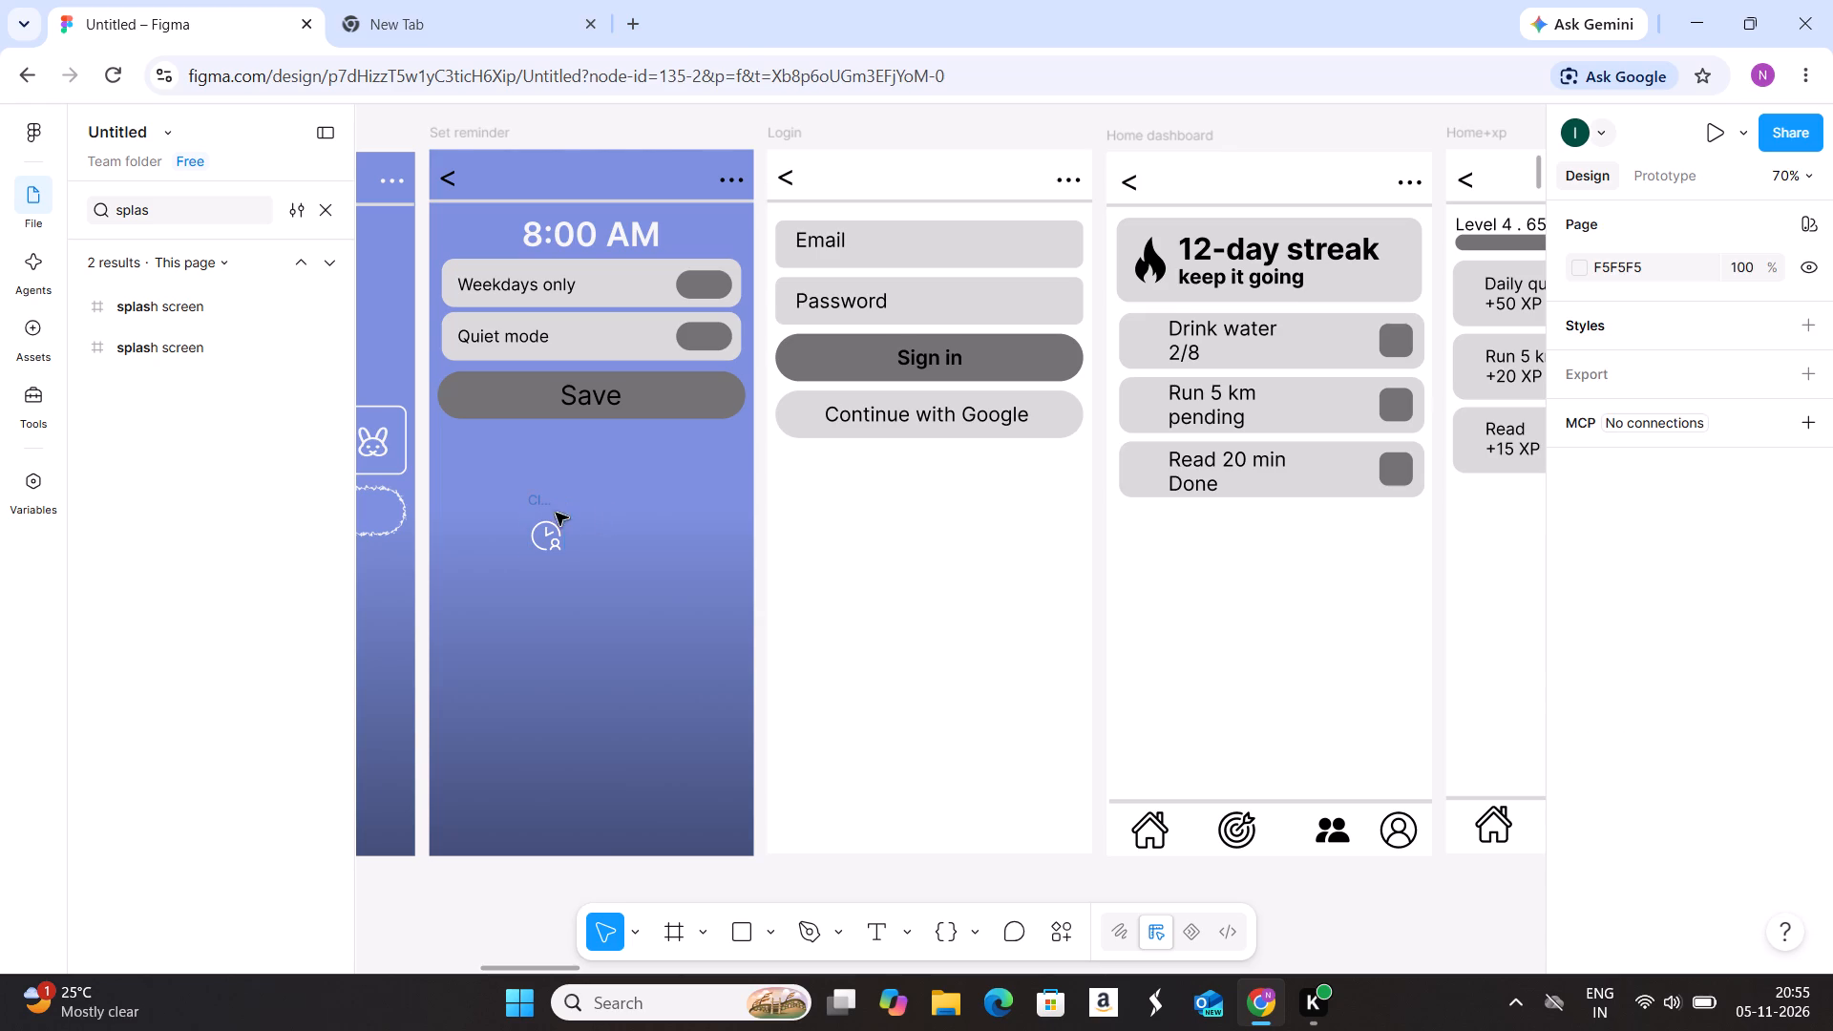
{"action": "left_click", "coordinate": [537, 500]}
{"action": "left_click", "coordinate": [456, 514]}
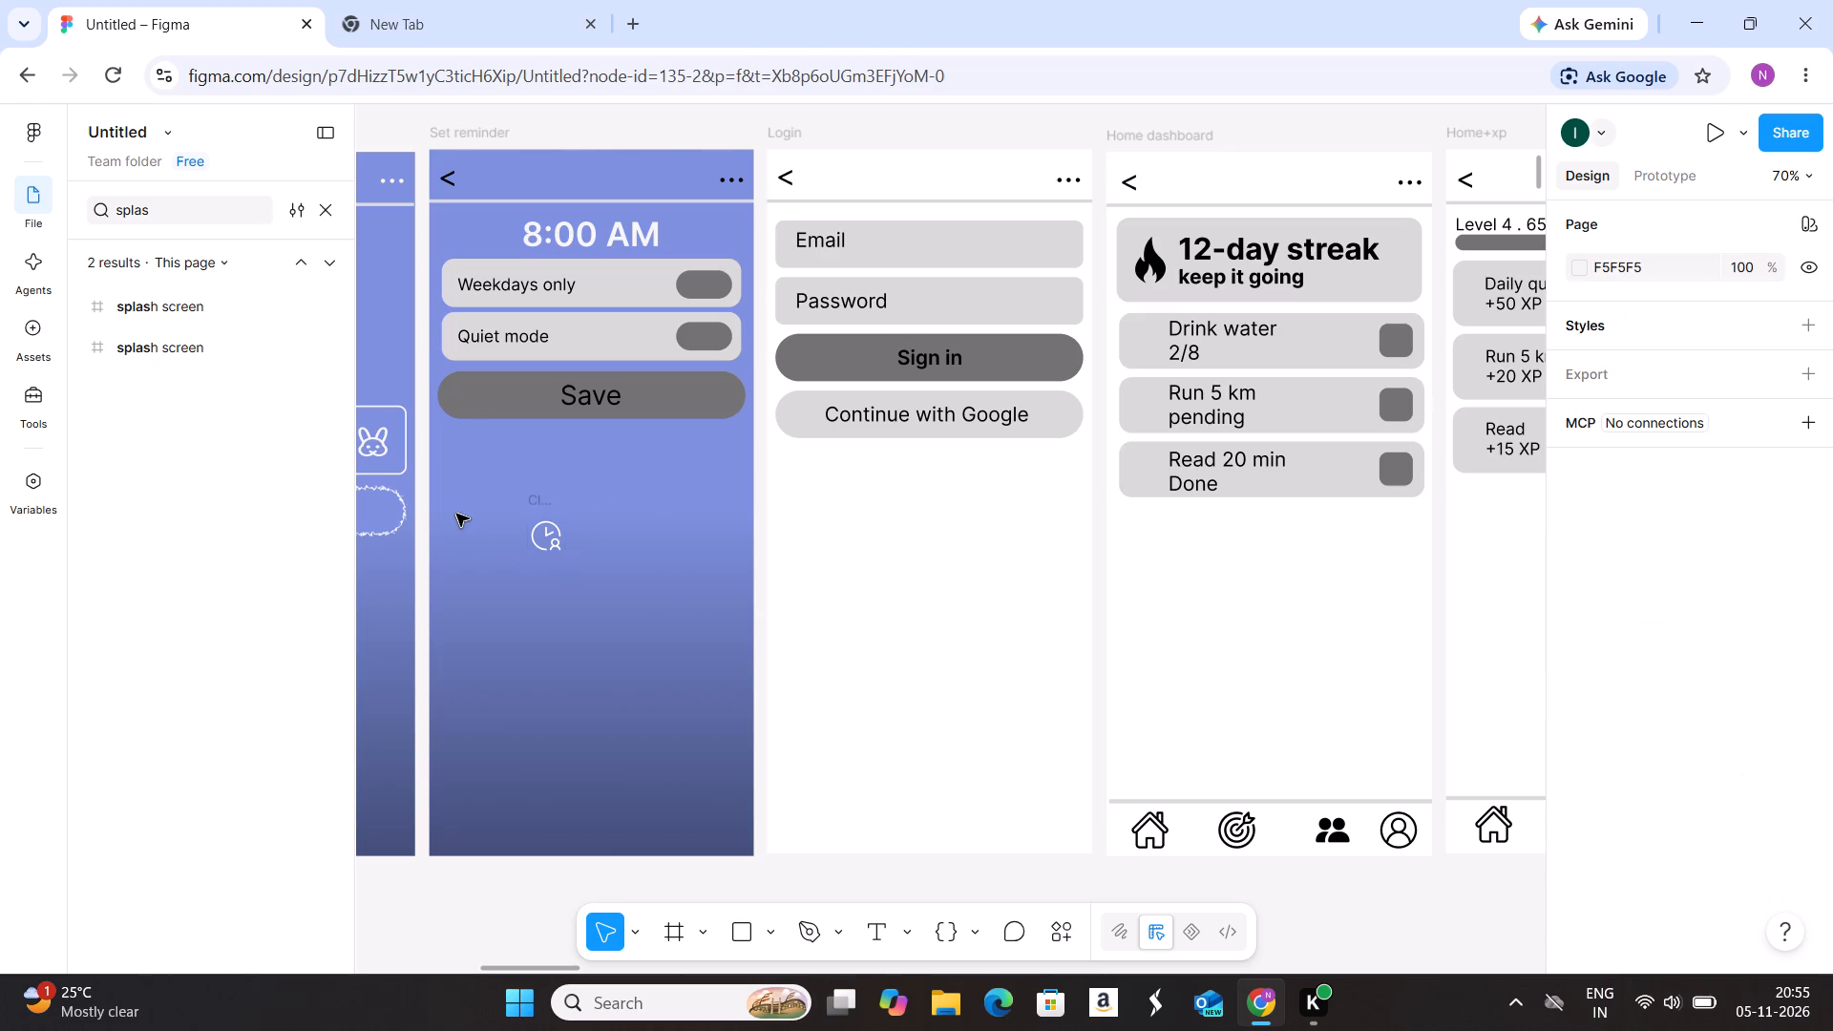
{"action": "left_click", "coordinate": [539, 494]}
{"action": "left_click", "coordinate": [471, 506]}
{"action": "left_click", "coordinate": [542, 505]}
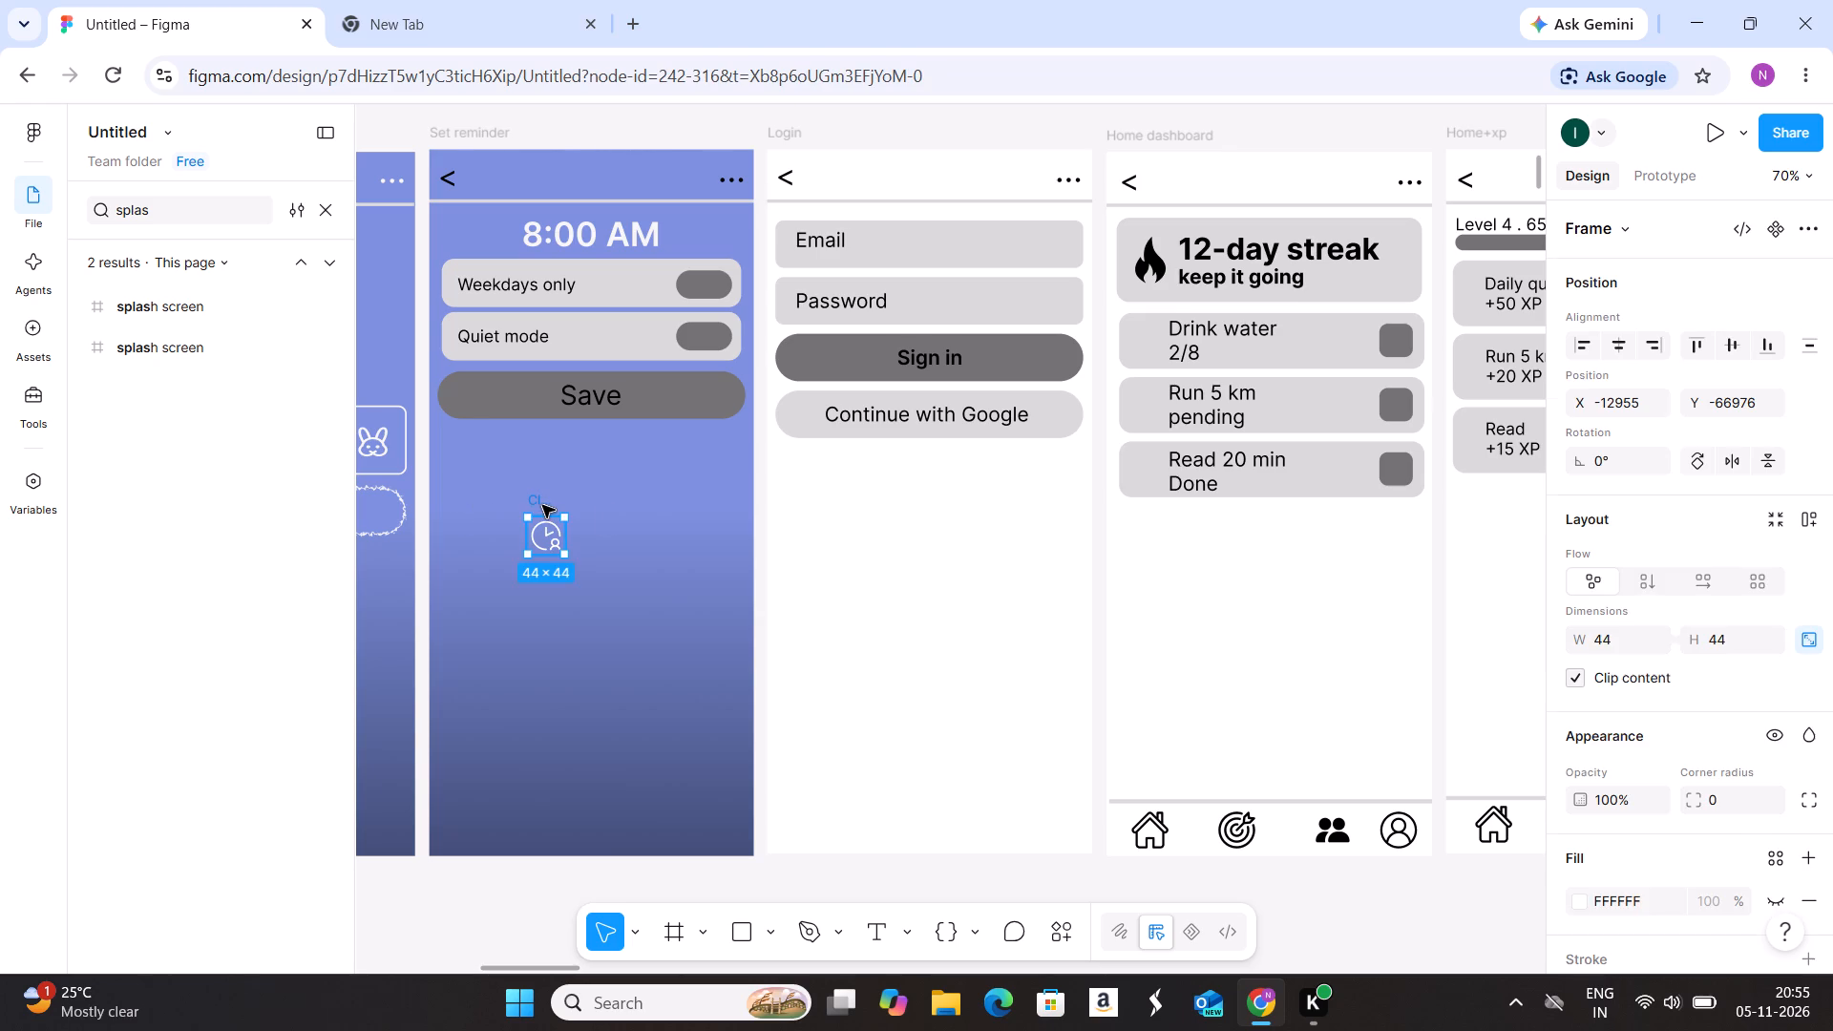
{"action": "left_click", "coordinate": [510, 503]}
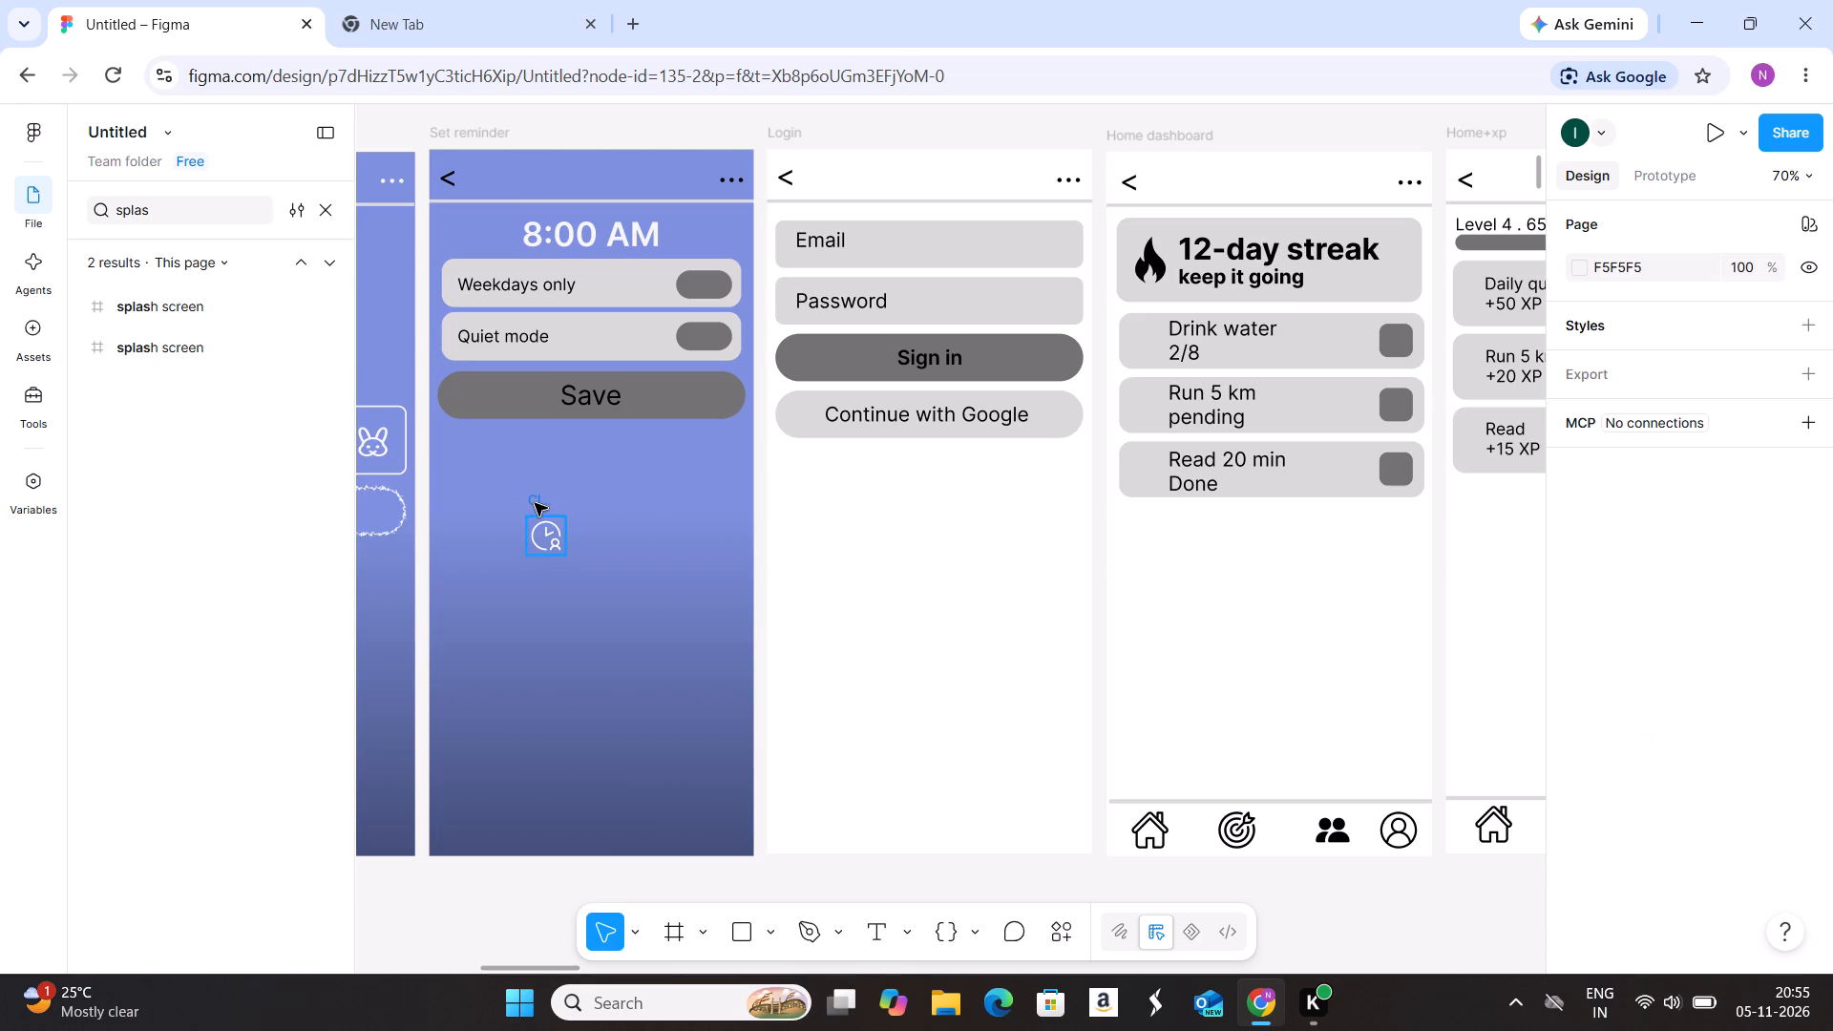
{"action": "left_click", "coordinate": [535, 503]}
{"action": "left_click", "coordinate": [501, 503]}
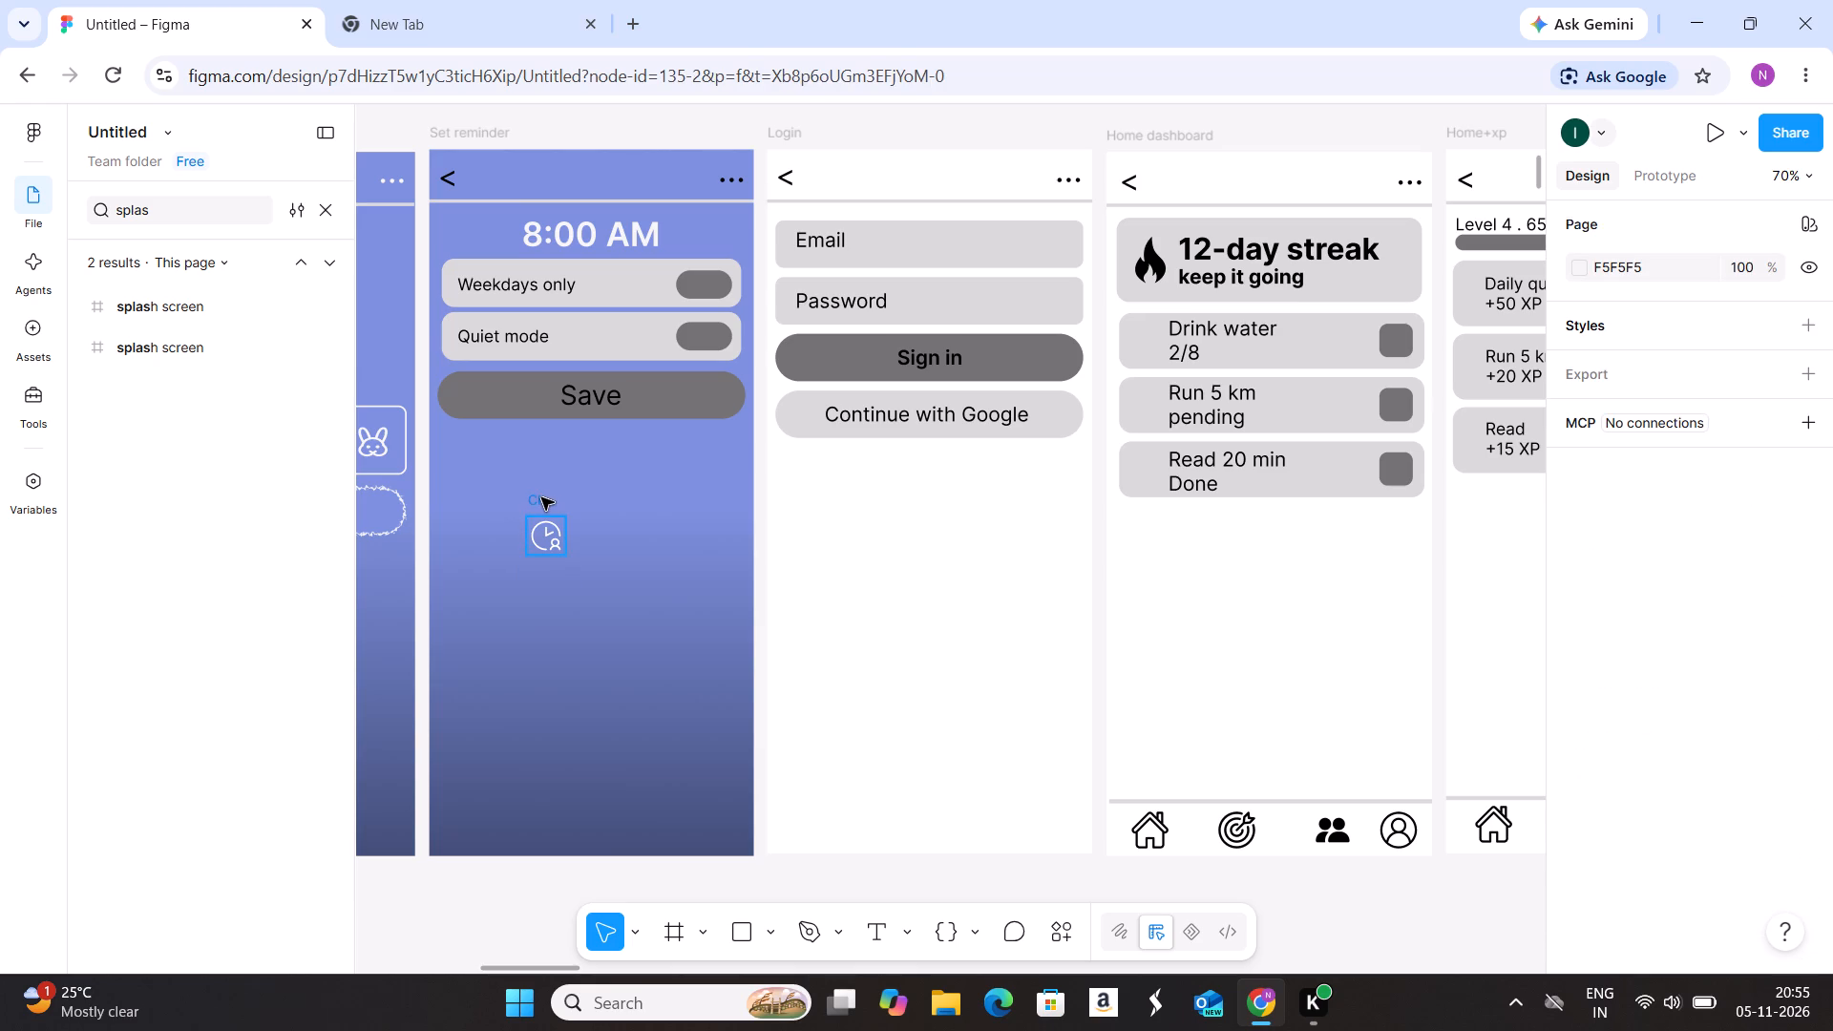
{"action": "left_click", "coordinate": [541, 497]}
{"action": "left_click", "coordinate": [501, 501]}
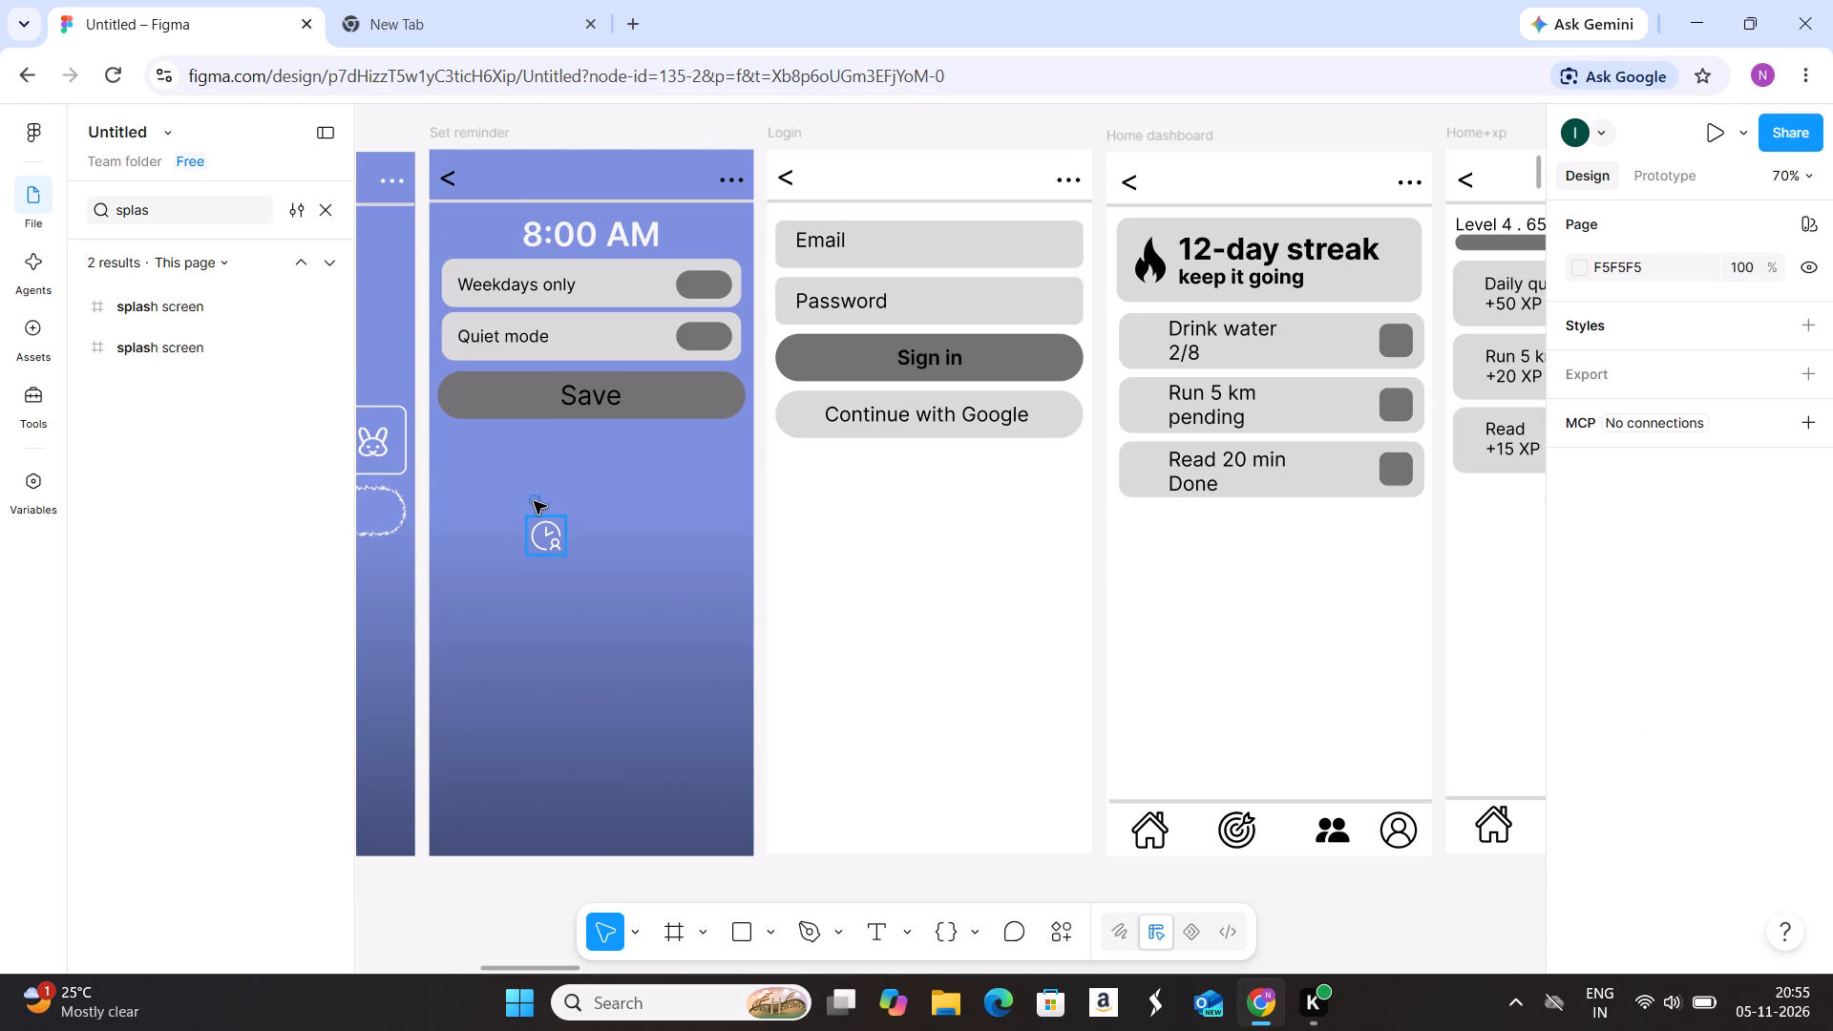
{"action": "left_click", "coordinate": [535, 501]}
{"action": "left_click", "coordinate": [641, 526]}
Enlarge the clock icon frame on the Set reminder screen to 47 × 47.
{"action": "left_click", "coordinate": [533, 500]}
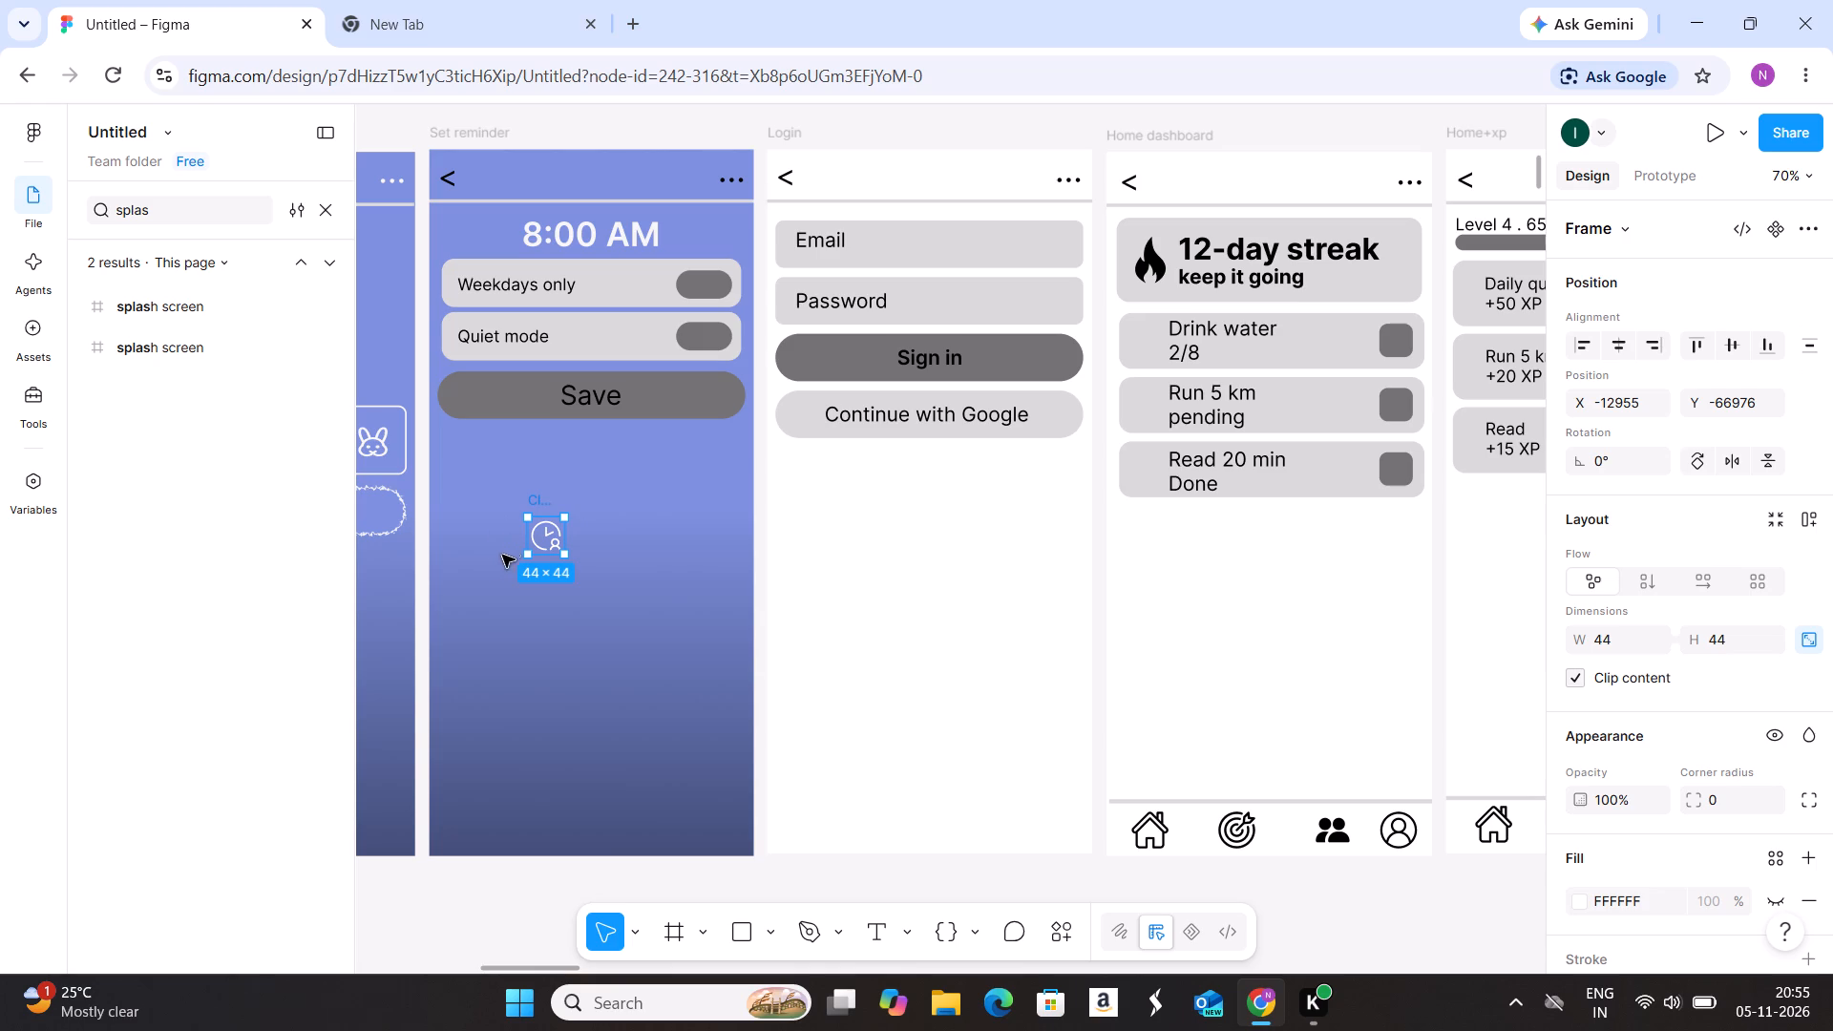
{"action": "left_click", "coordinate": [524, 511]}
Move the clock icon back up to just before the 8:00 AM text, at about X -13007, Y -67341.
{"action": "left_click", "coordinate": [621, 565]}
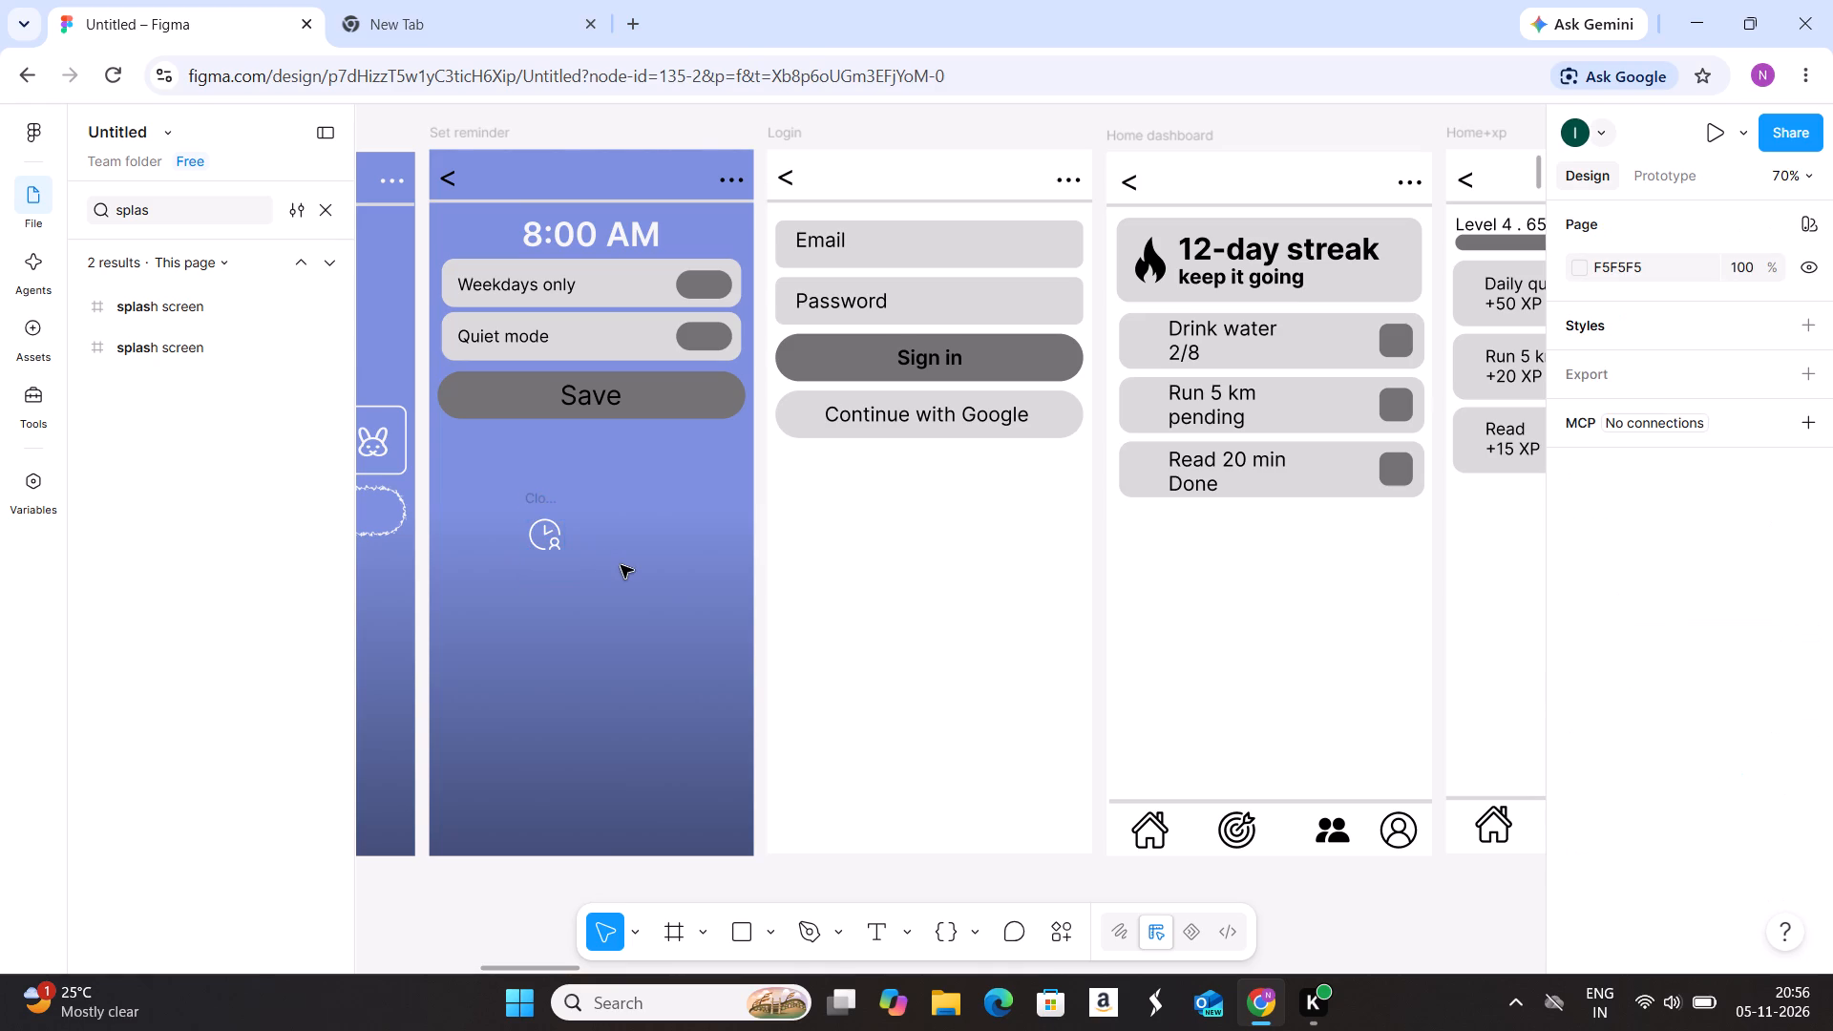
{"action": "left_click", "coordinate": [549, 499]}
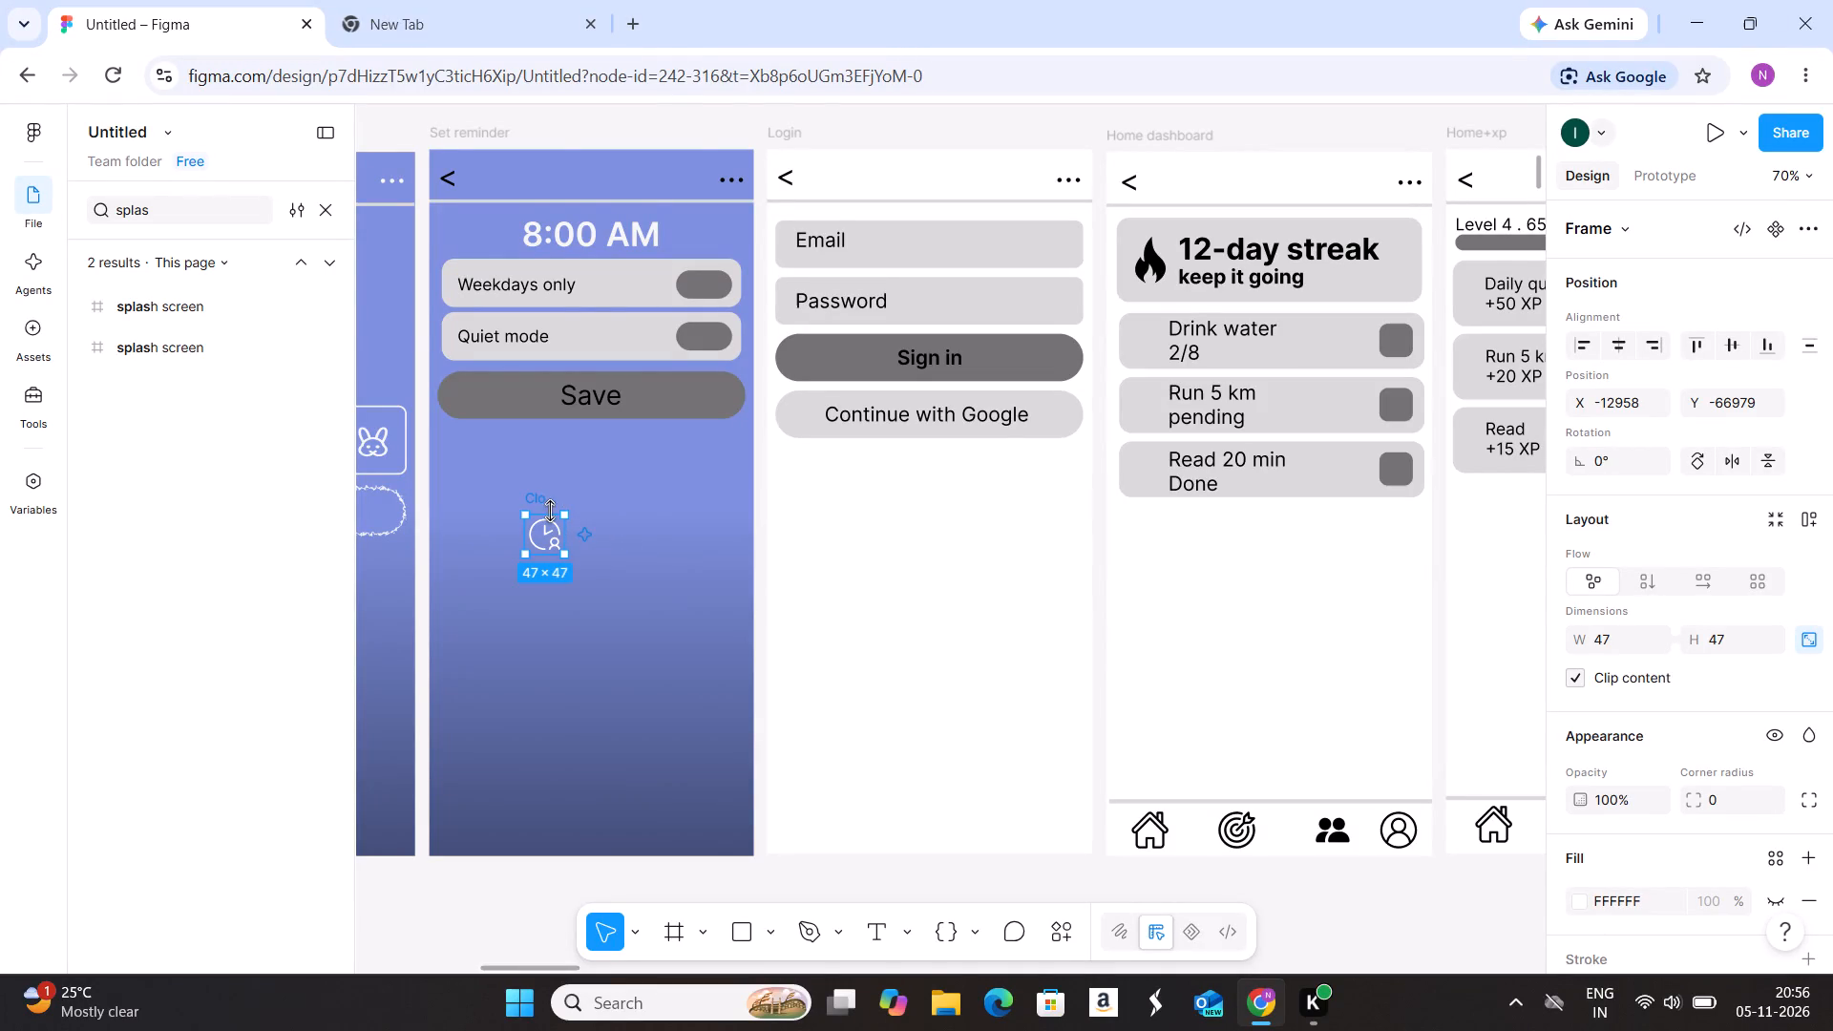
{"action": "left_click_drag", "start_coordinate": [540, 501], "coordinate": [498, 282]}
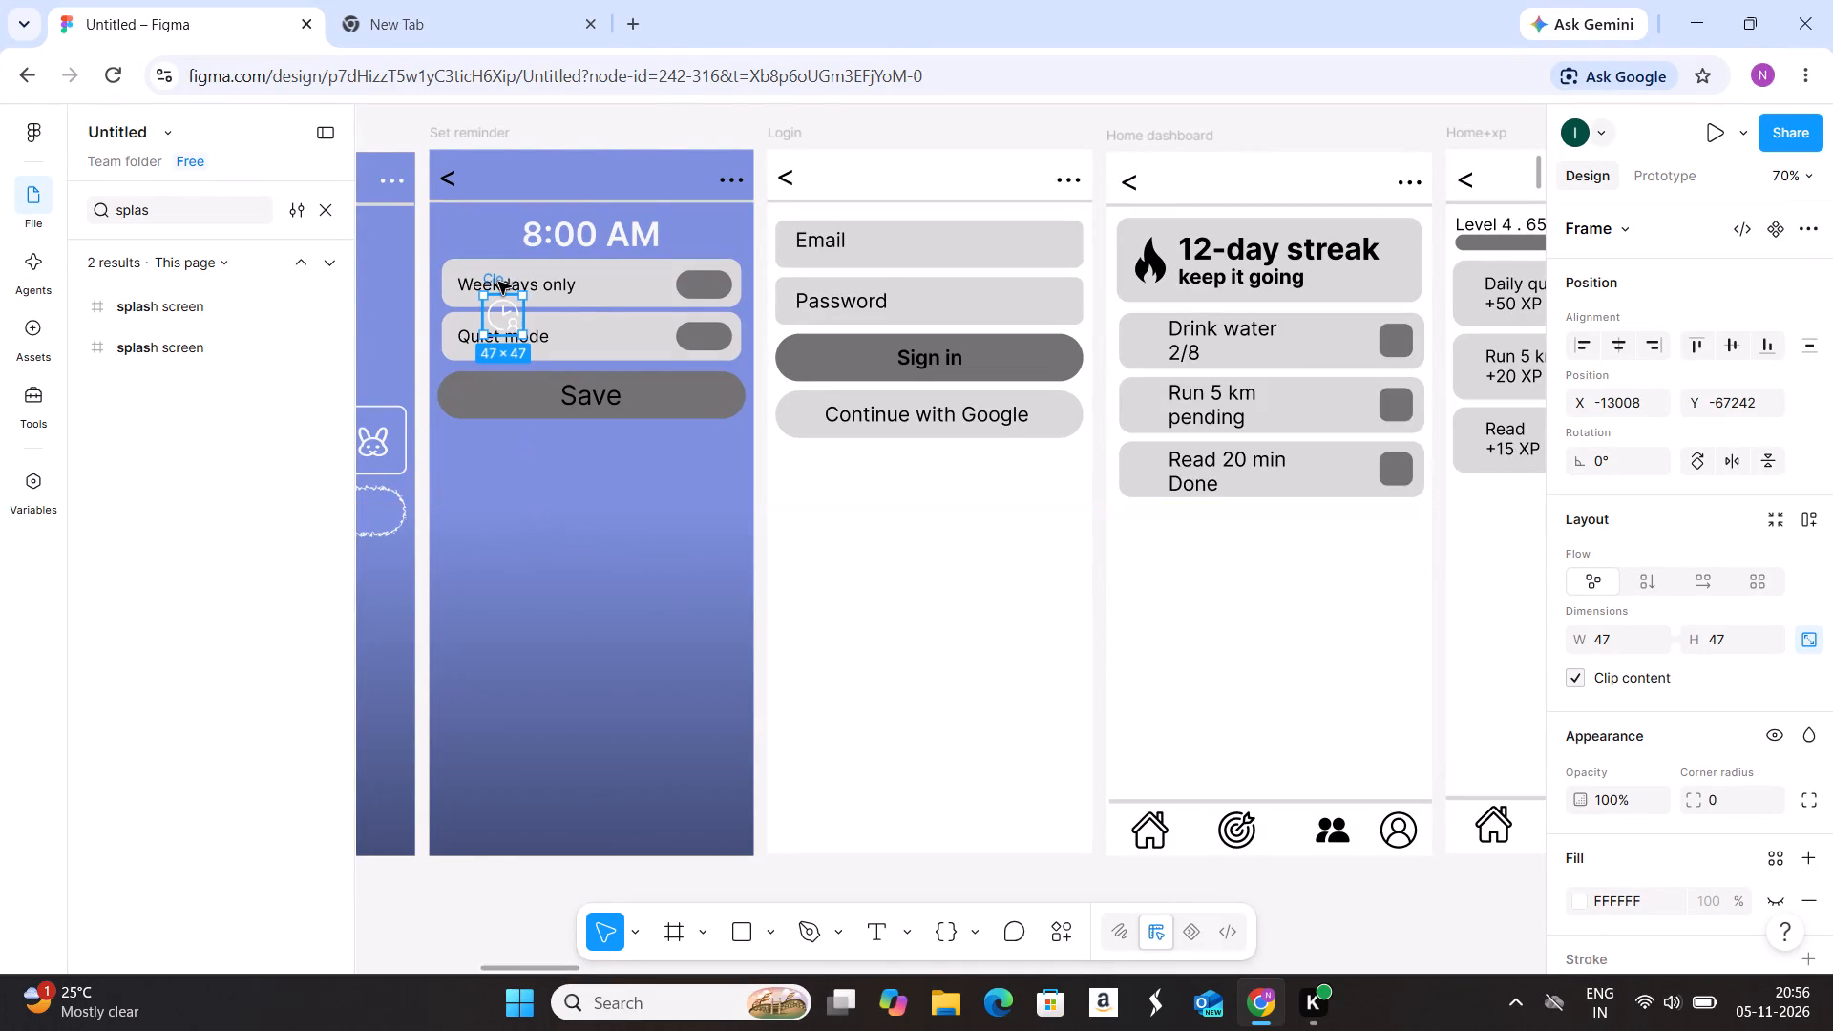
{"action": "left_click_drag", "start_coordinate": [498, 276], "coordinate": [506, 193]}
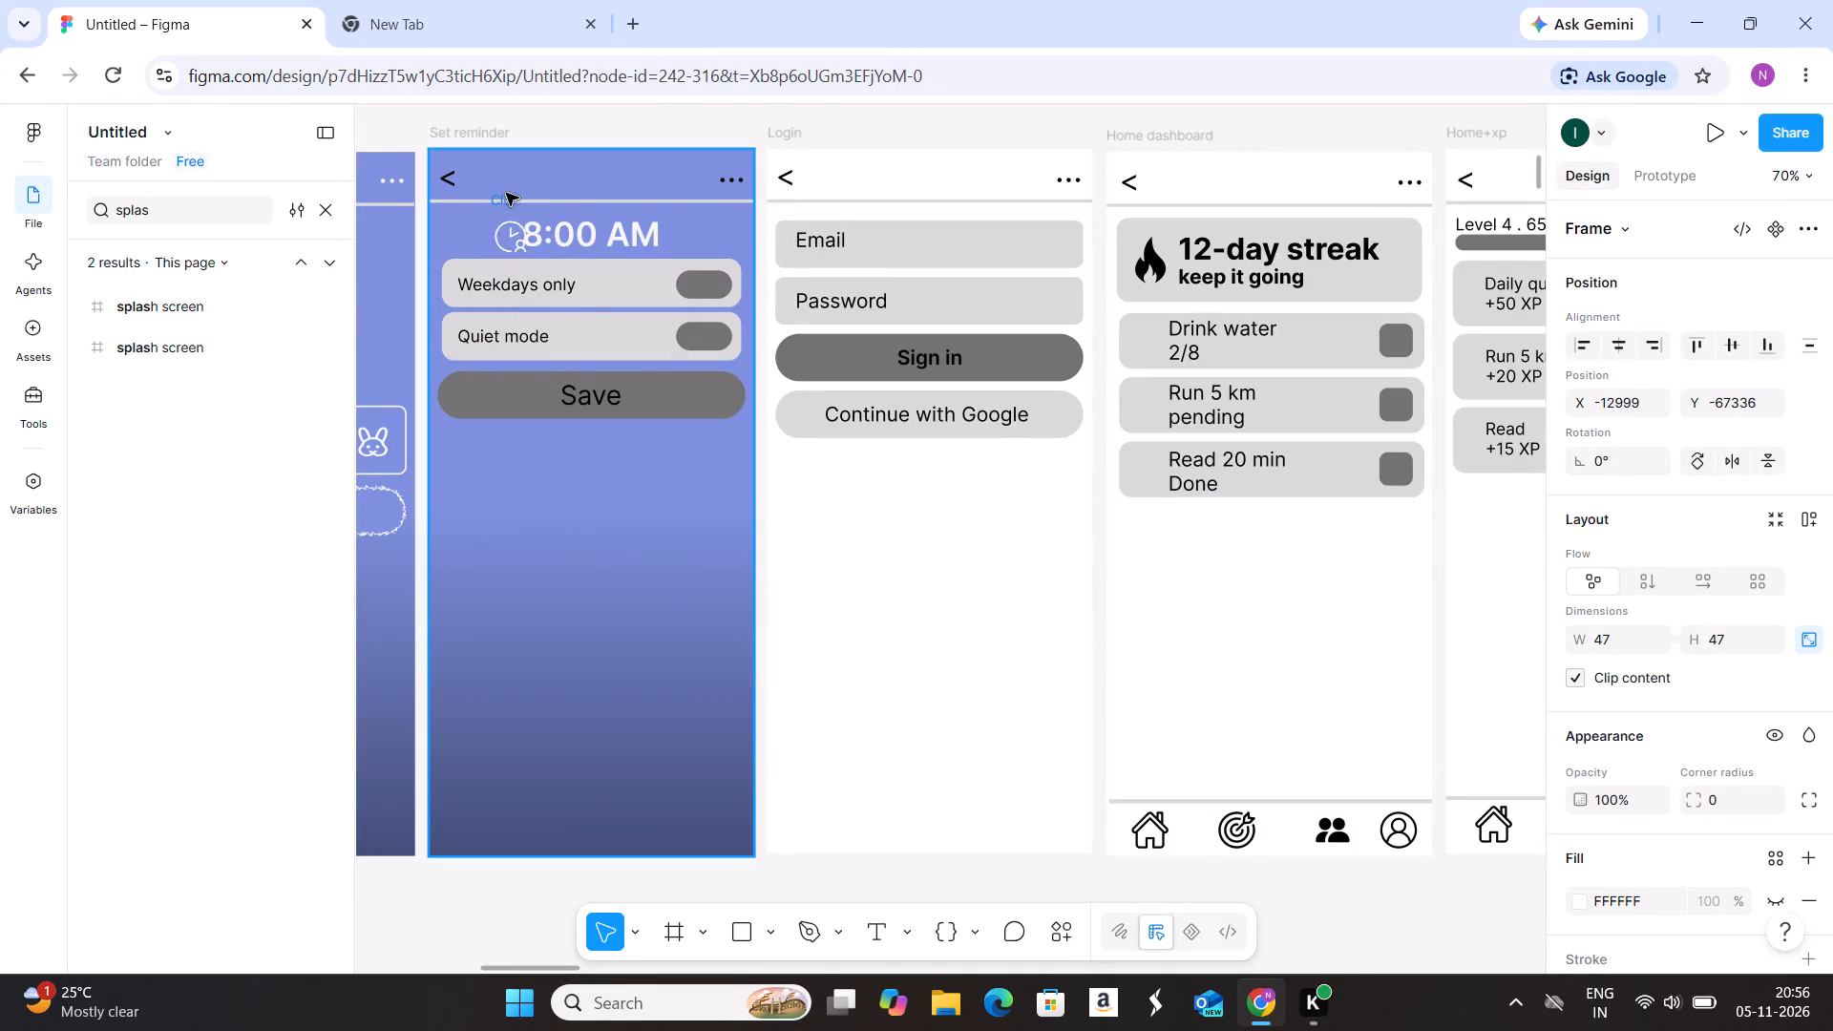
{"action": "left_click_drag", "start_coordinate": [506, 193], "coordinate": [497, 195]}
{"action": "left_click_drag", "start_coordinate": [497, 195], "coordinate": [500, 193]}
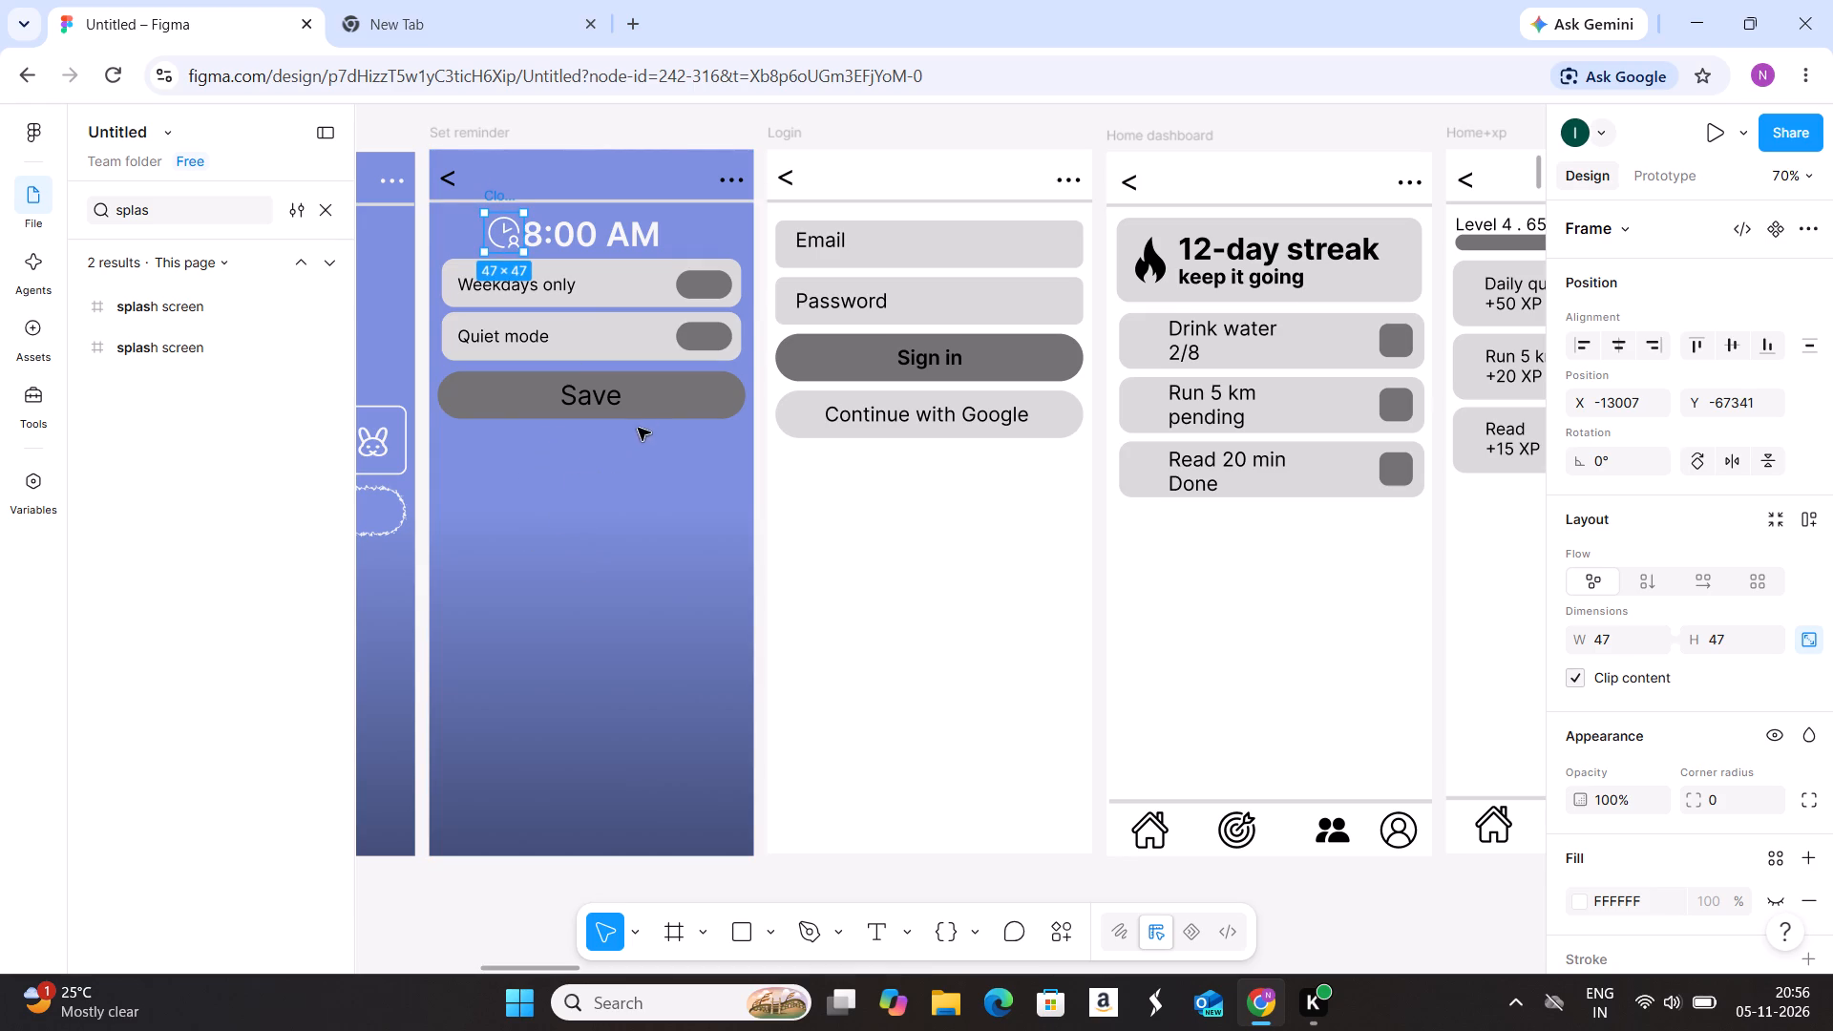
Change the fill of the back arrow on the Set reminder screen to white.
{"action": "left_click", "coordinate": [444, 179]}
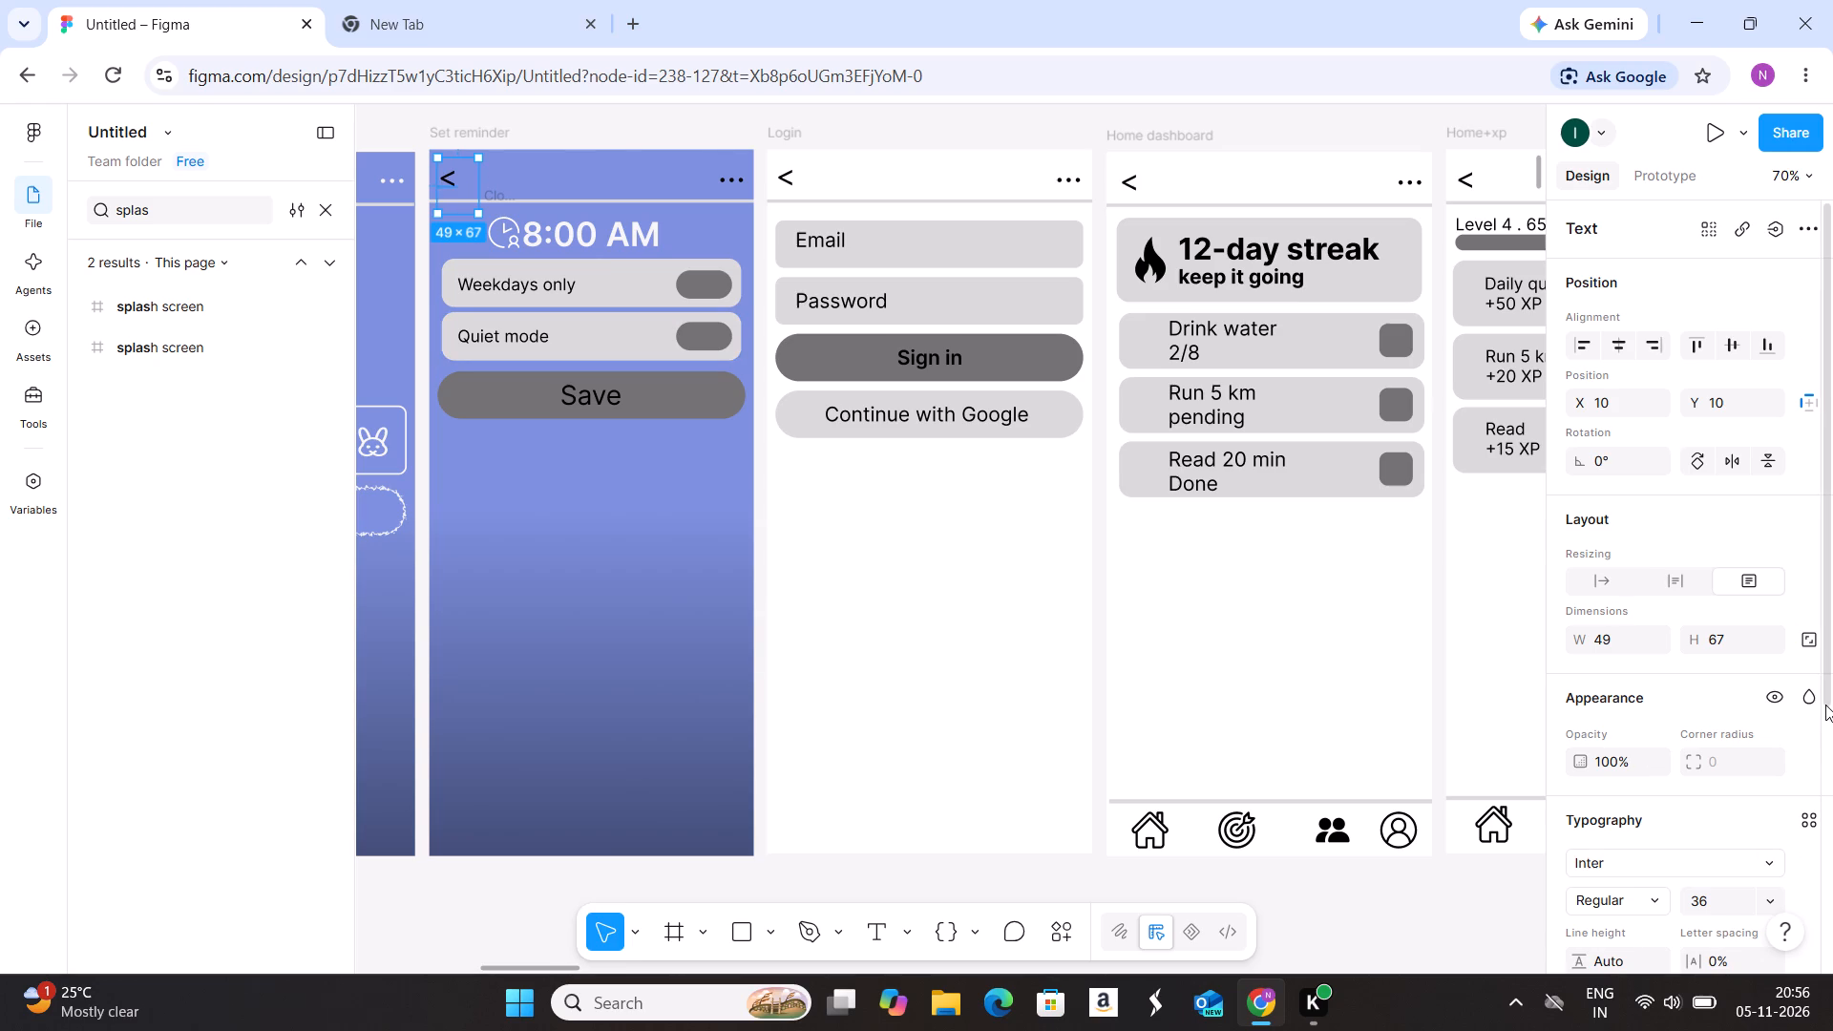
{"action": "left_click_drag", "start_coordinate": [1825, 702], "coordinate": [1832, 808]}
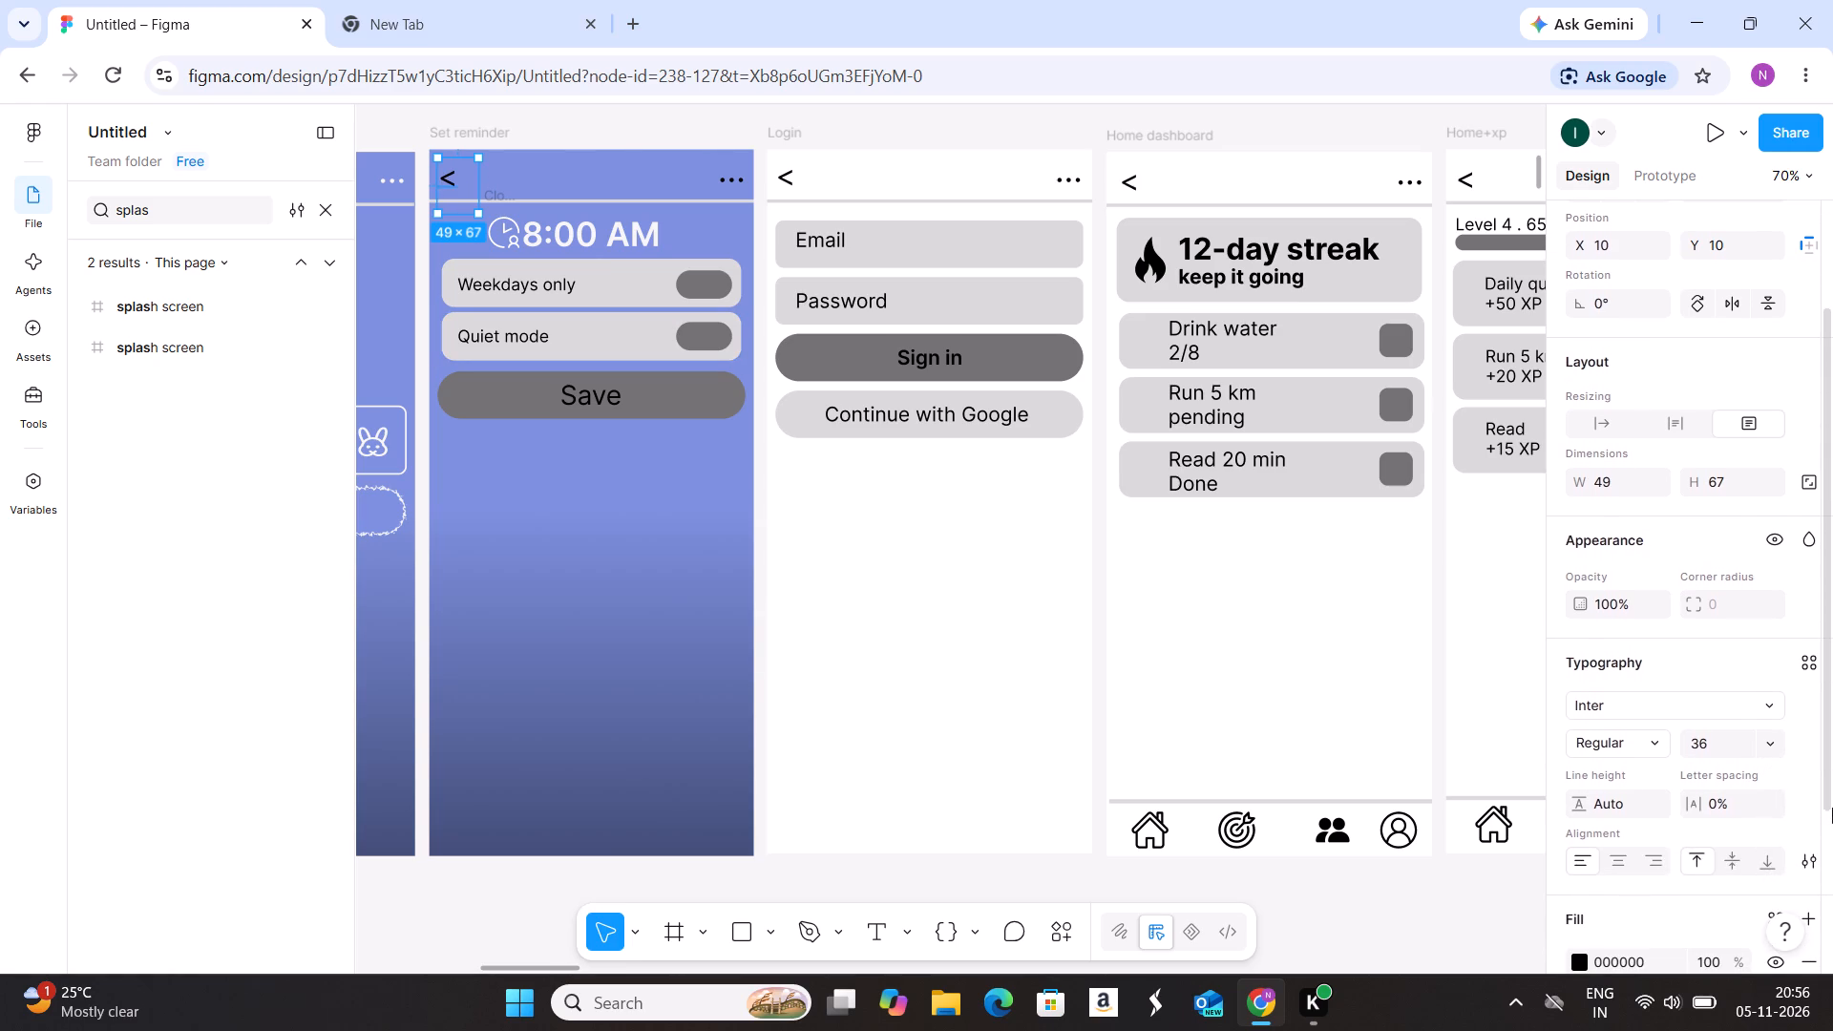
{"action": "left_click_drag", "start_coordinate": [1830, 791], "coordinate": [1832, 866]}
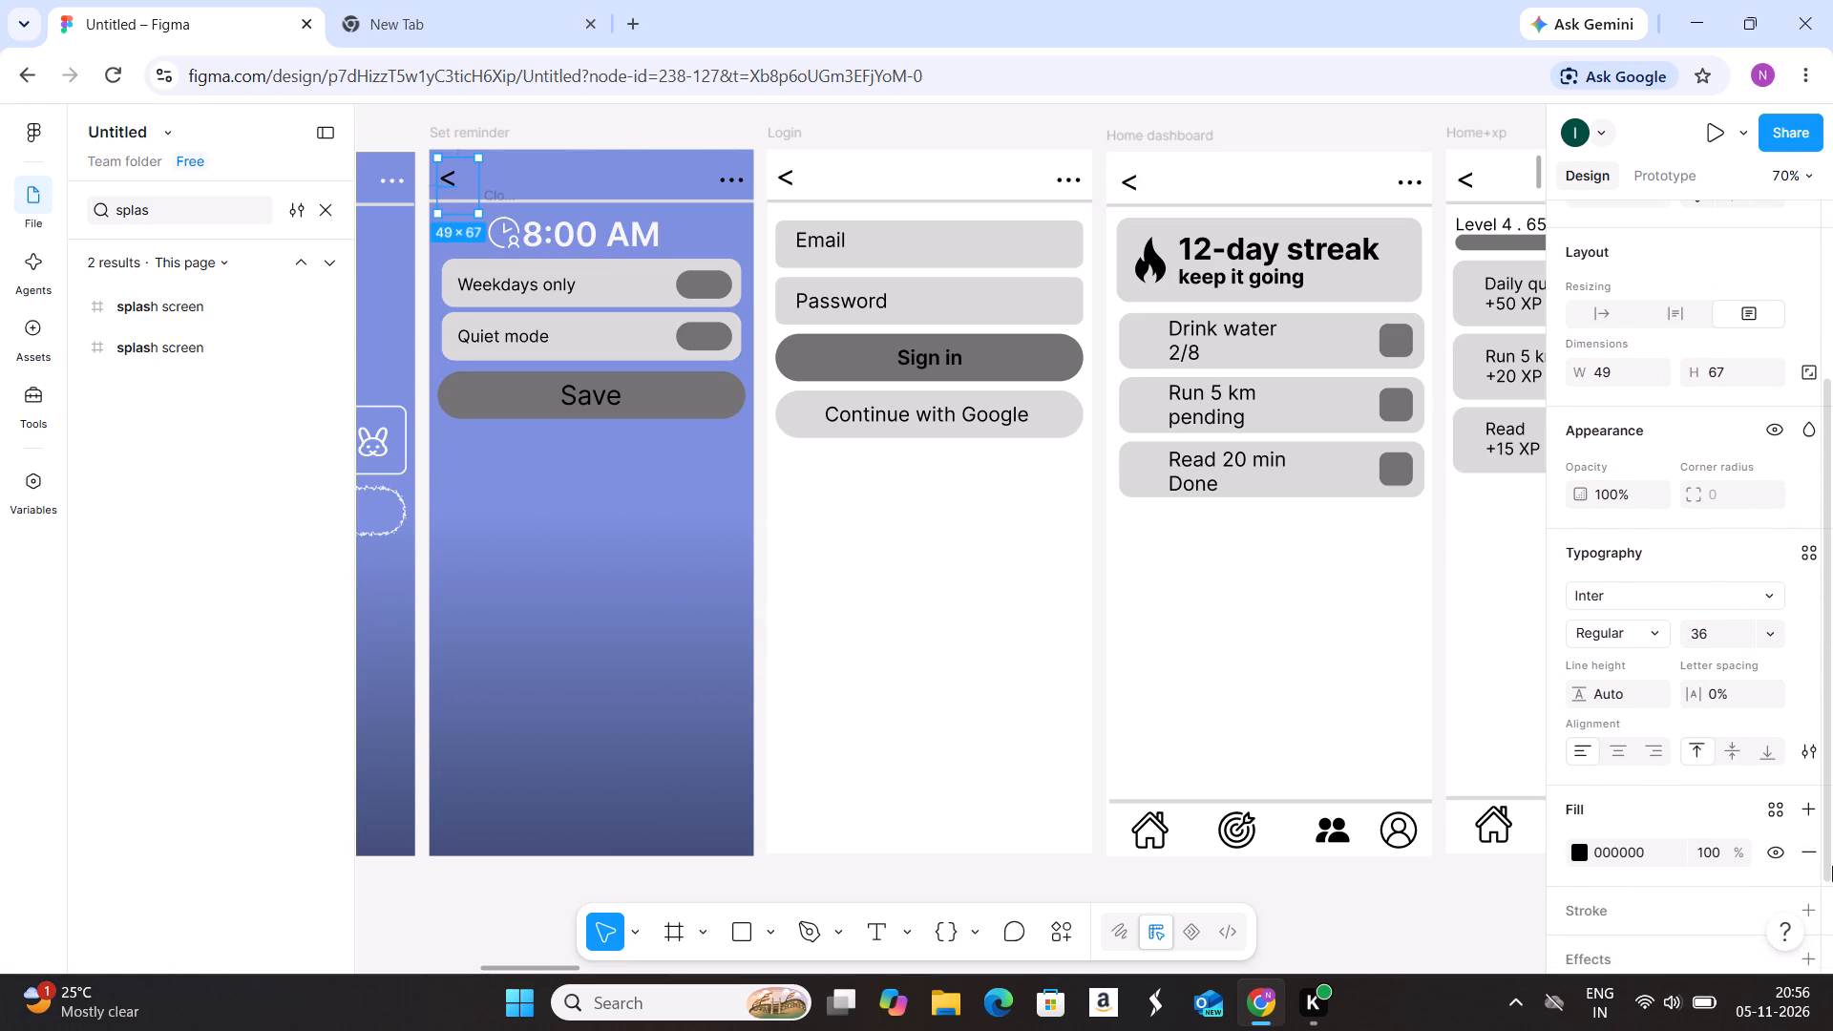
{"action": "left_click", "coordinate": [1579, 850]}
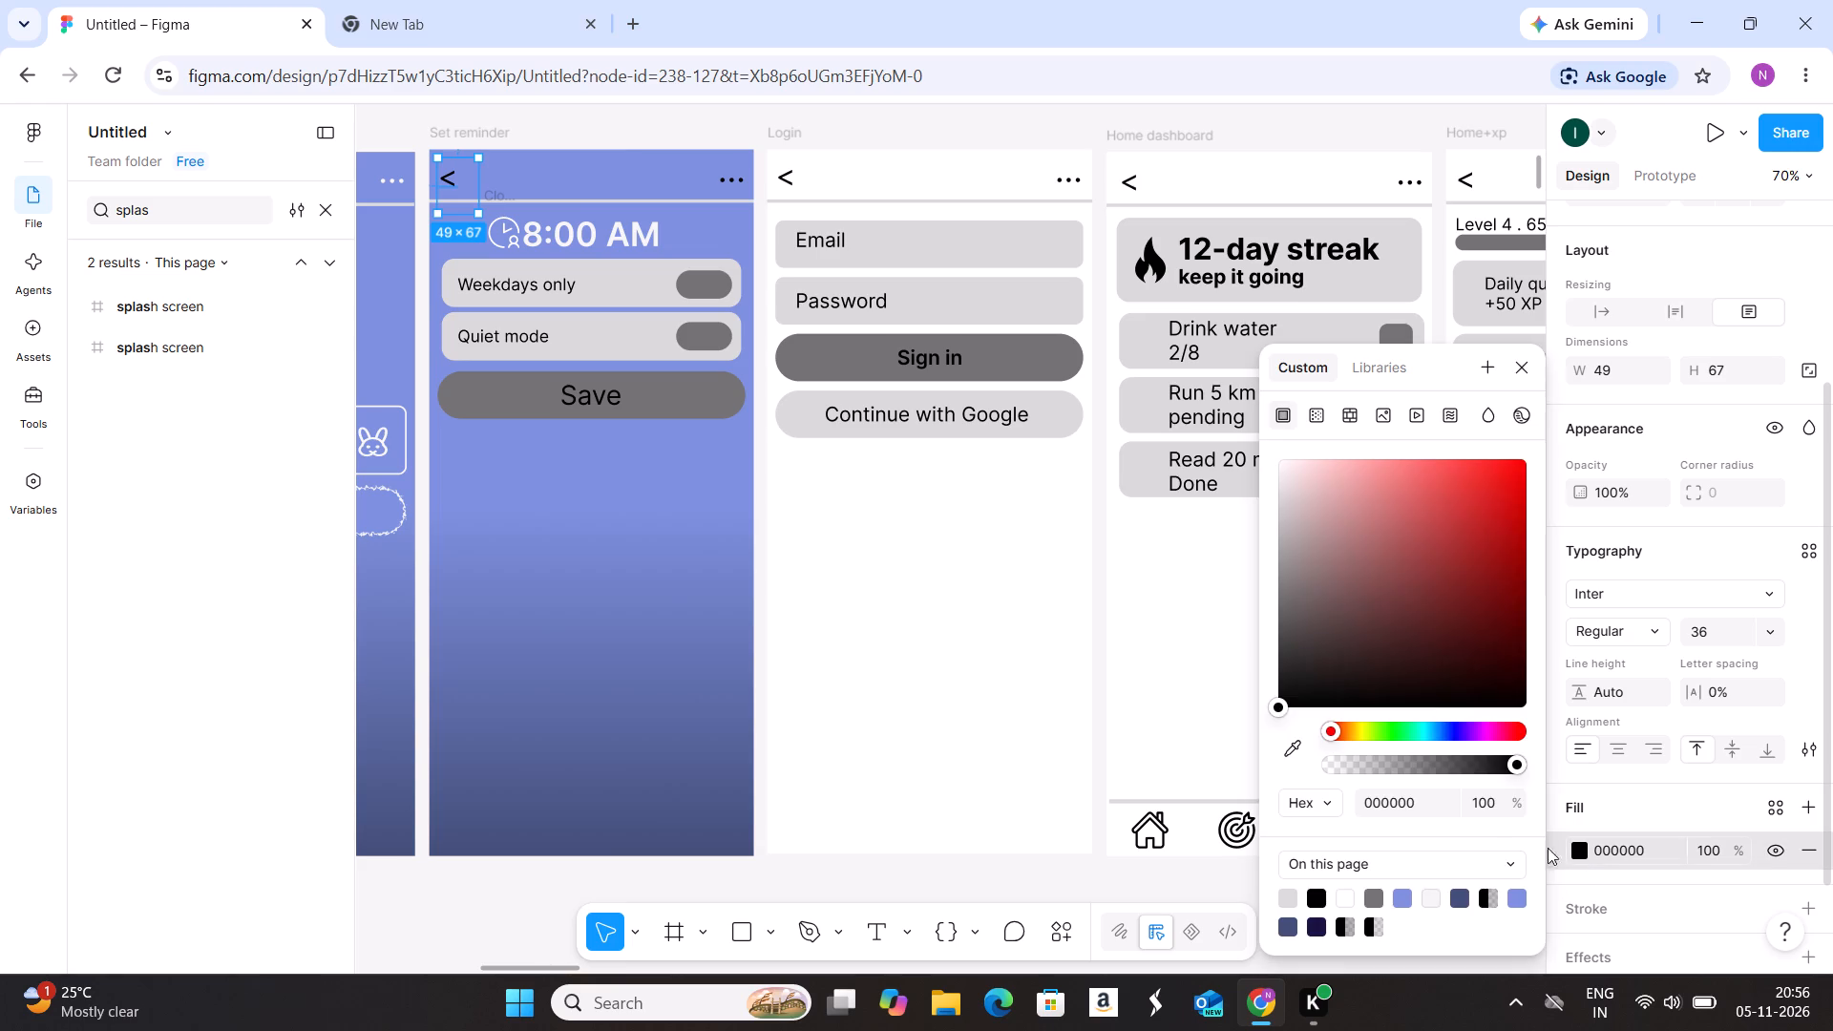
{"action": "left_click", "coordinate": [1346, 899]}
{"action": "left_click", "coordinate": [731, 787]}
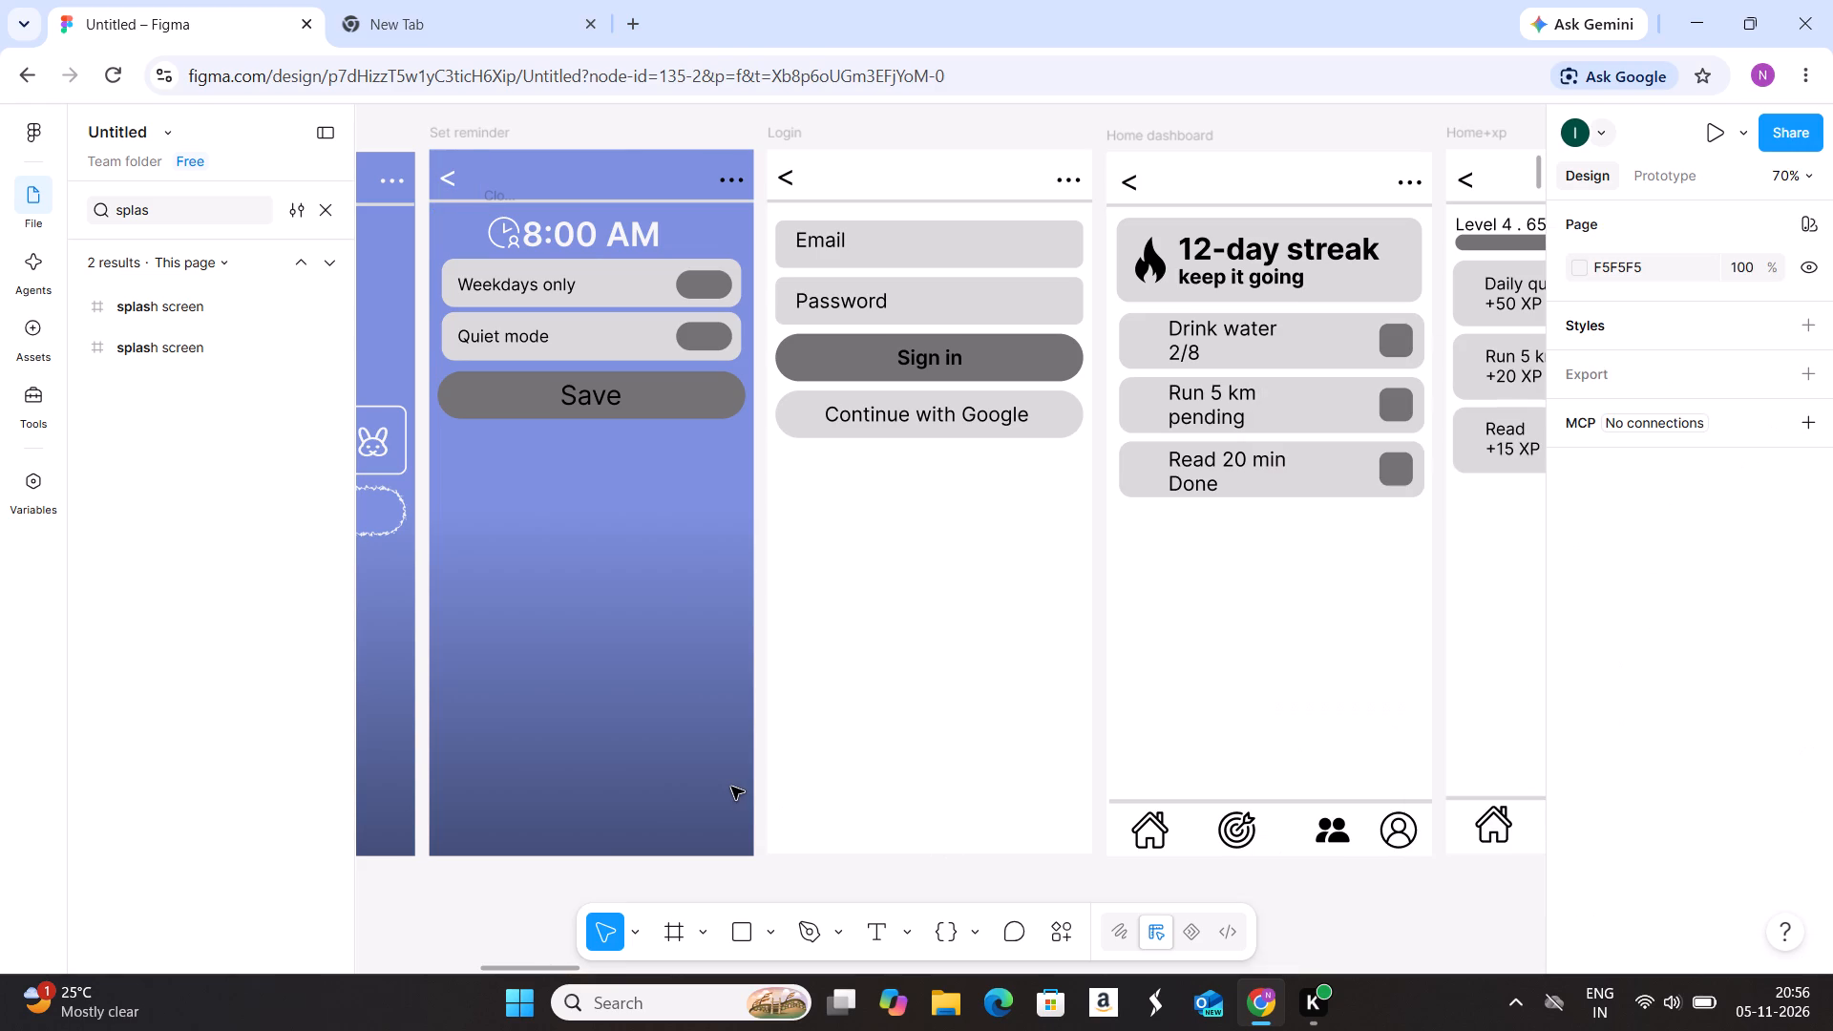
Change the fill of the three-dot menu text on the Set reminder screen to white, FFFFFF.
{"action": "left_click", "coordinate": [745, 178]}
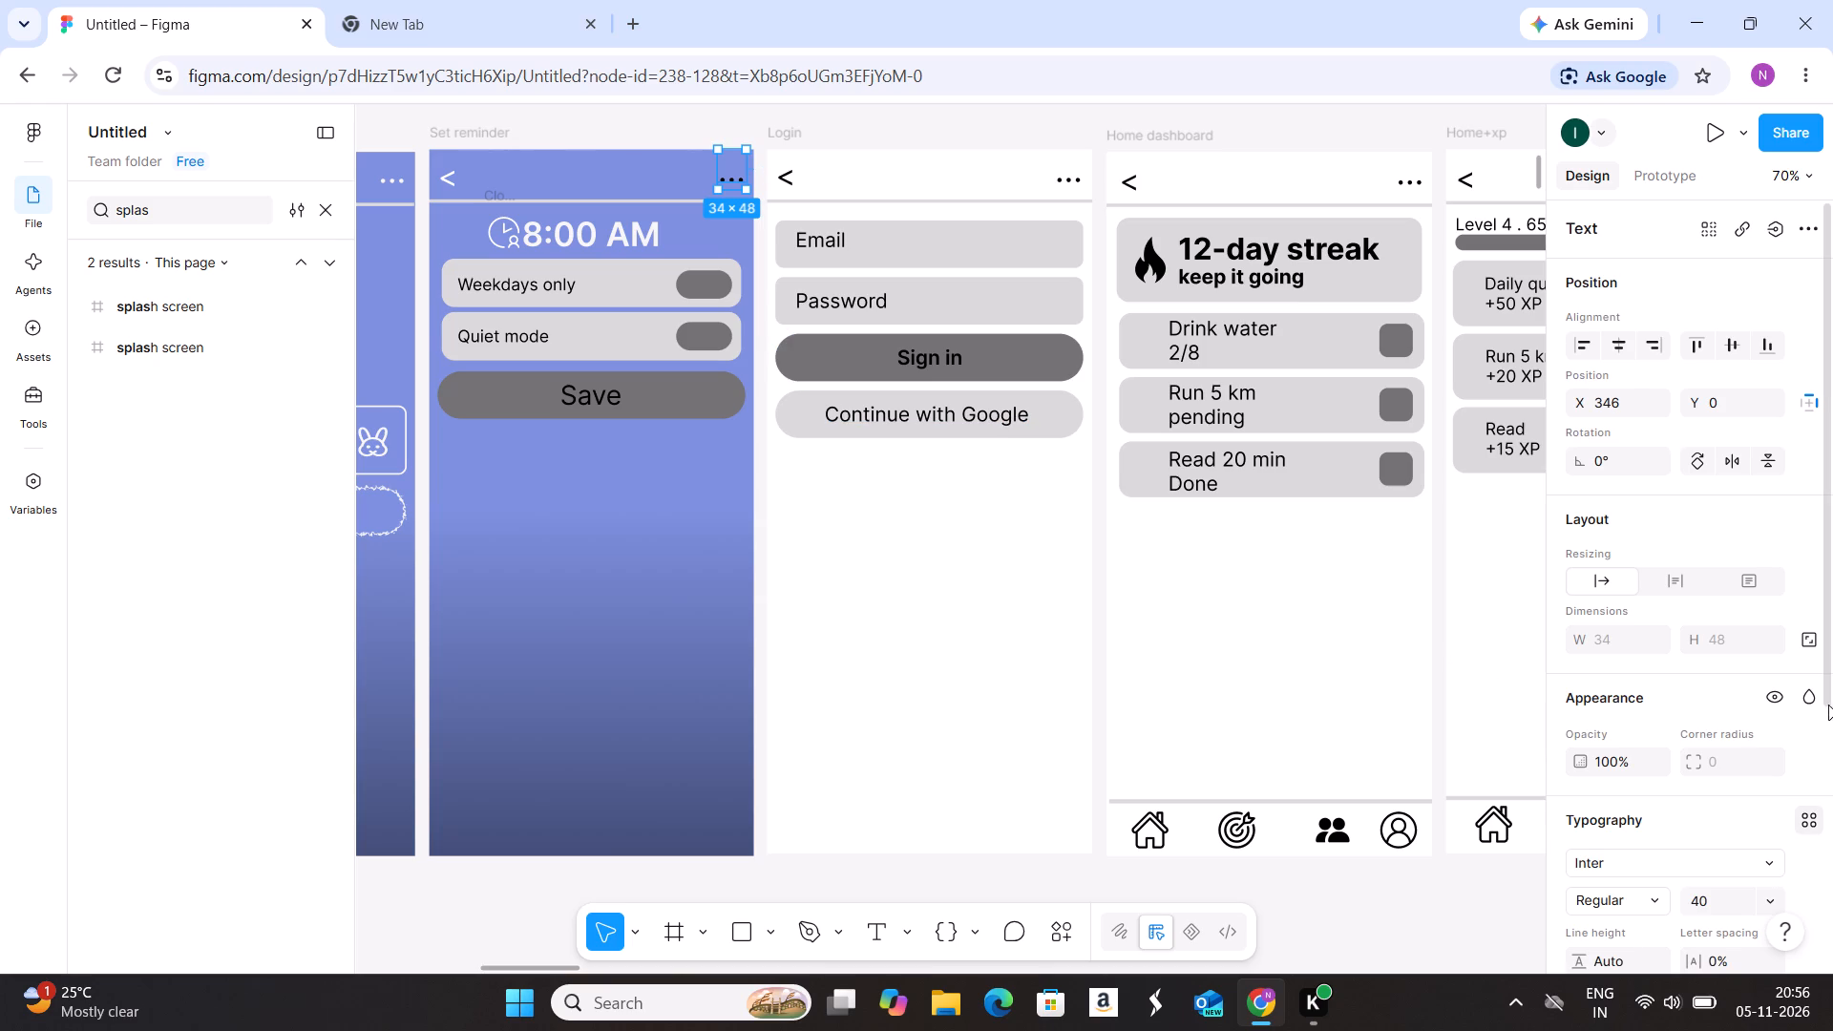
{"action": "left_click_drag", "start_coordinate": [1824, 689], "coordinate": [1832, 909]}
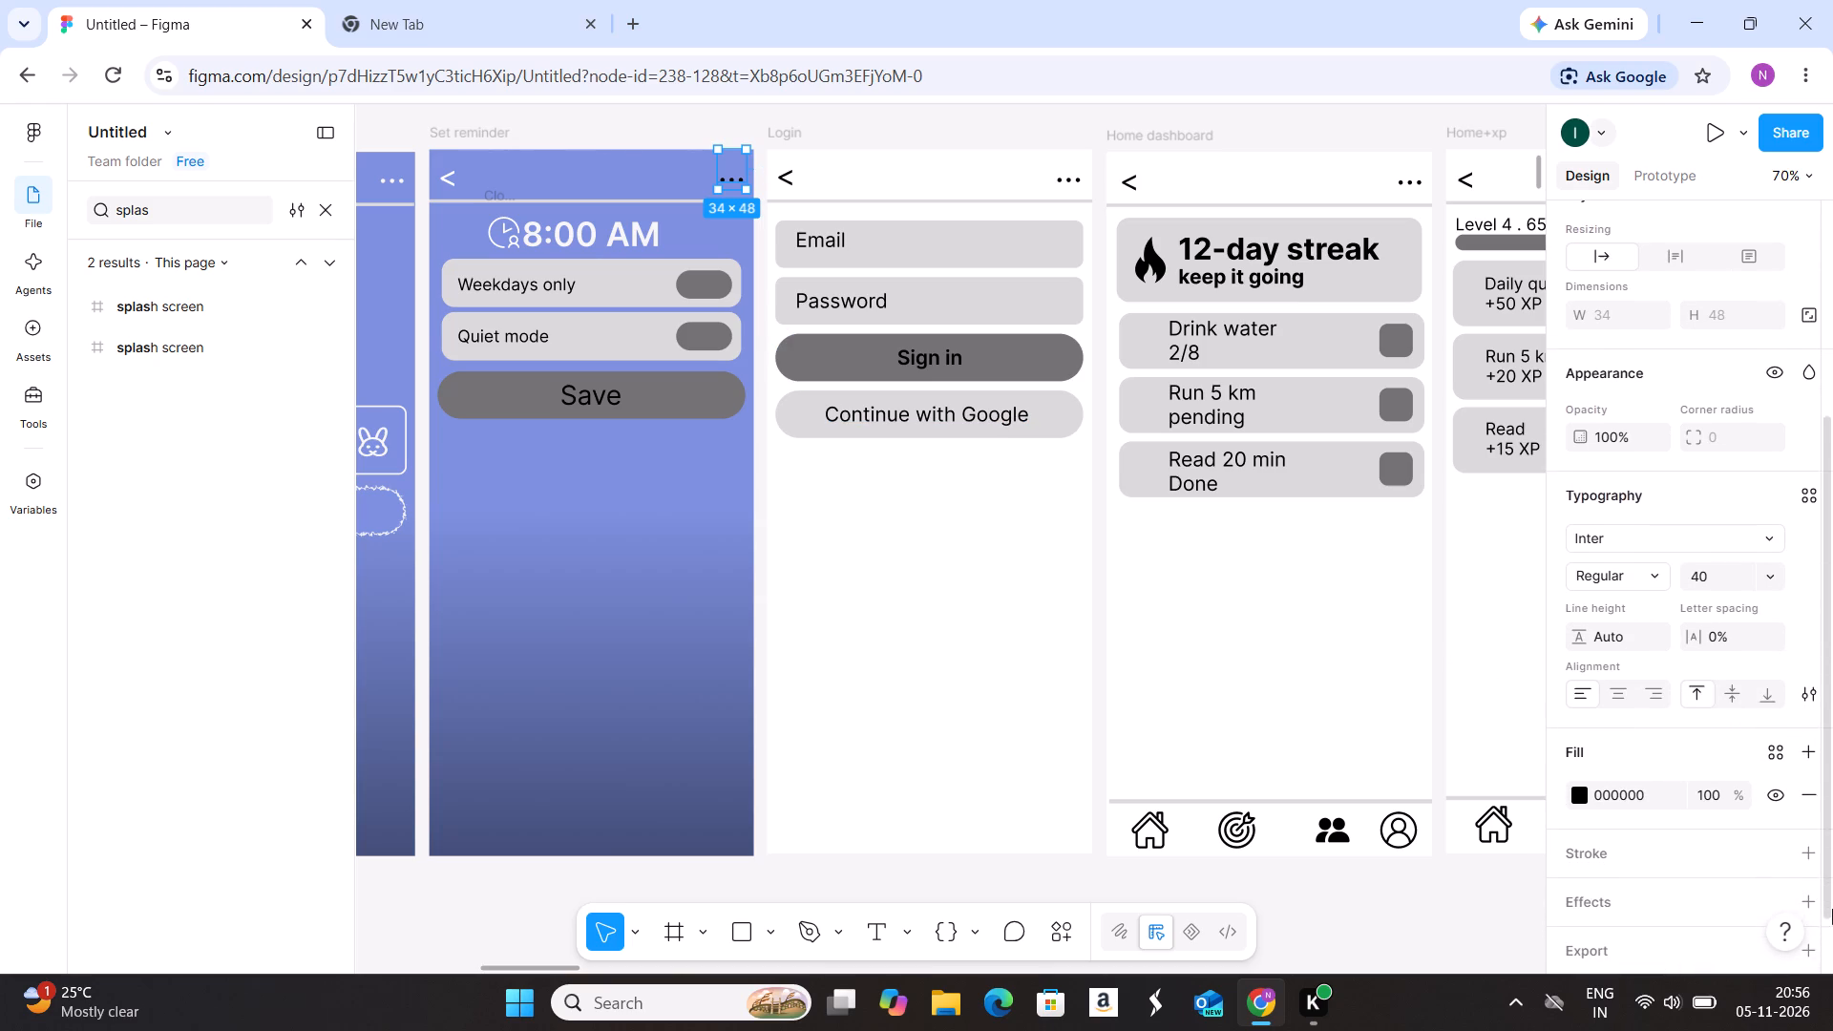
{"action": "left_click_drag", "start_coordinate": [1832, 909], "coordinate": [1832, 912]}
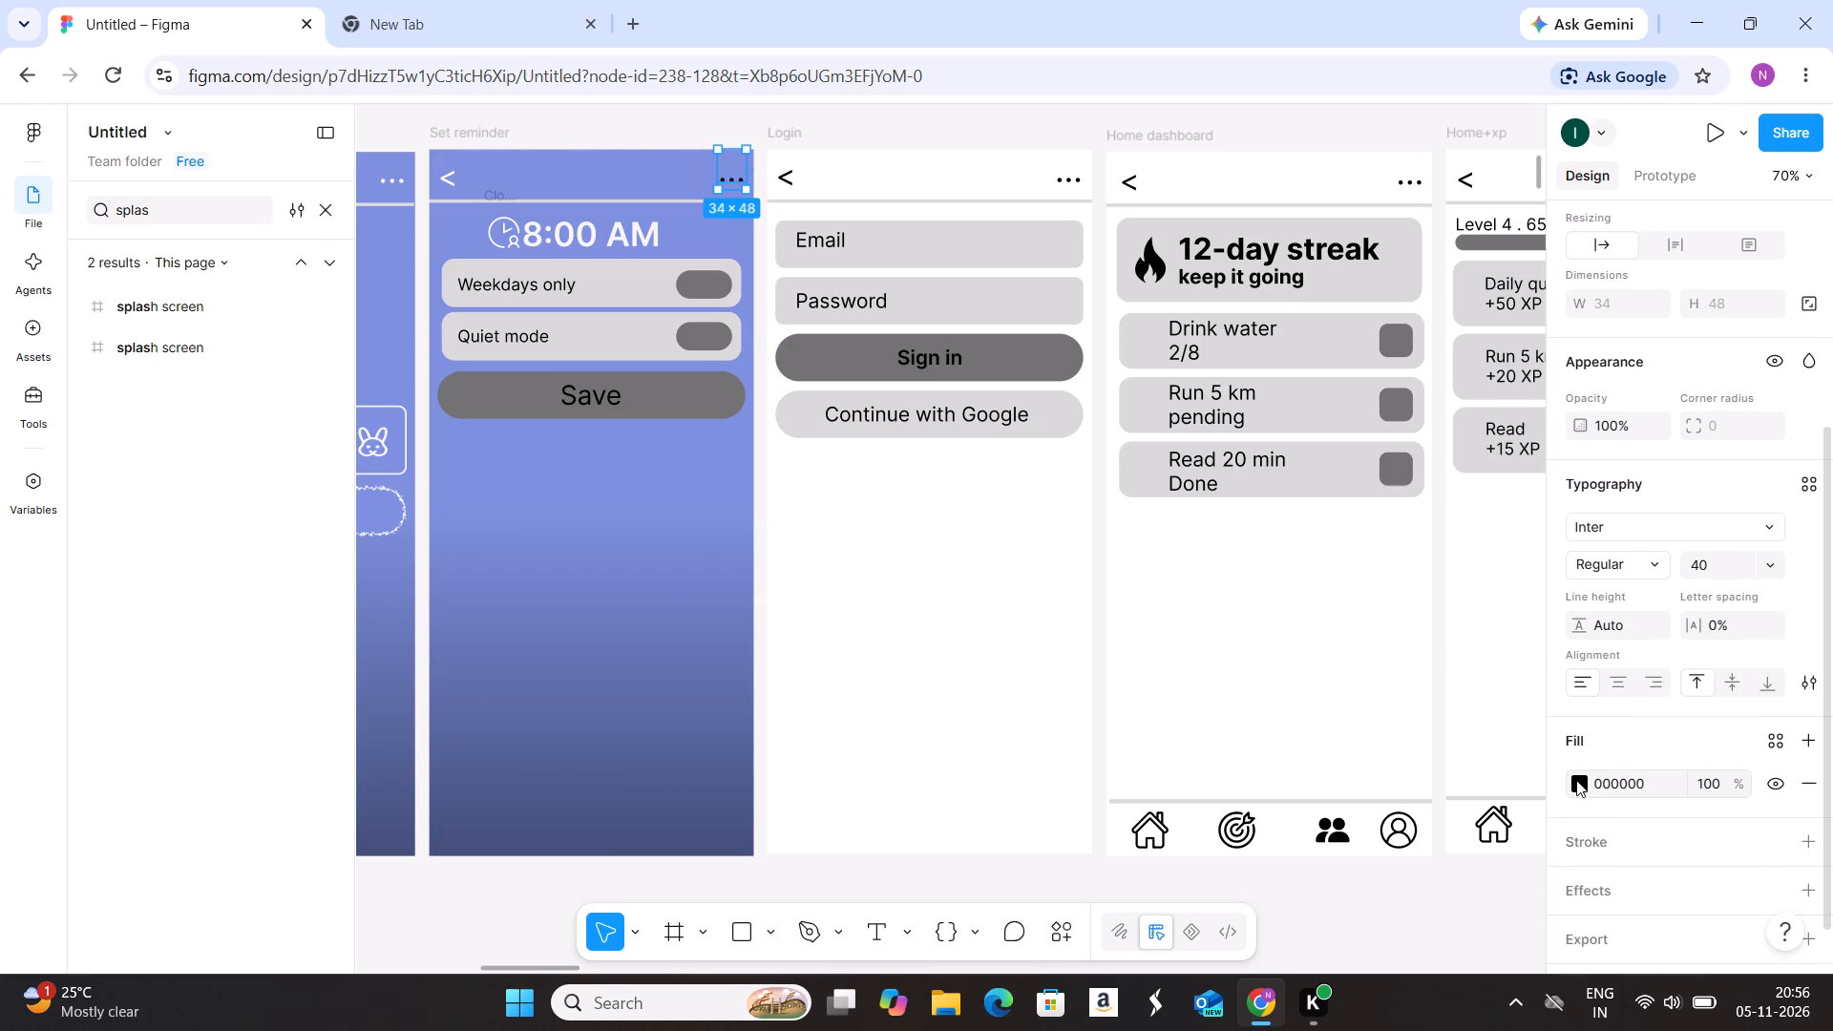
{"action": "left_click", "coordinate": [1576, 780]}
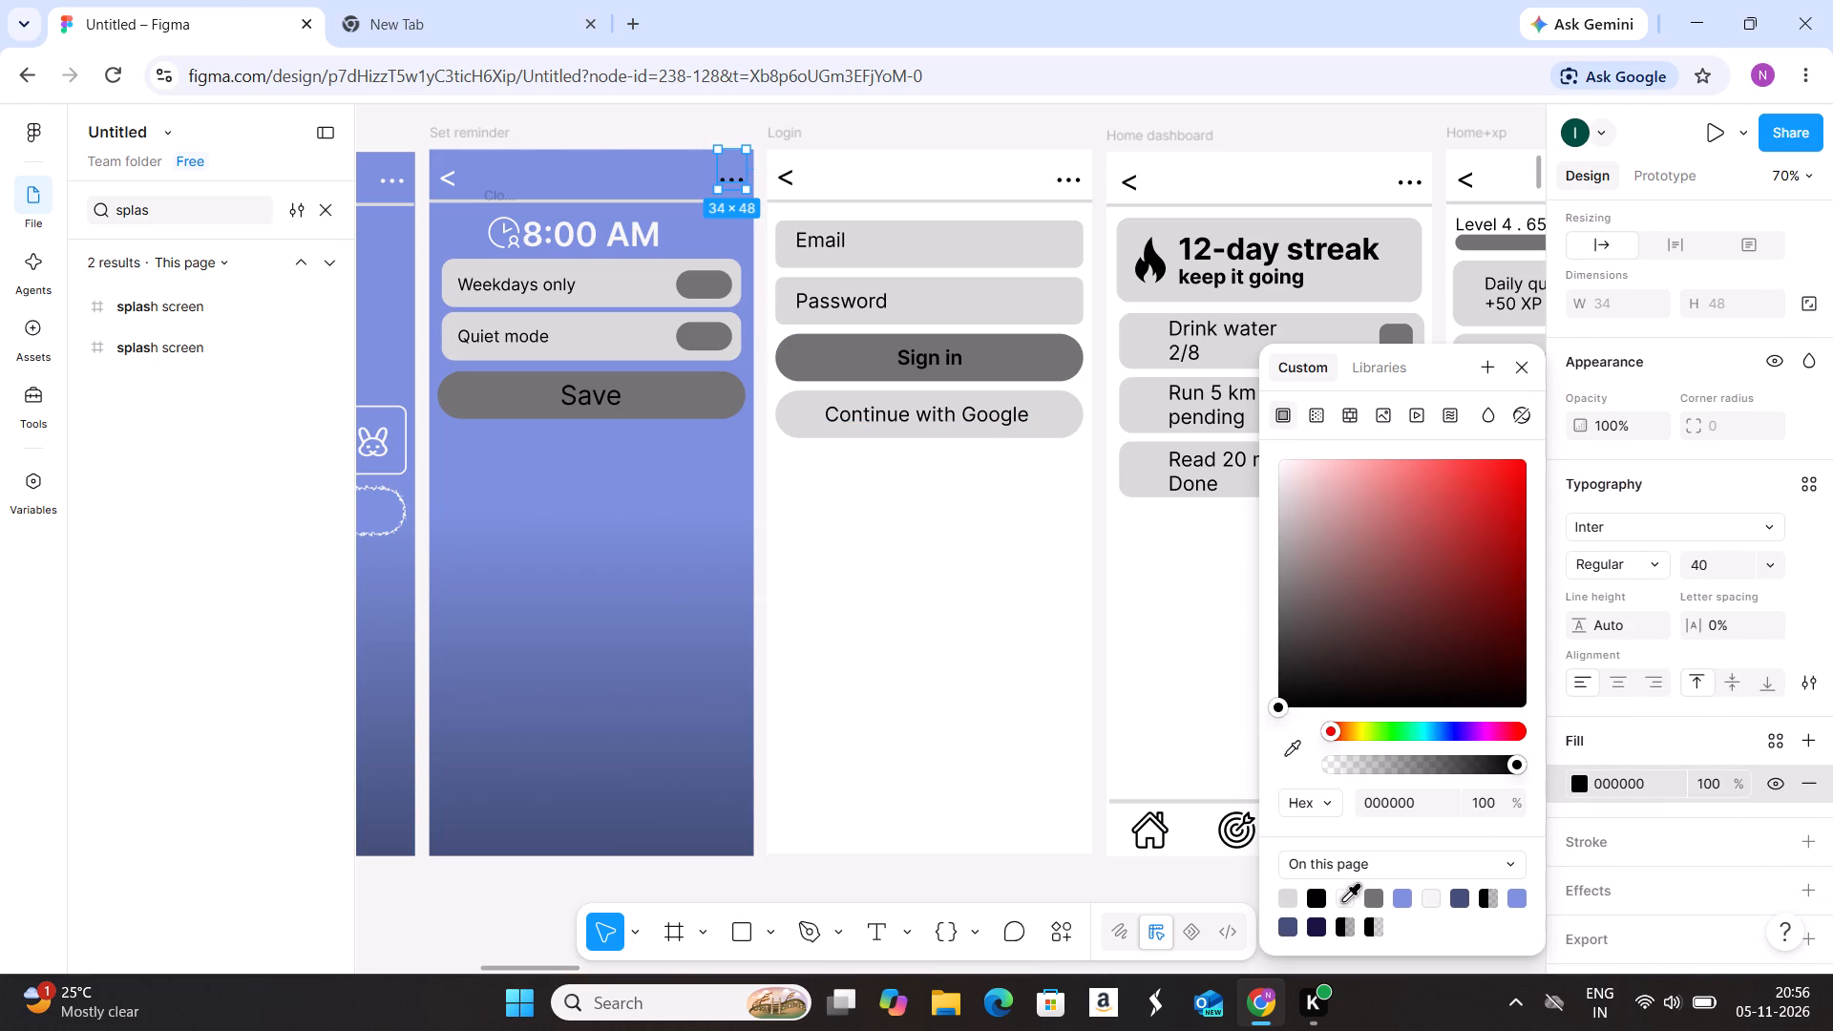
{"action": "left_click", "coordinate": [1343, 901]}
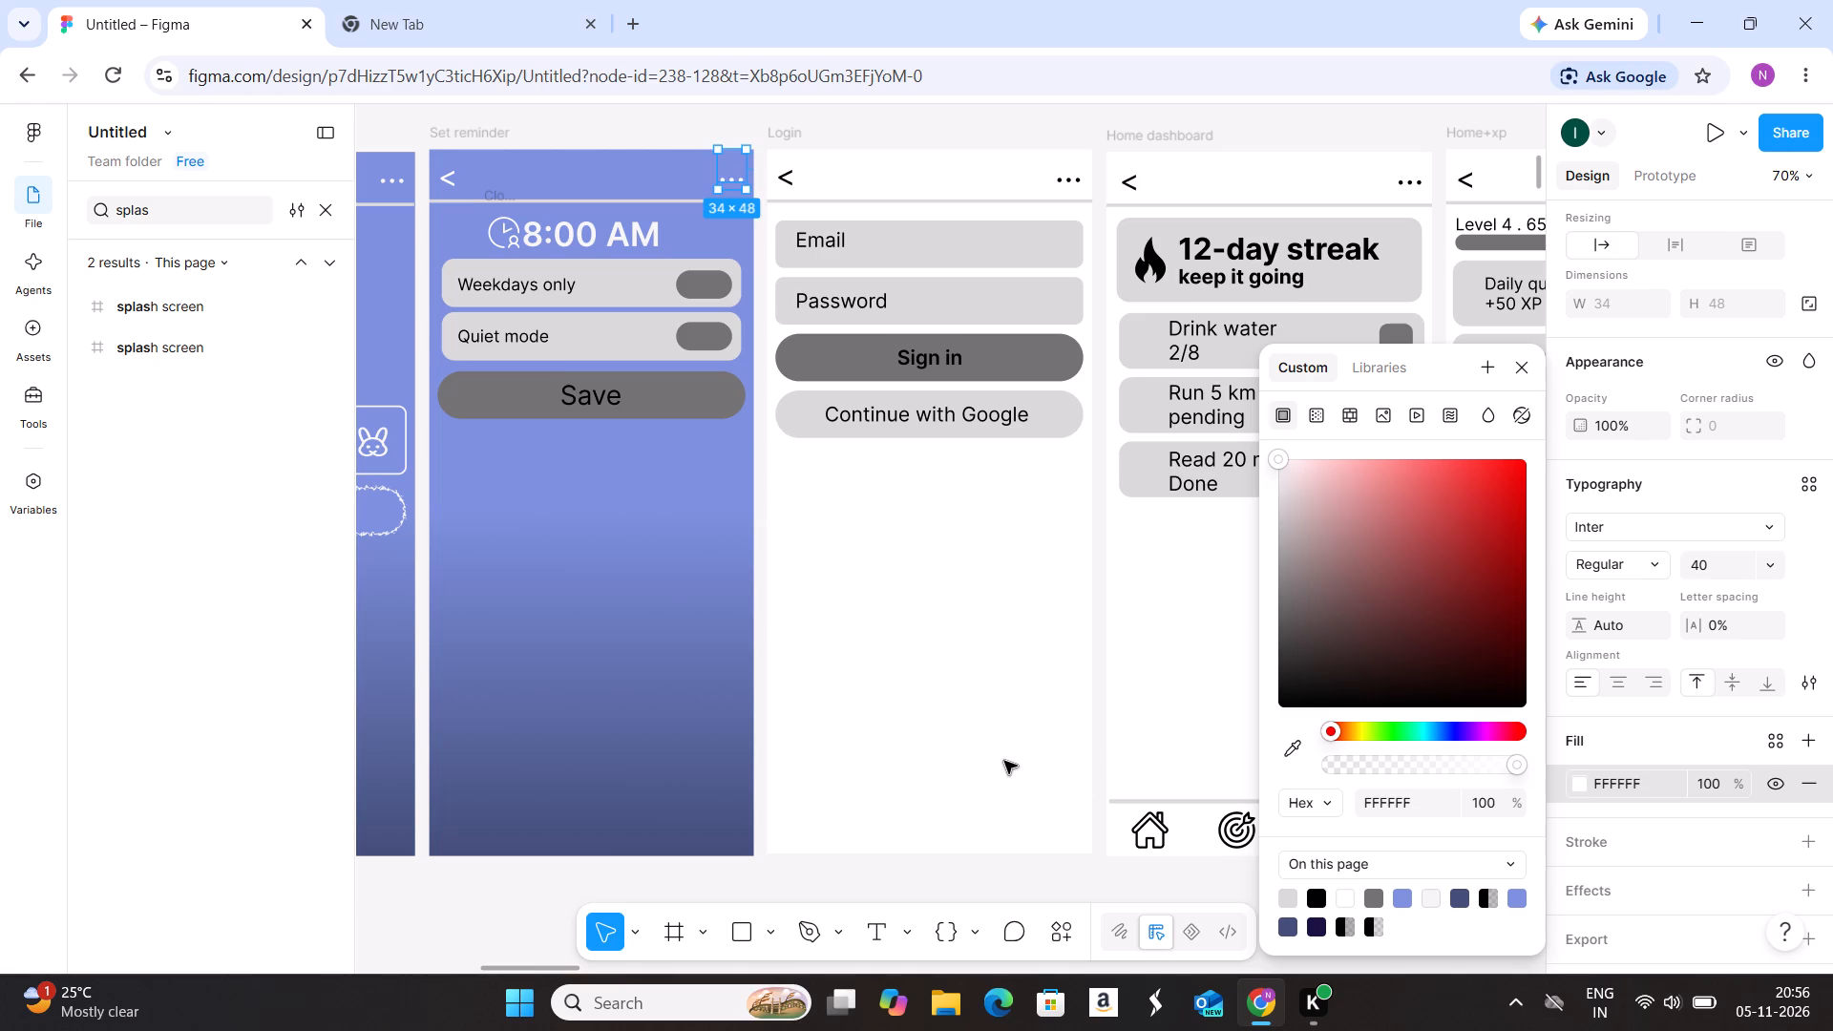
{"action": "left_click", "coordinate": [1004, 761]}
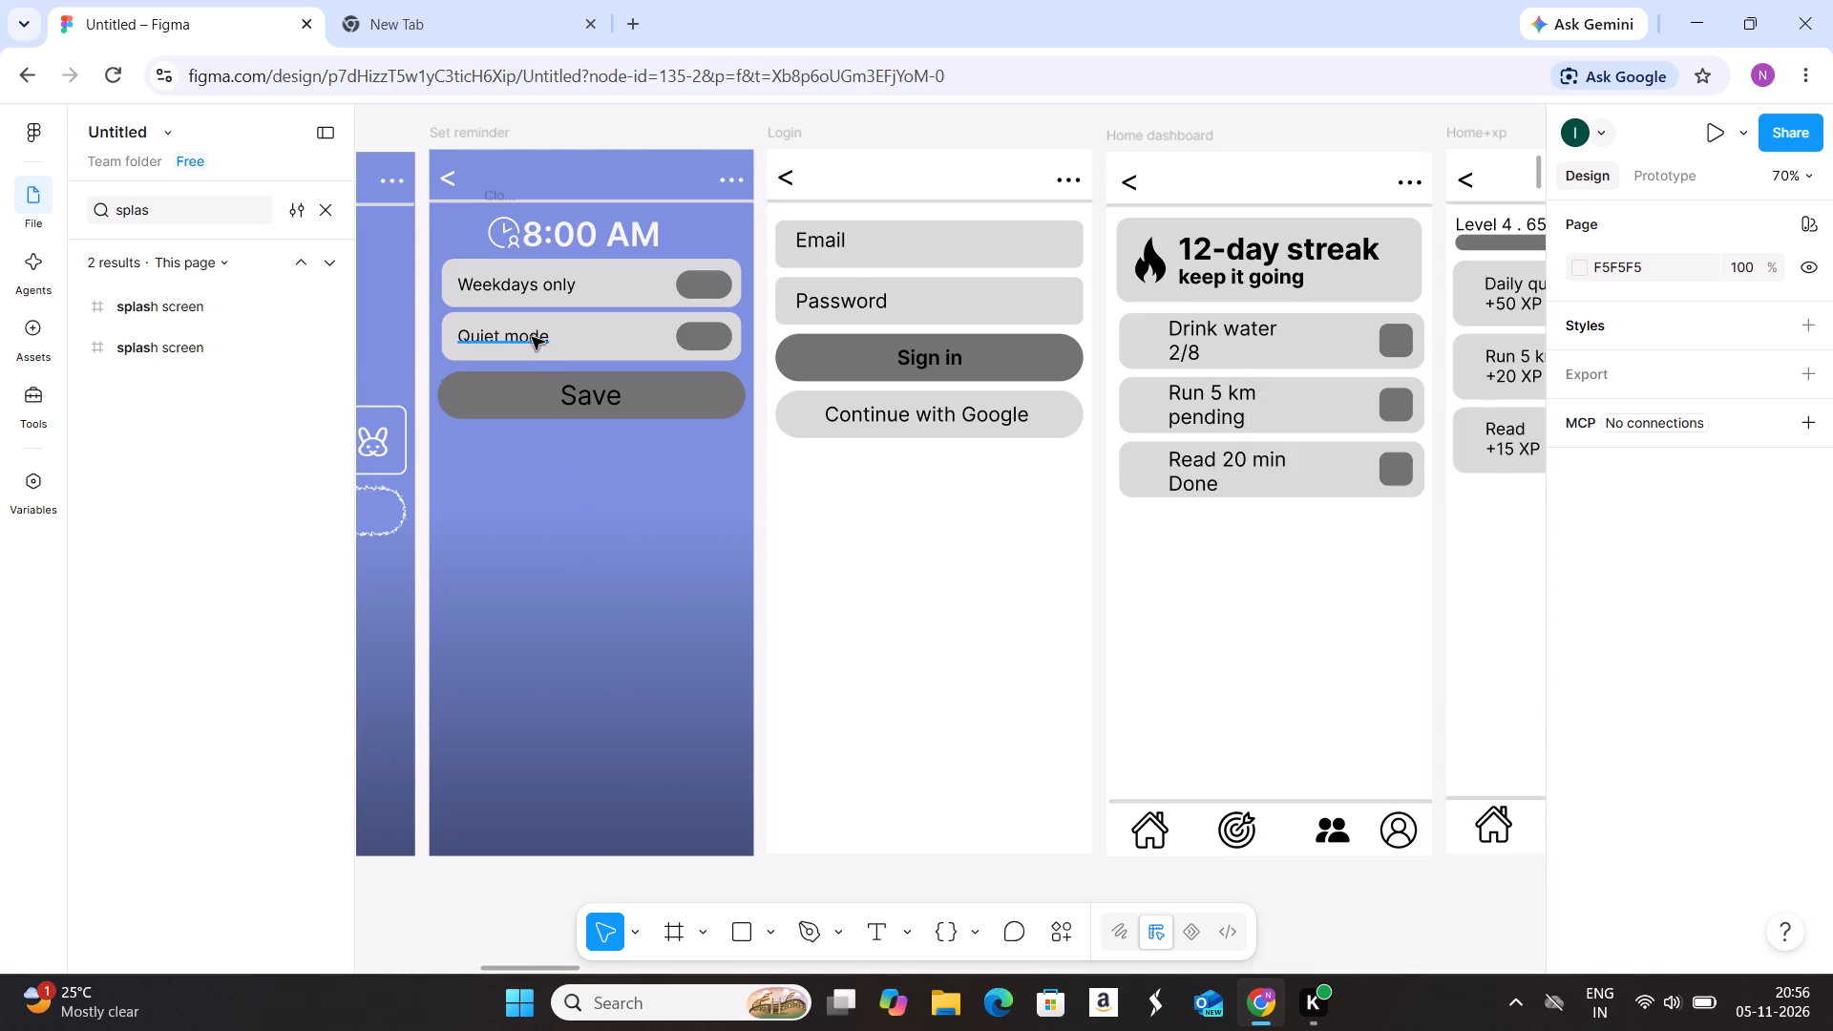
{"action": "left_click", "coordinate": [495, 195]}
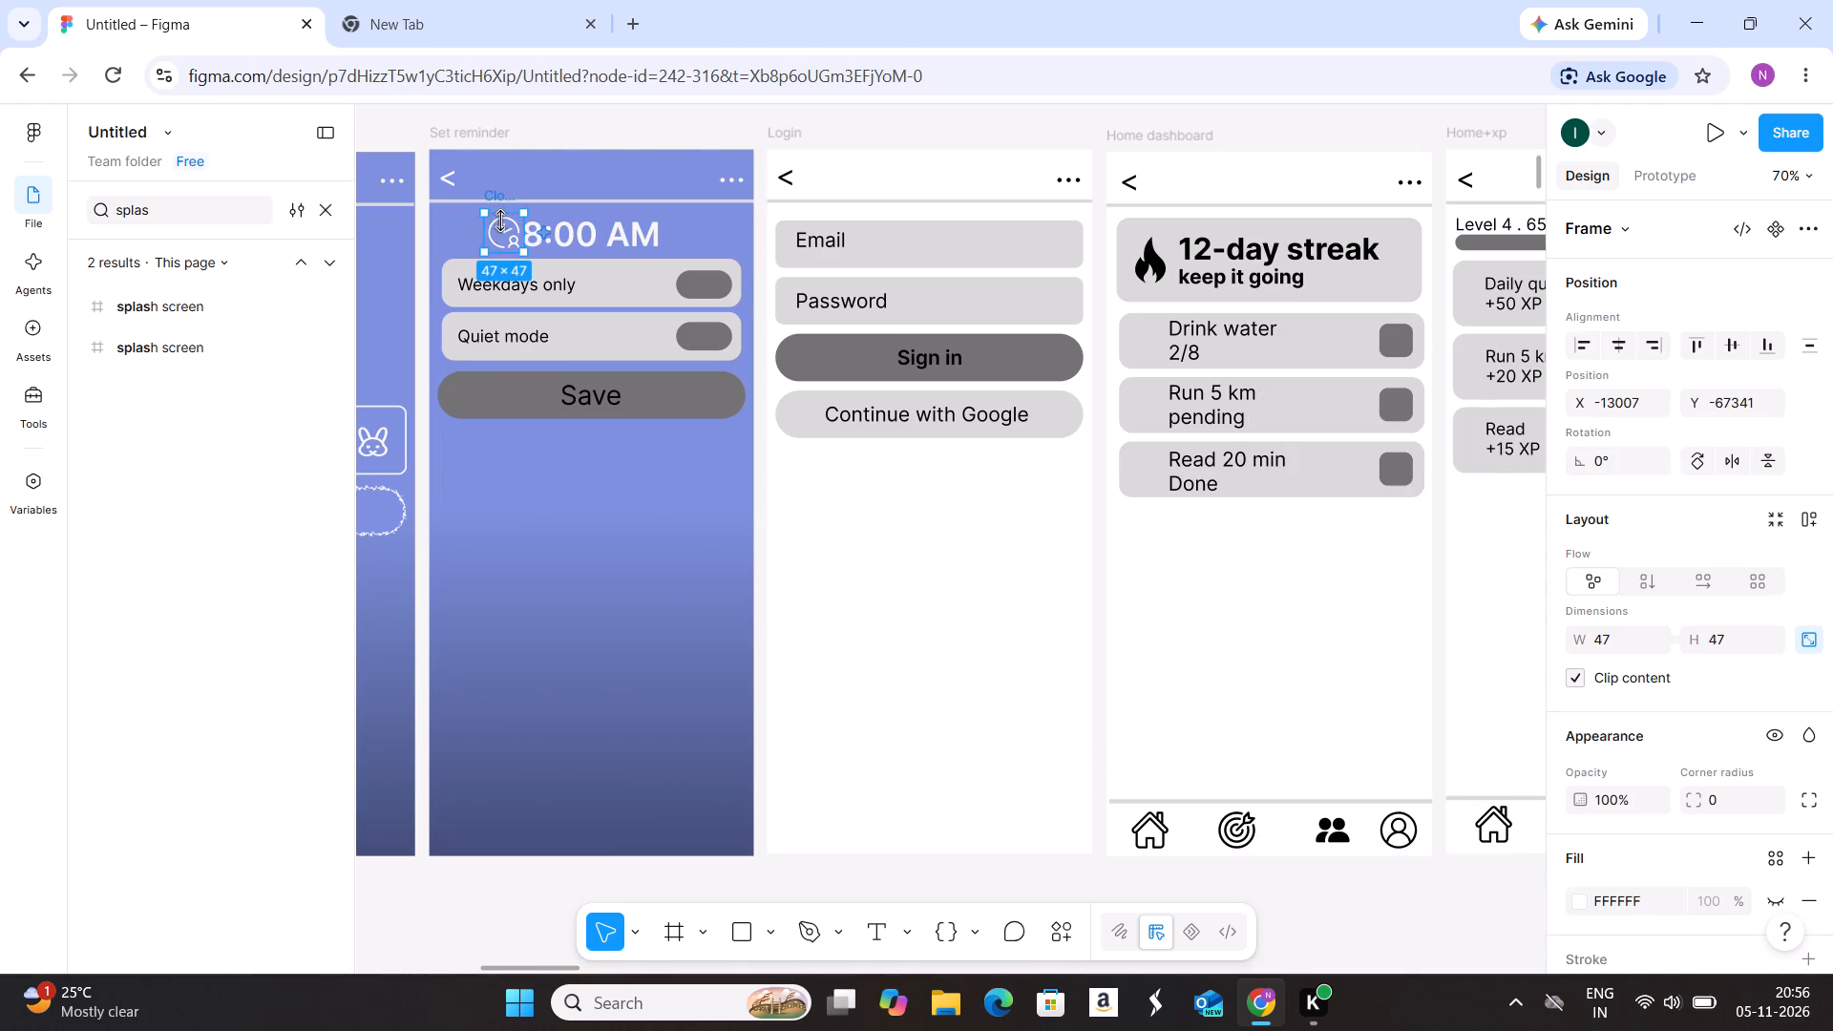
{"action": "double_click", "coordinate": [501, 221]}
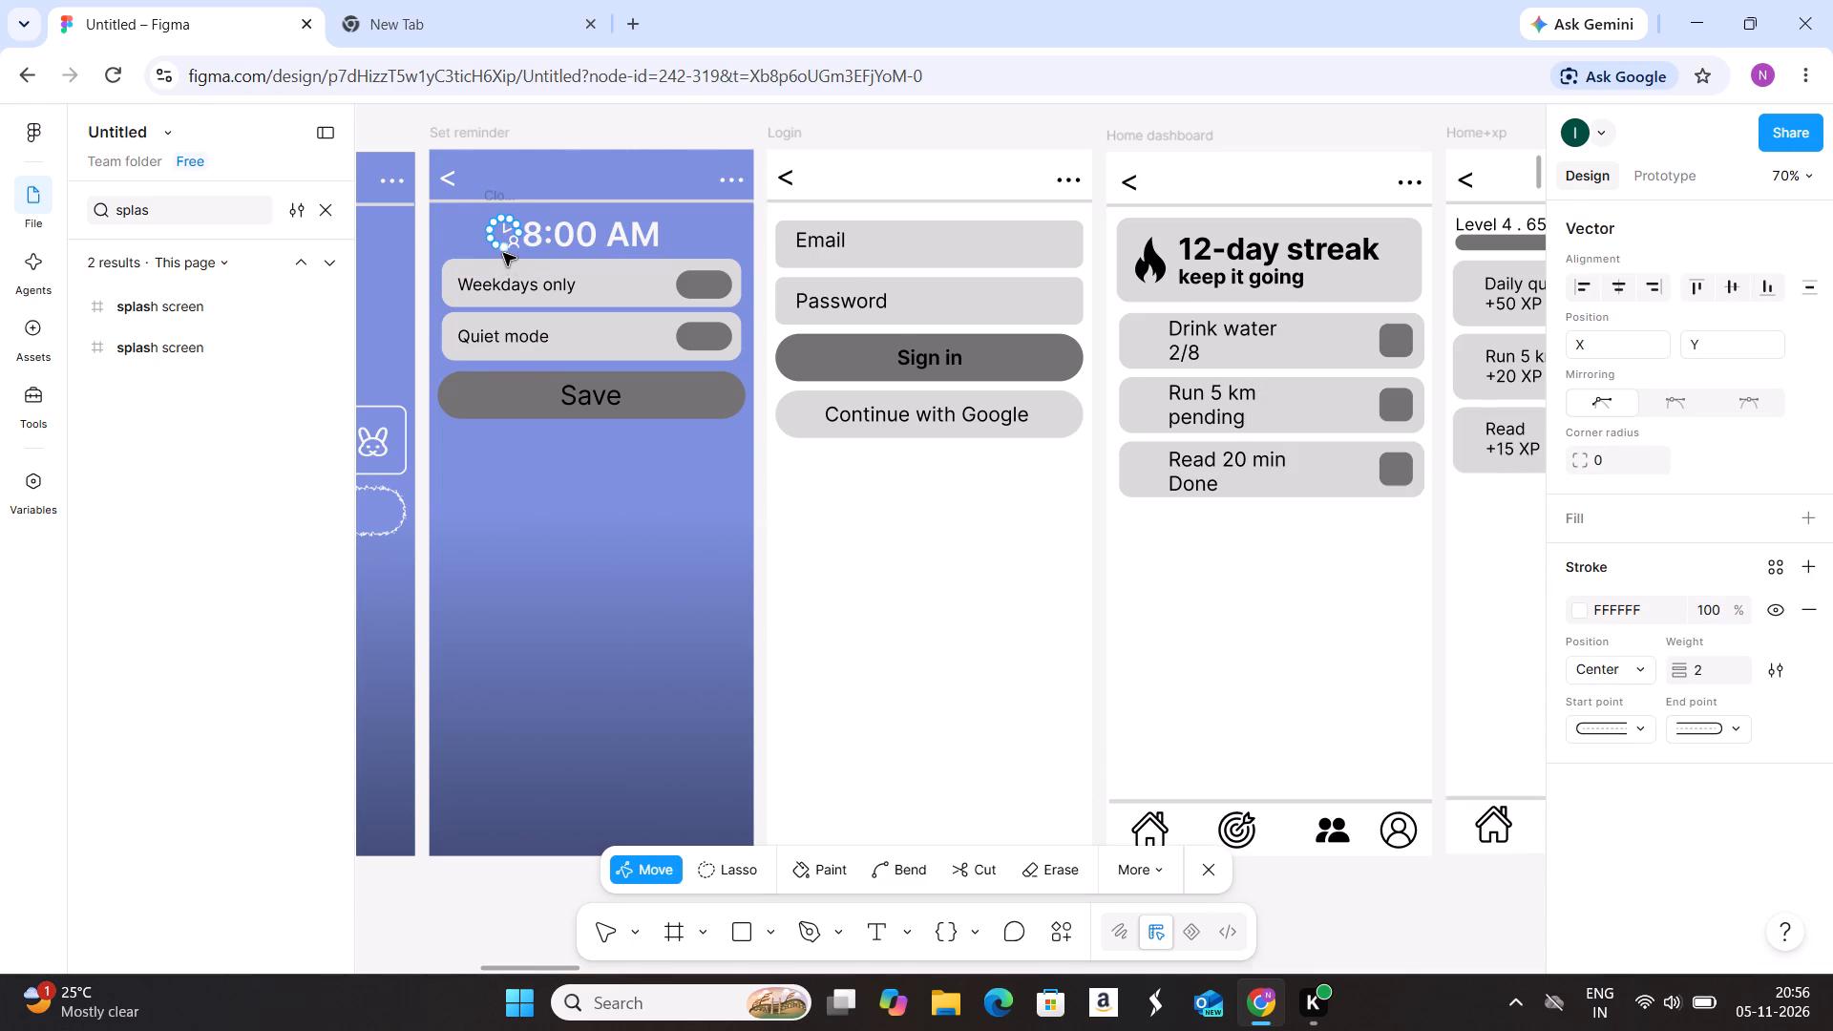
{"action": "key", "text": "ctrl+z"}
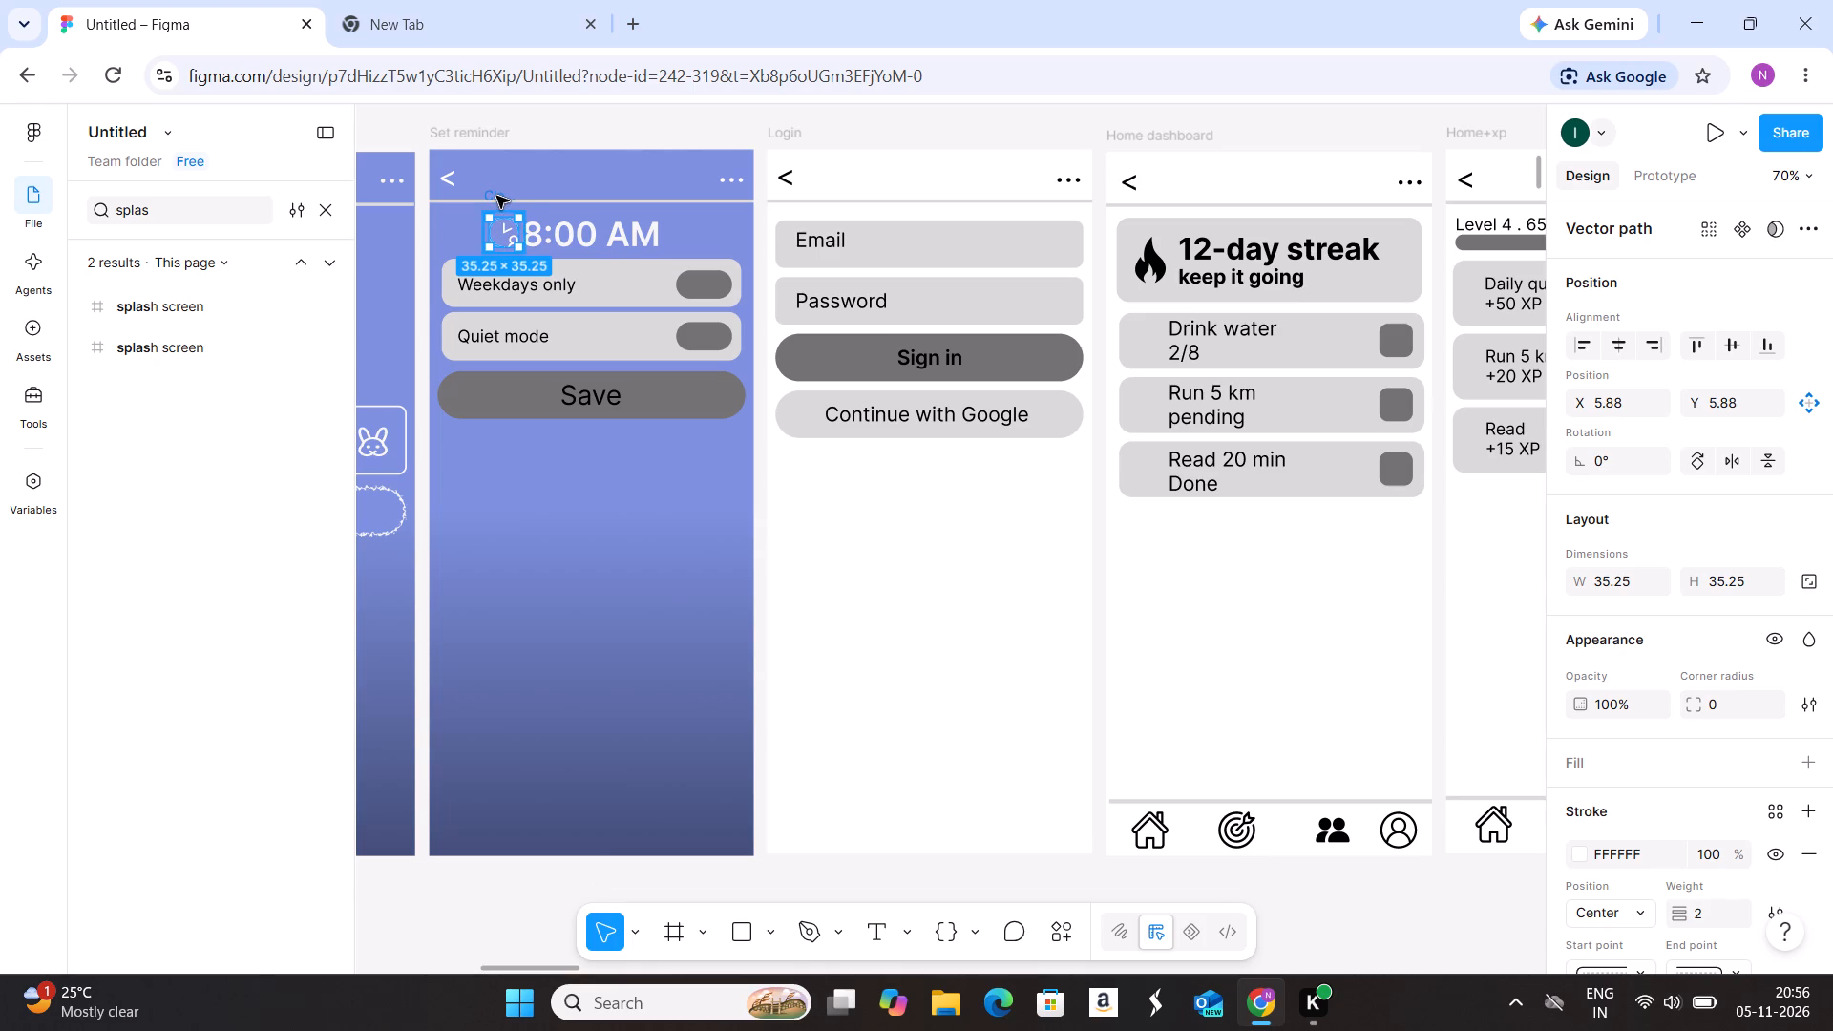
Move the clock icon frame from beside the 8:00 AM text to the empty area below Save, at about X -12970, Y -66956.
{"action": "left_click", "coordinate": [496, 196]}
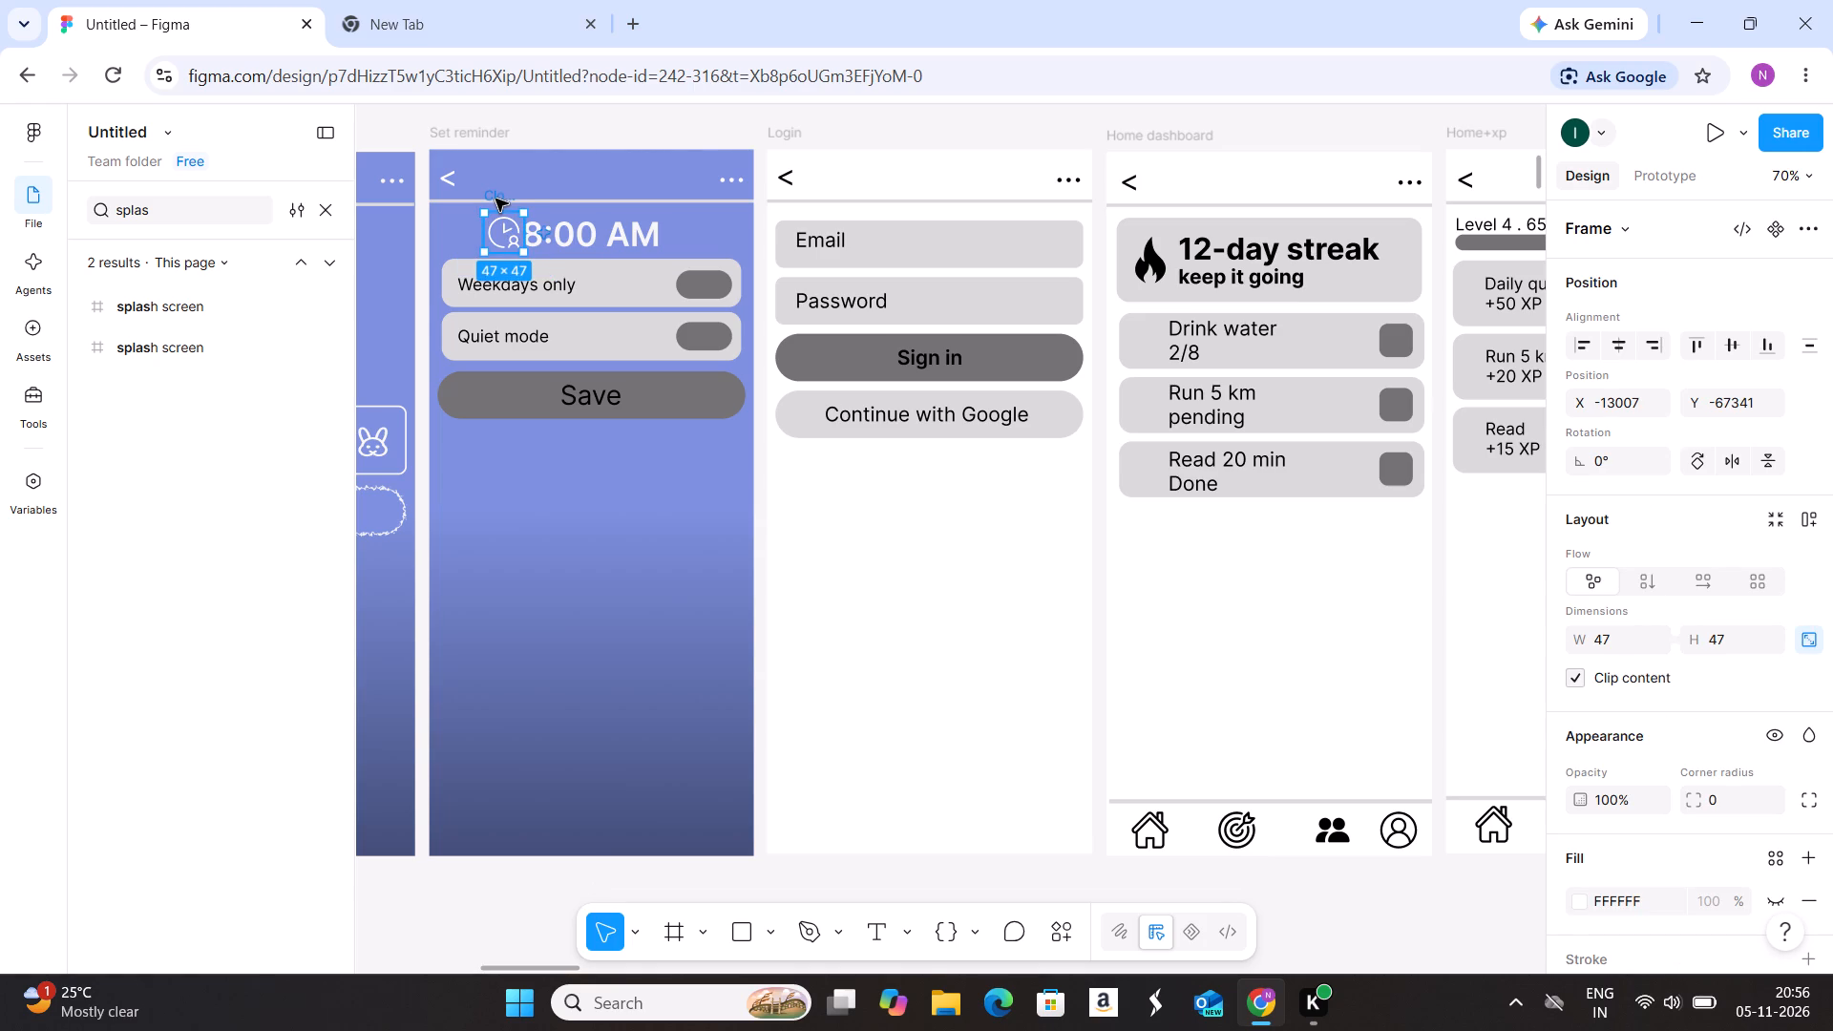
{"action": "left_click_drag", "start_coordinate": [495, 198], "coordinate": [487, 494]}
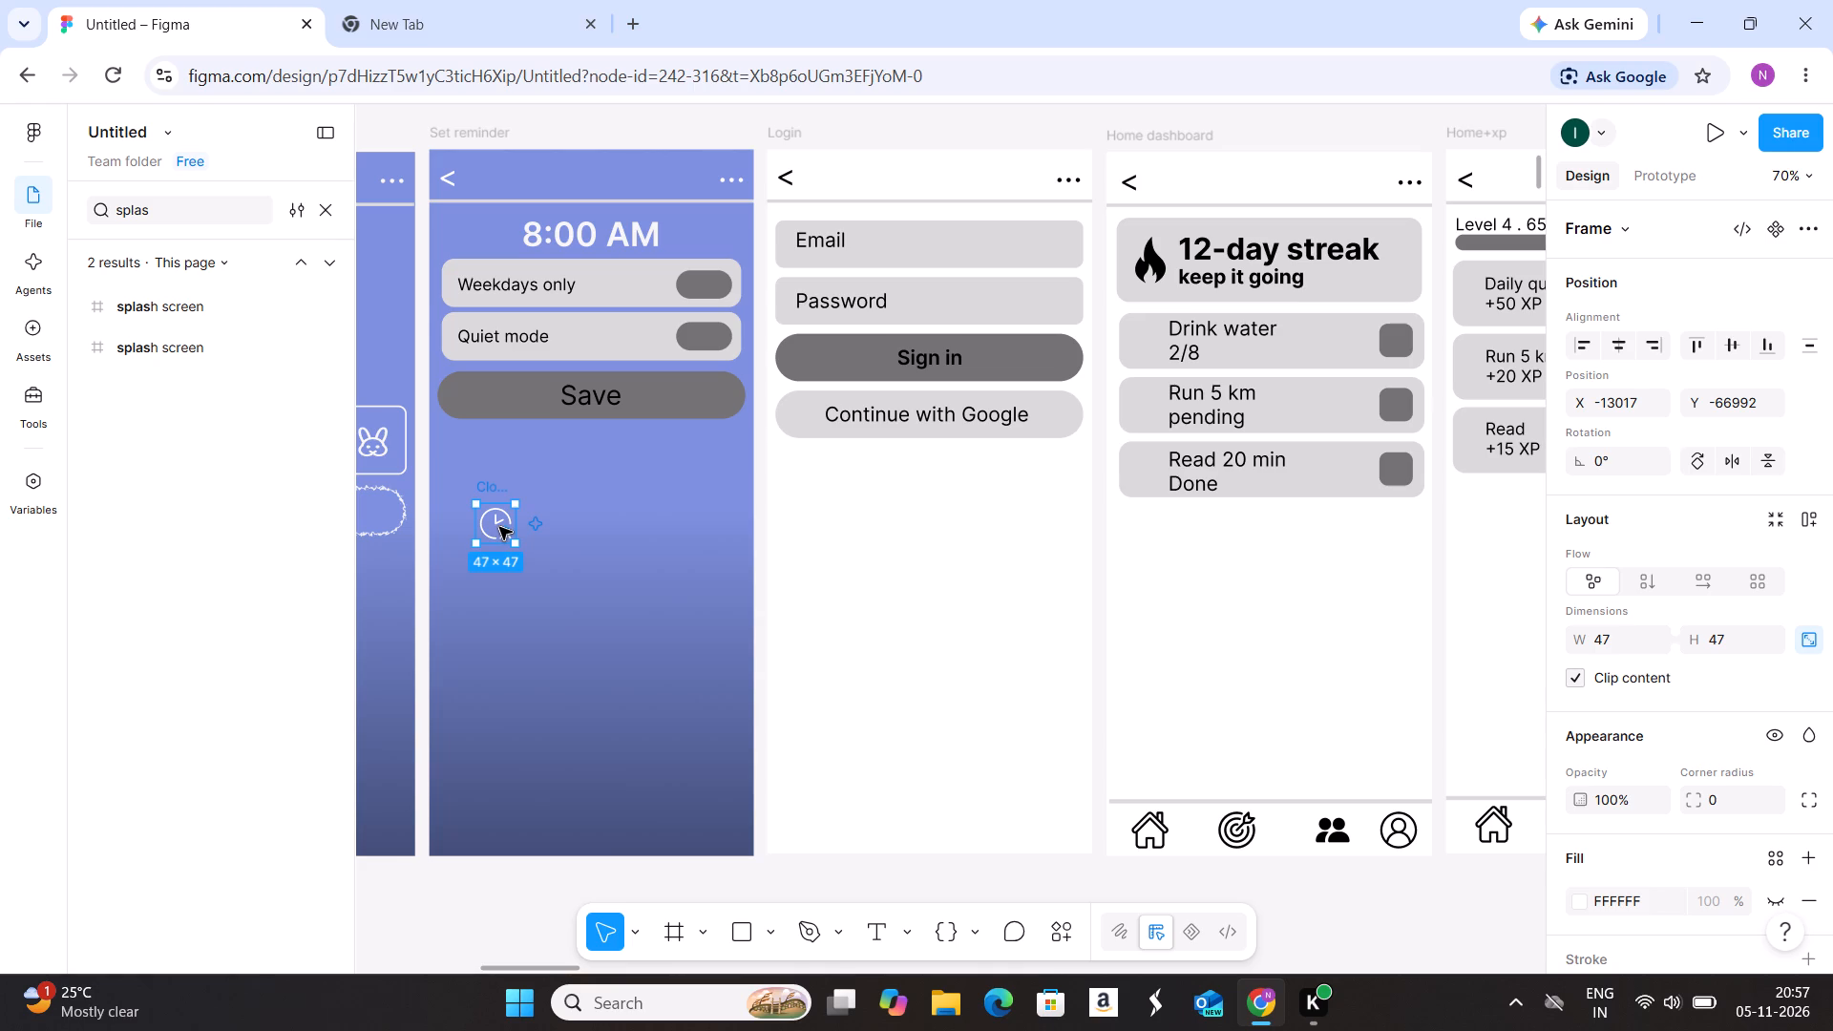
{"action": "key", "text": "ctrl+space"}
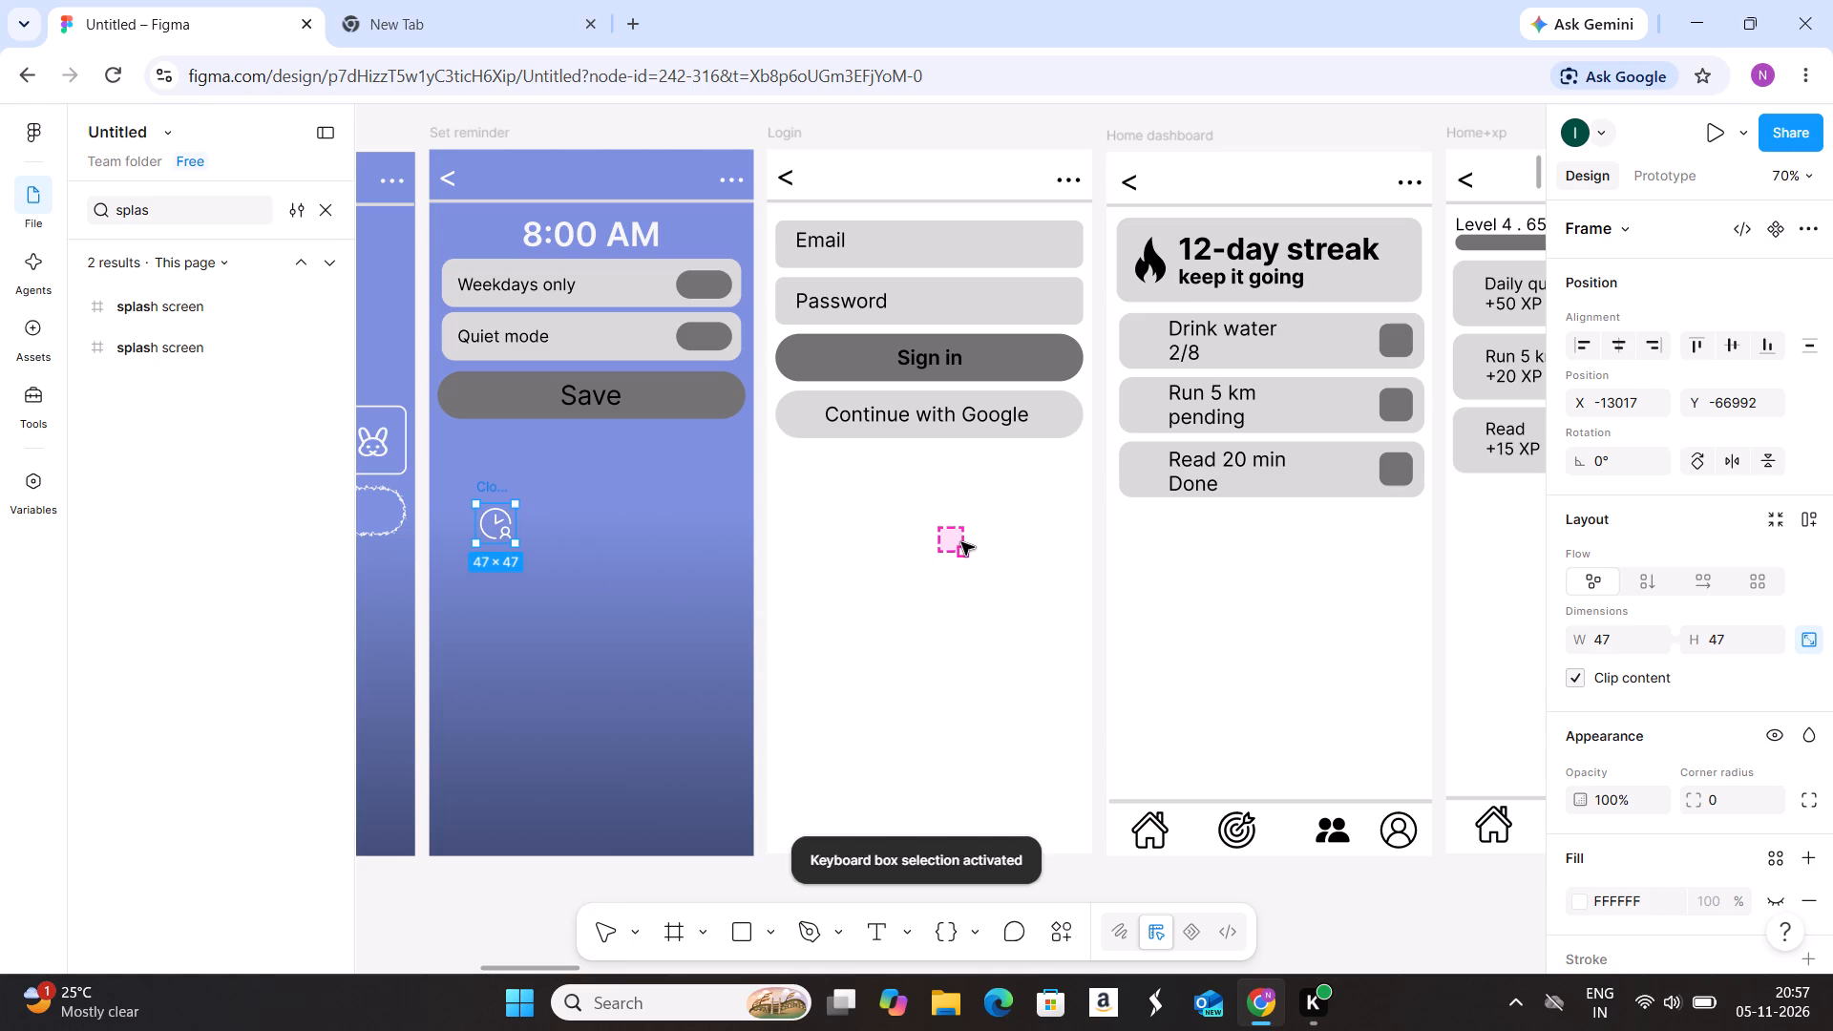
{"action": "left_click_drag", "start_coordinate": [961, 542], "coordinate": [887, 709]}
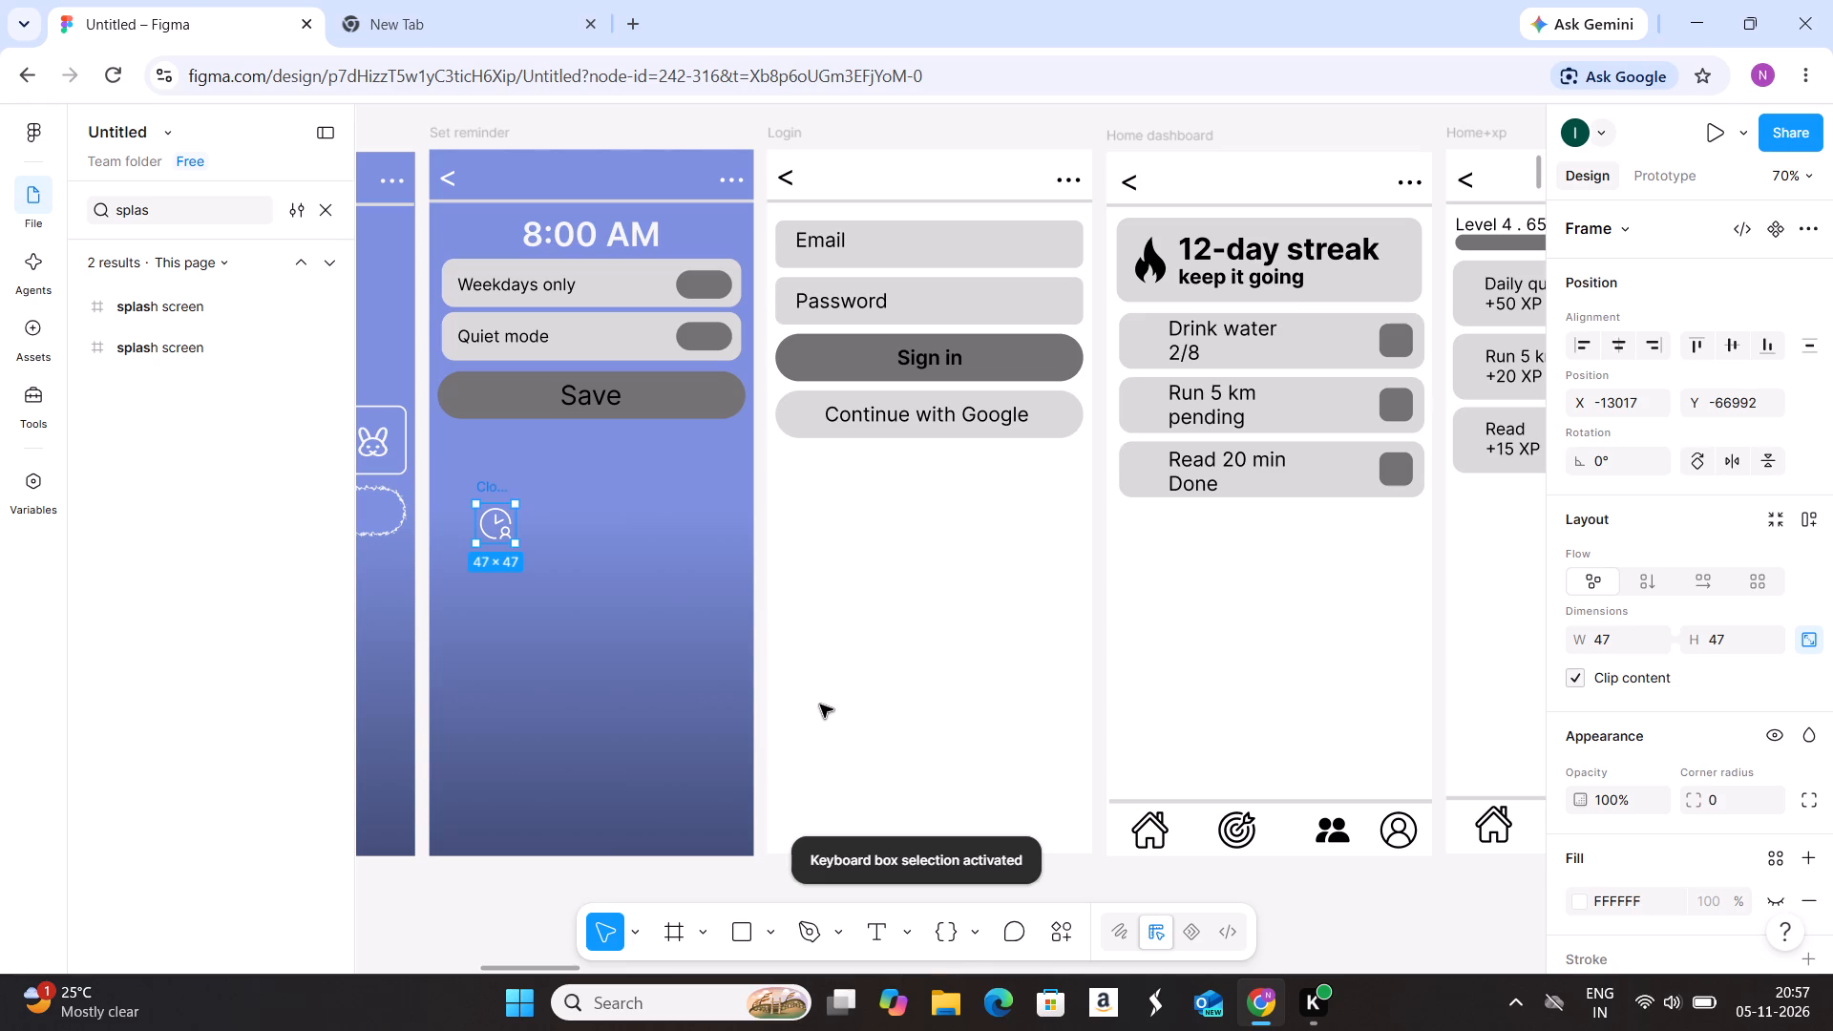
{"action": "left_click", "coordinate": [820, 705]}
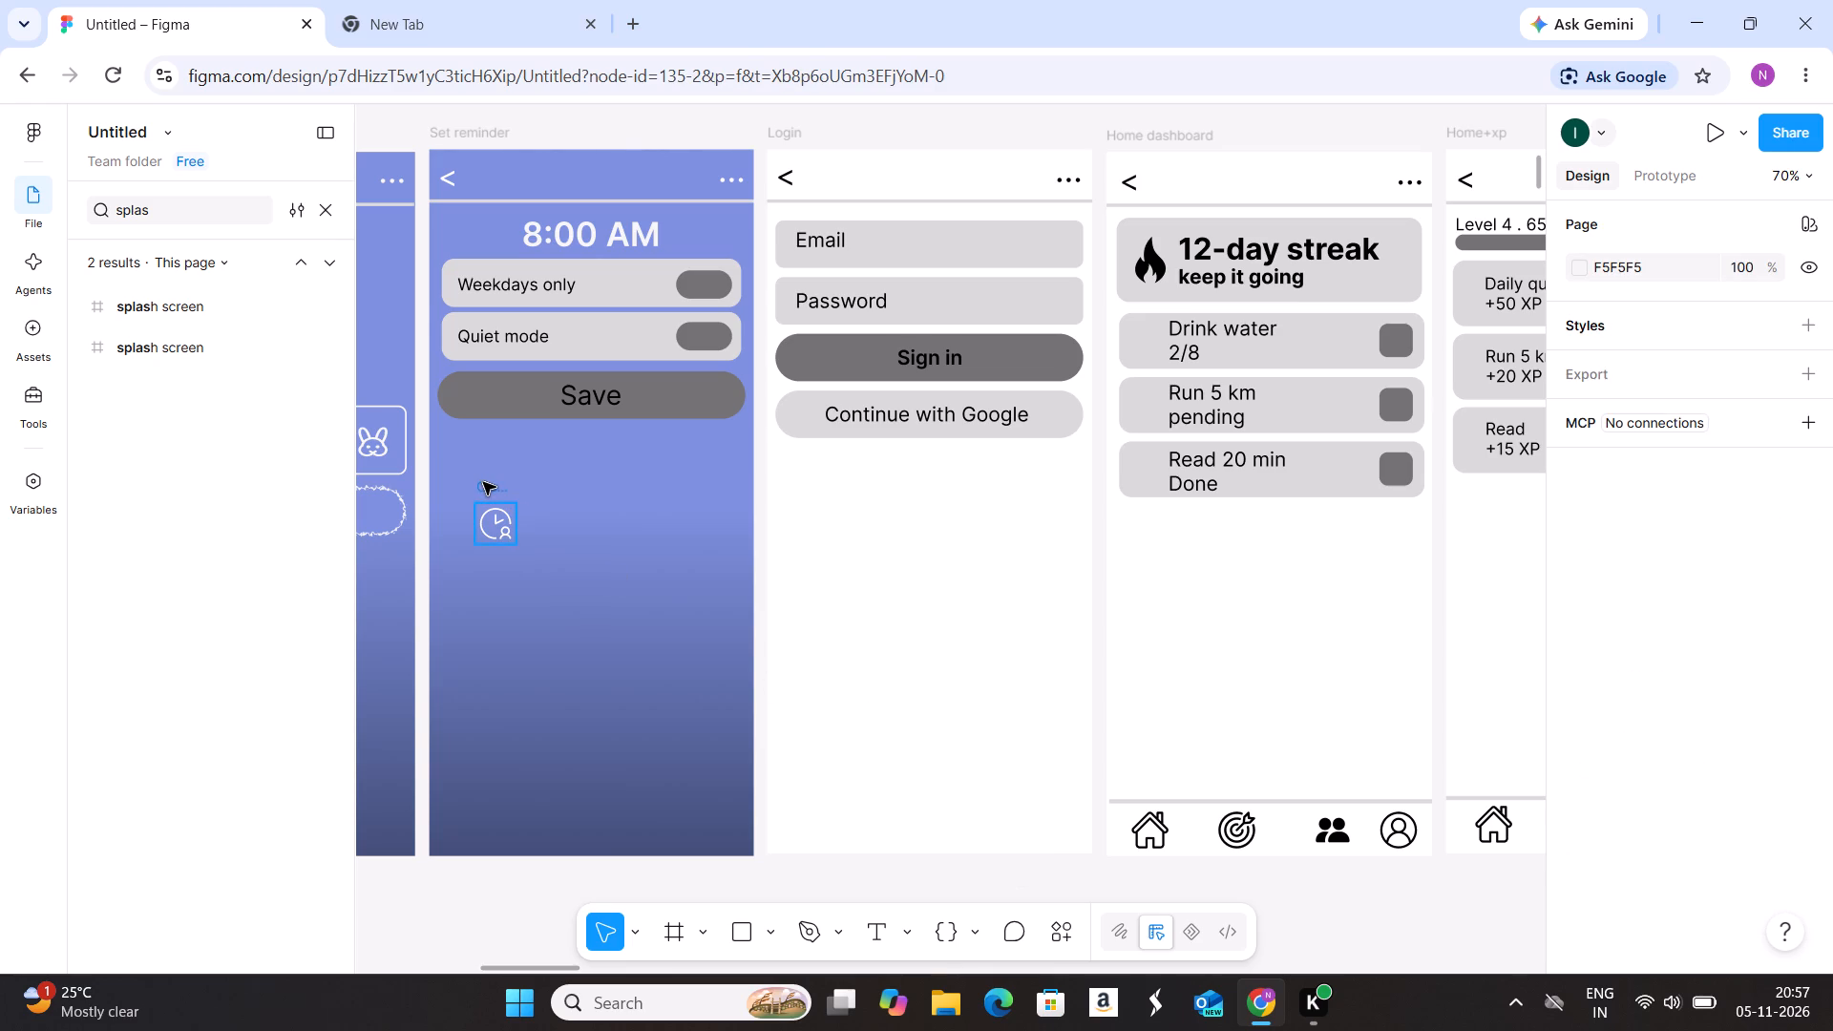
{"action": "left_click", "coordinate": [483, 482]}
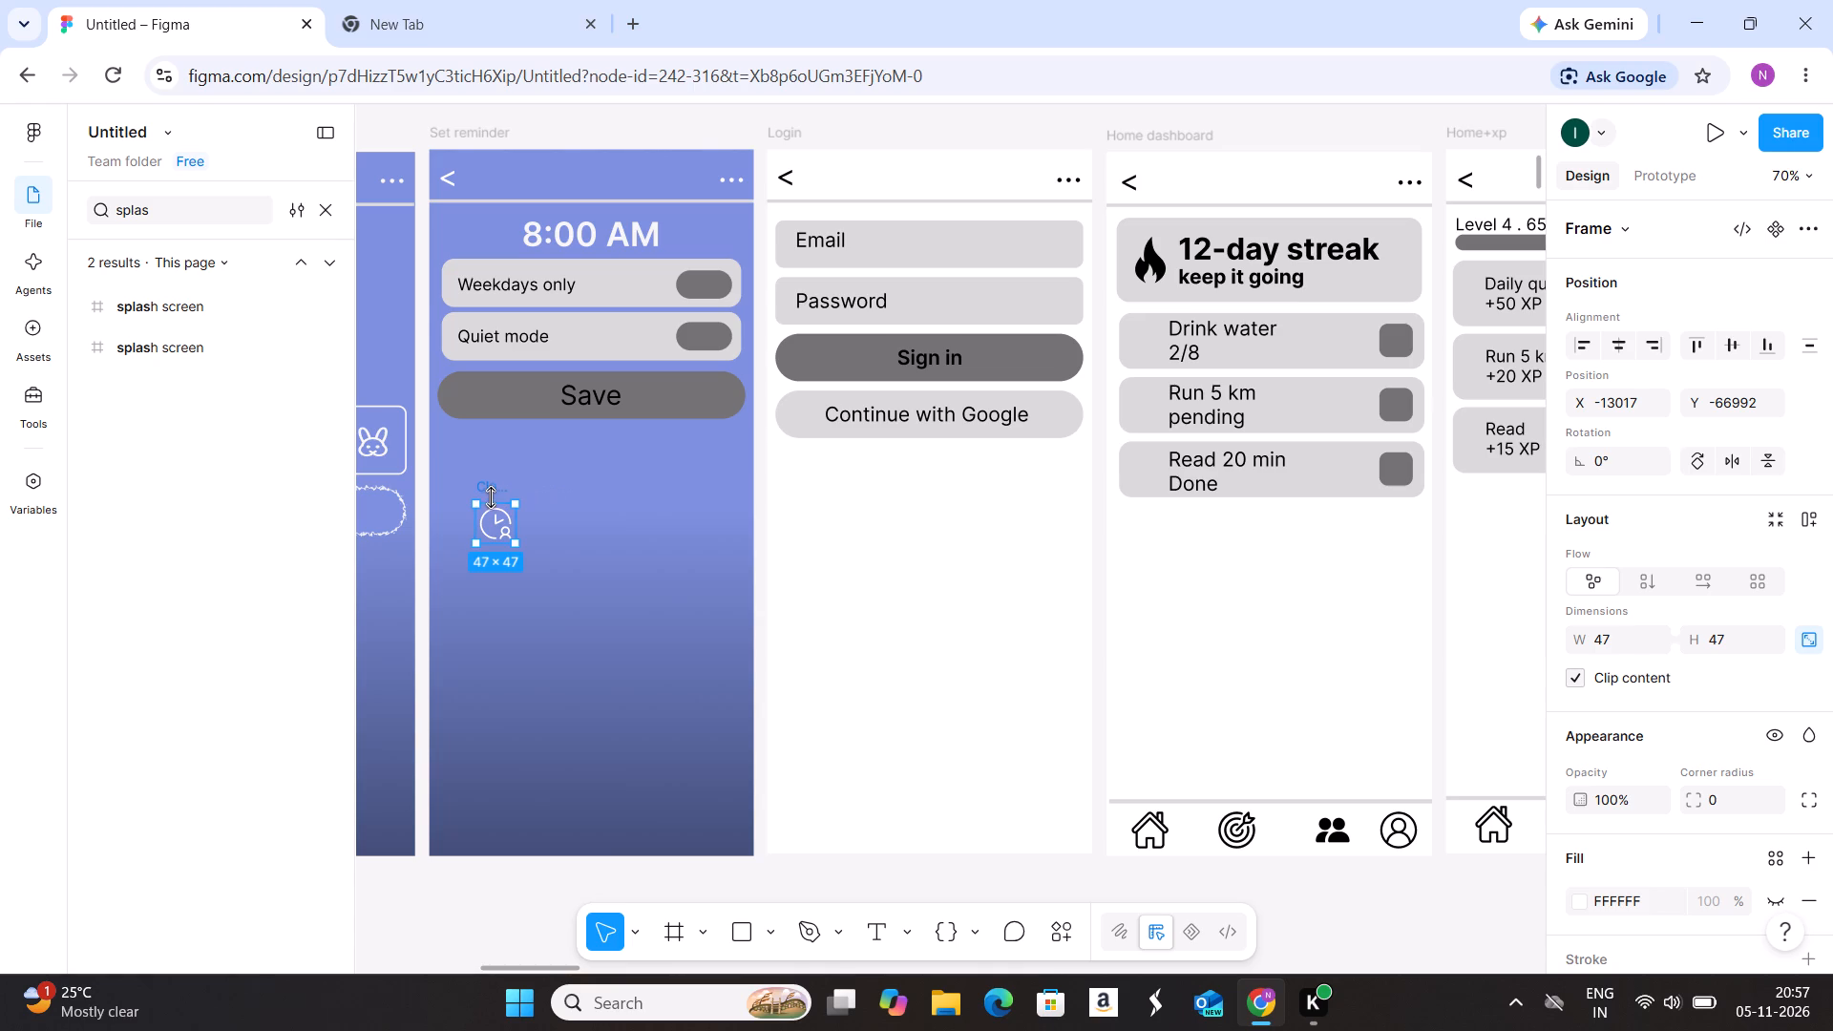
{"action": "left_click_drag", "start_coordinate": [494, 490], "coordinate": [520, 468]}
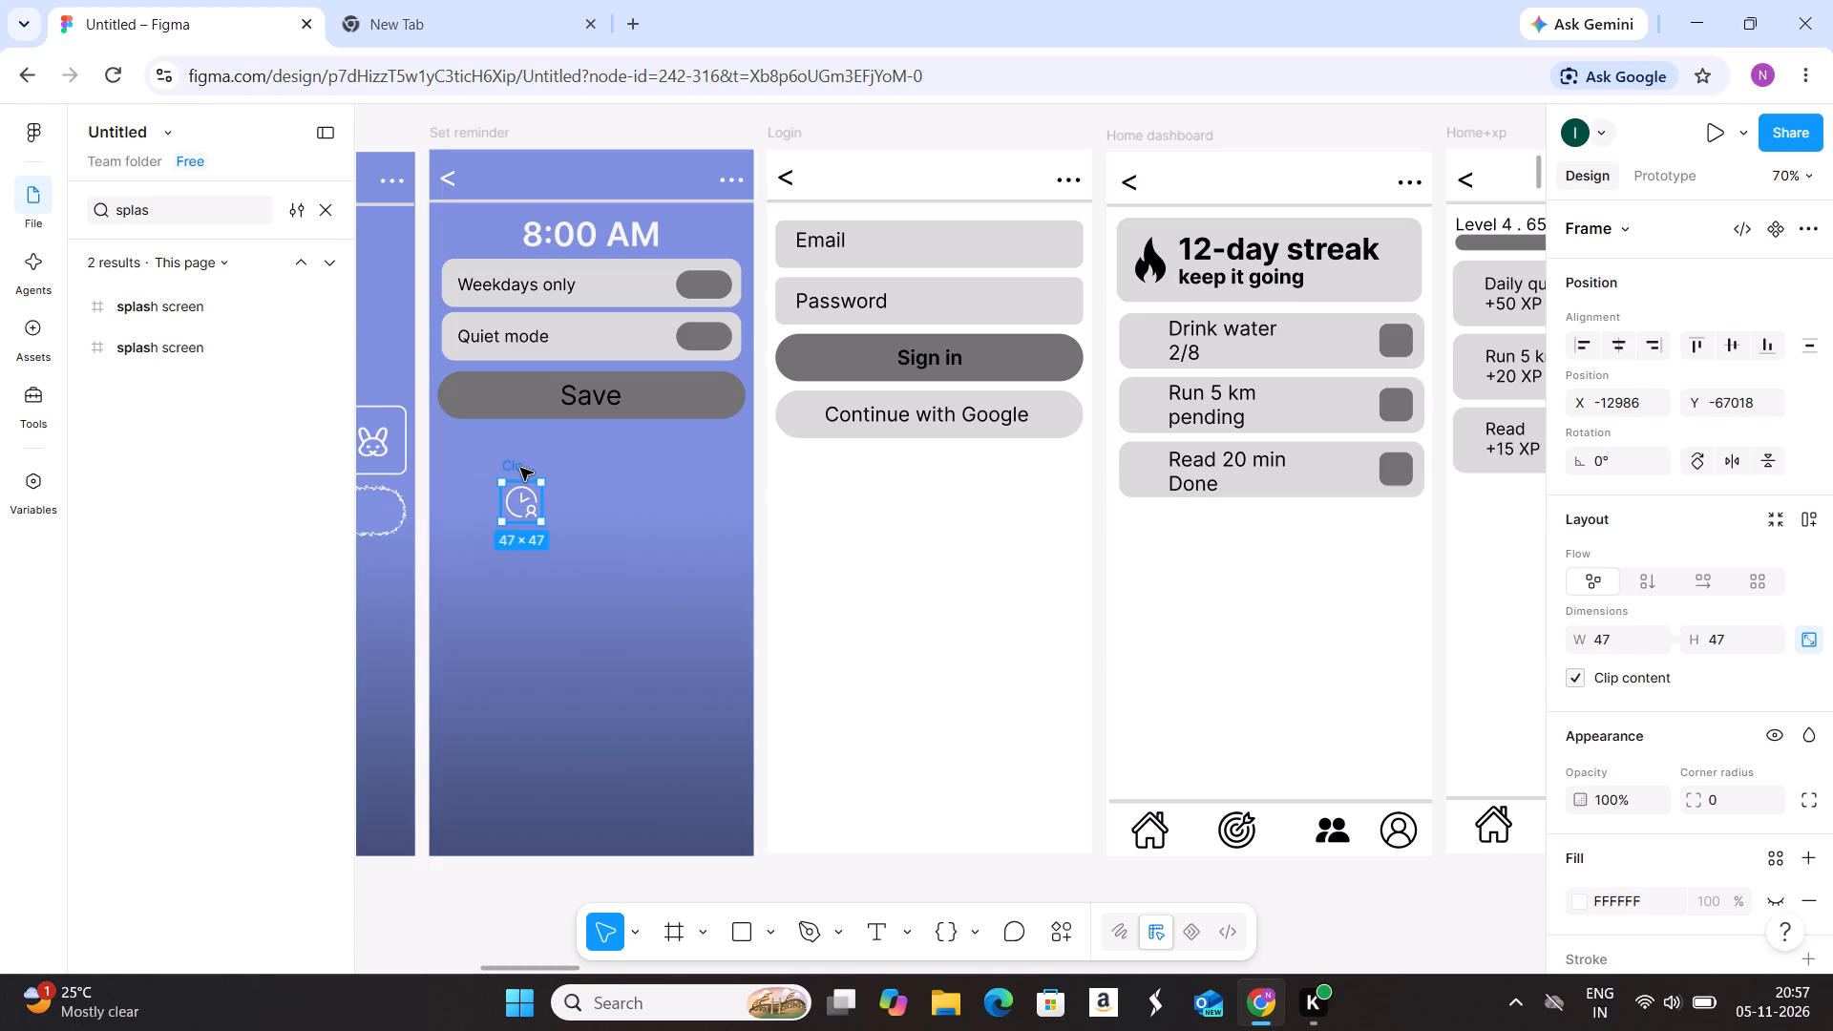
{"action": "left_click", "coordinate": [571, 504]}
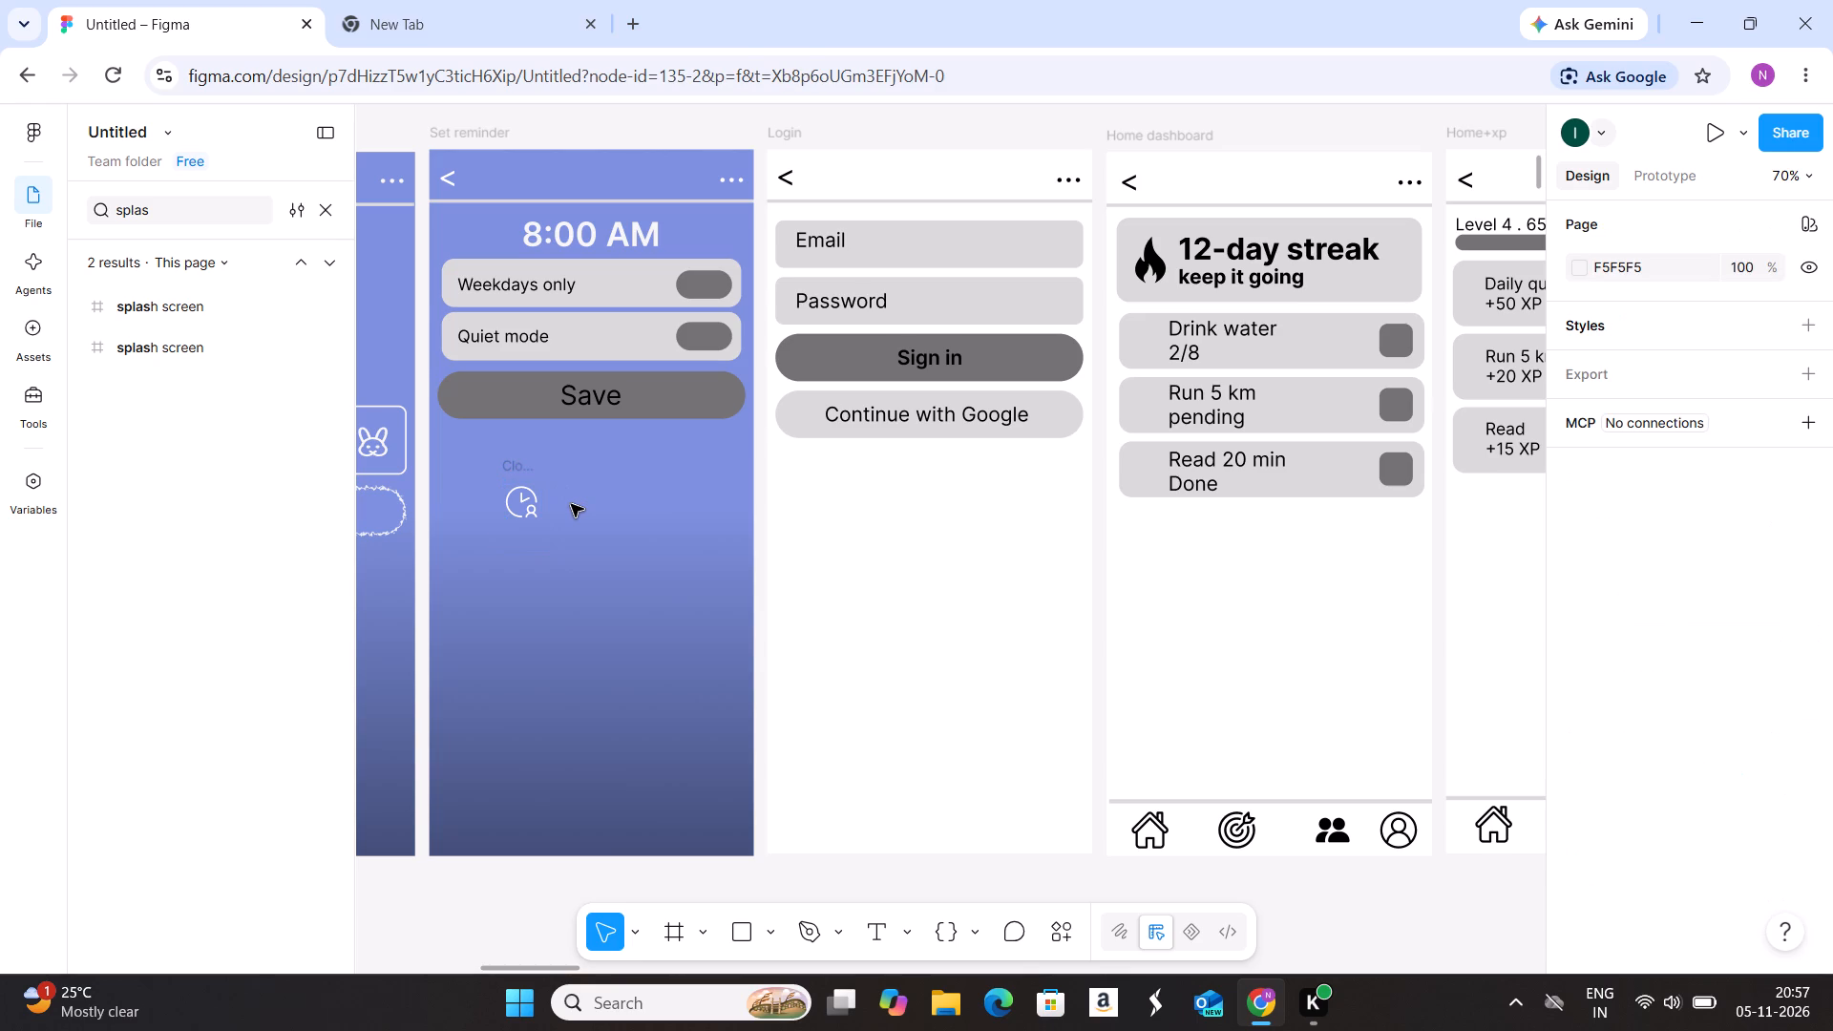
{"action": "left_click", "coordinate": [513, 463]}
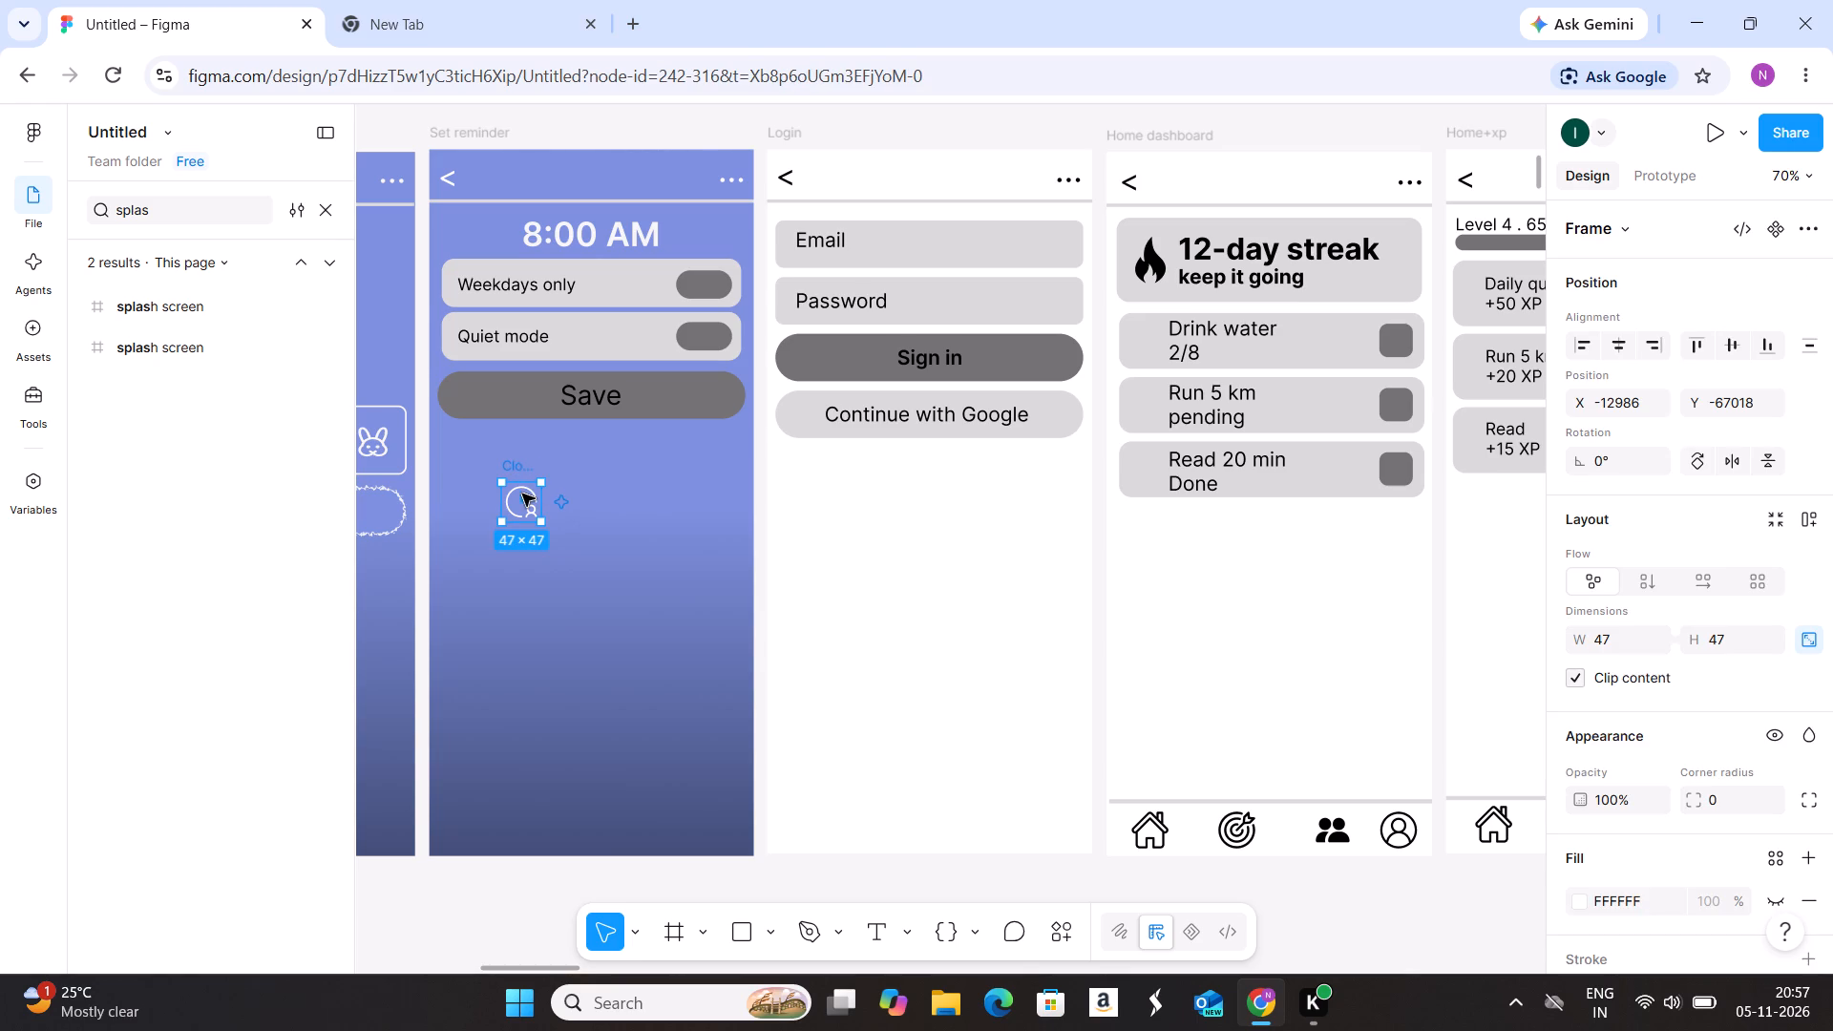
{"action": "left_click", "coordinate": [611, 545]}
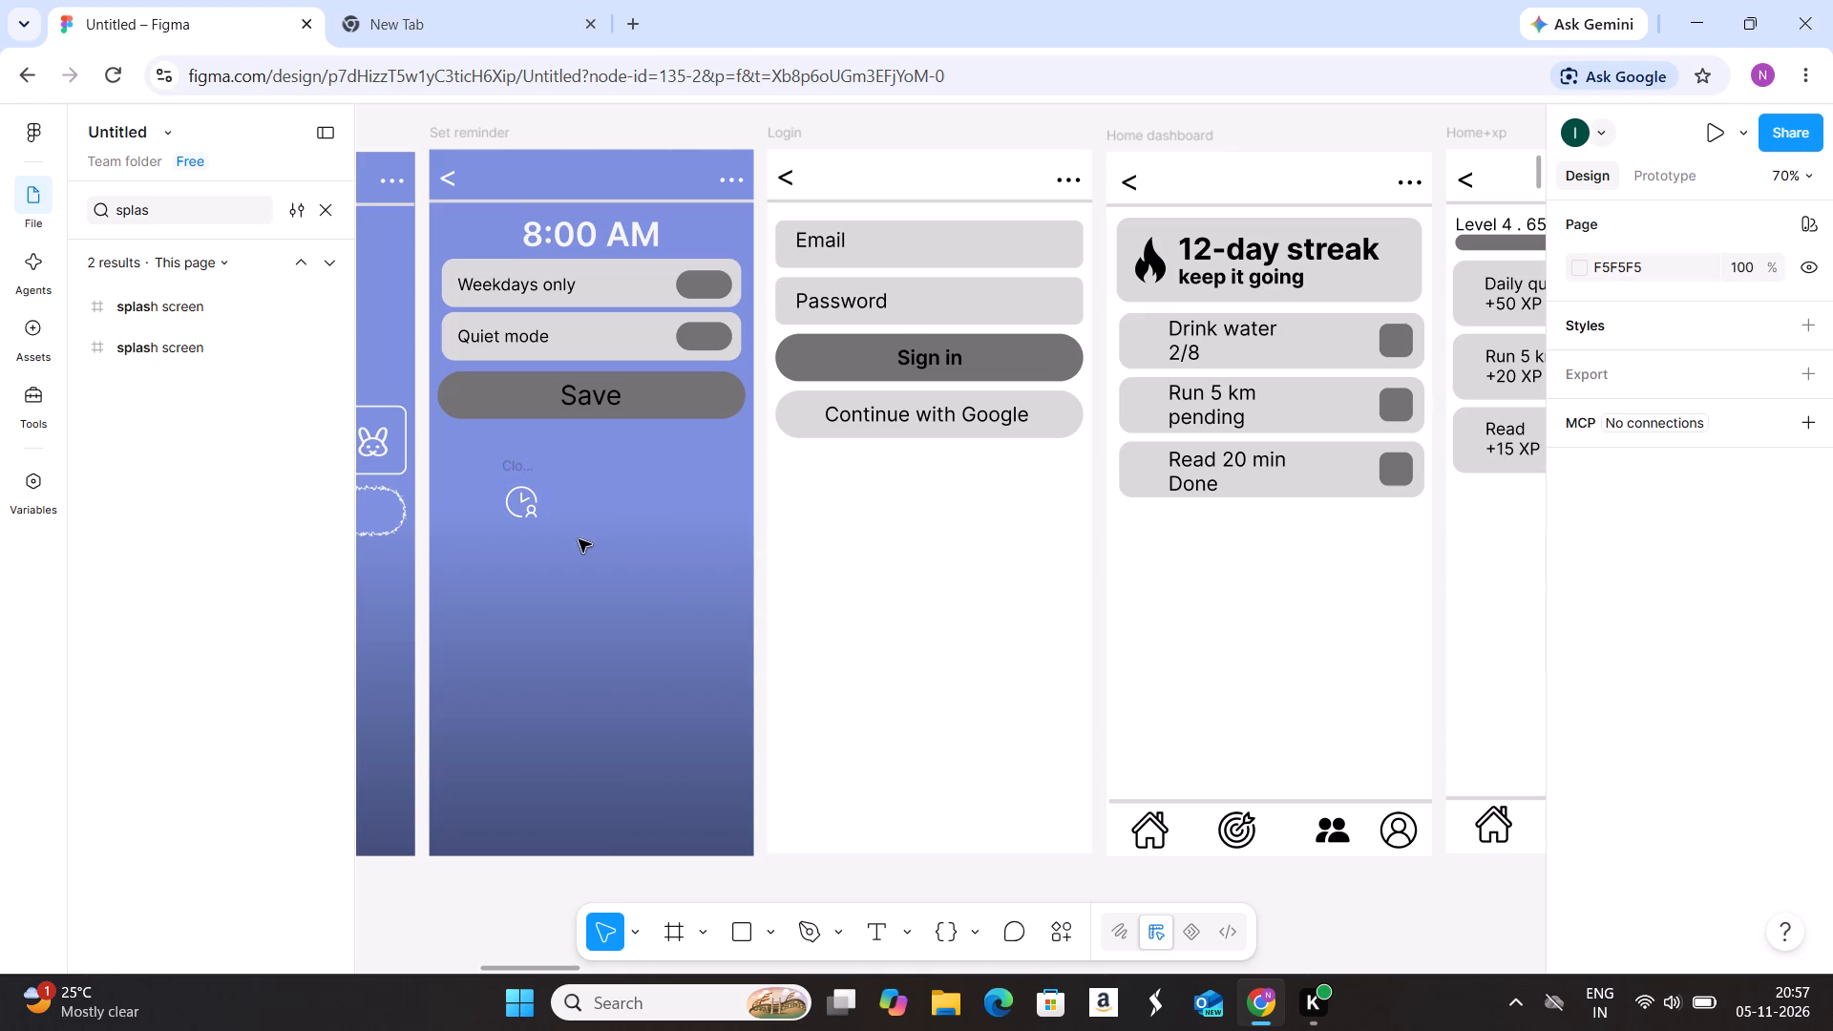
{"action": "left_click", "coordinate": [508, 467]}
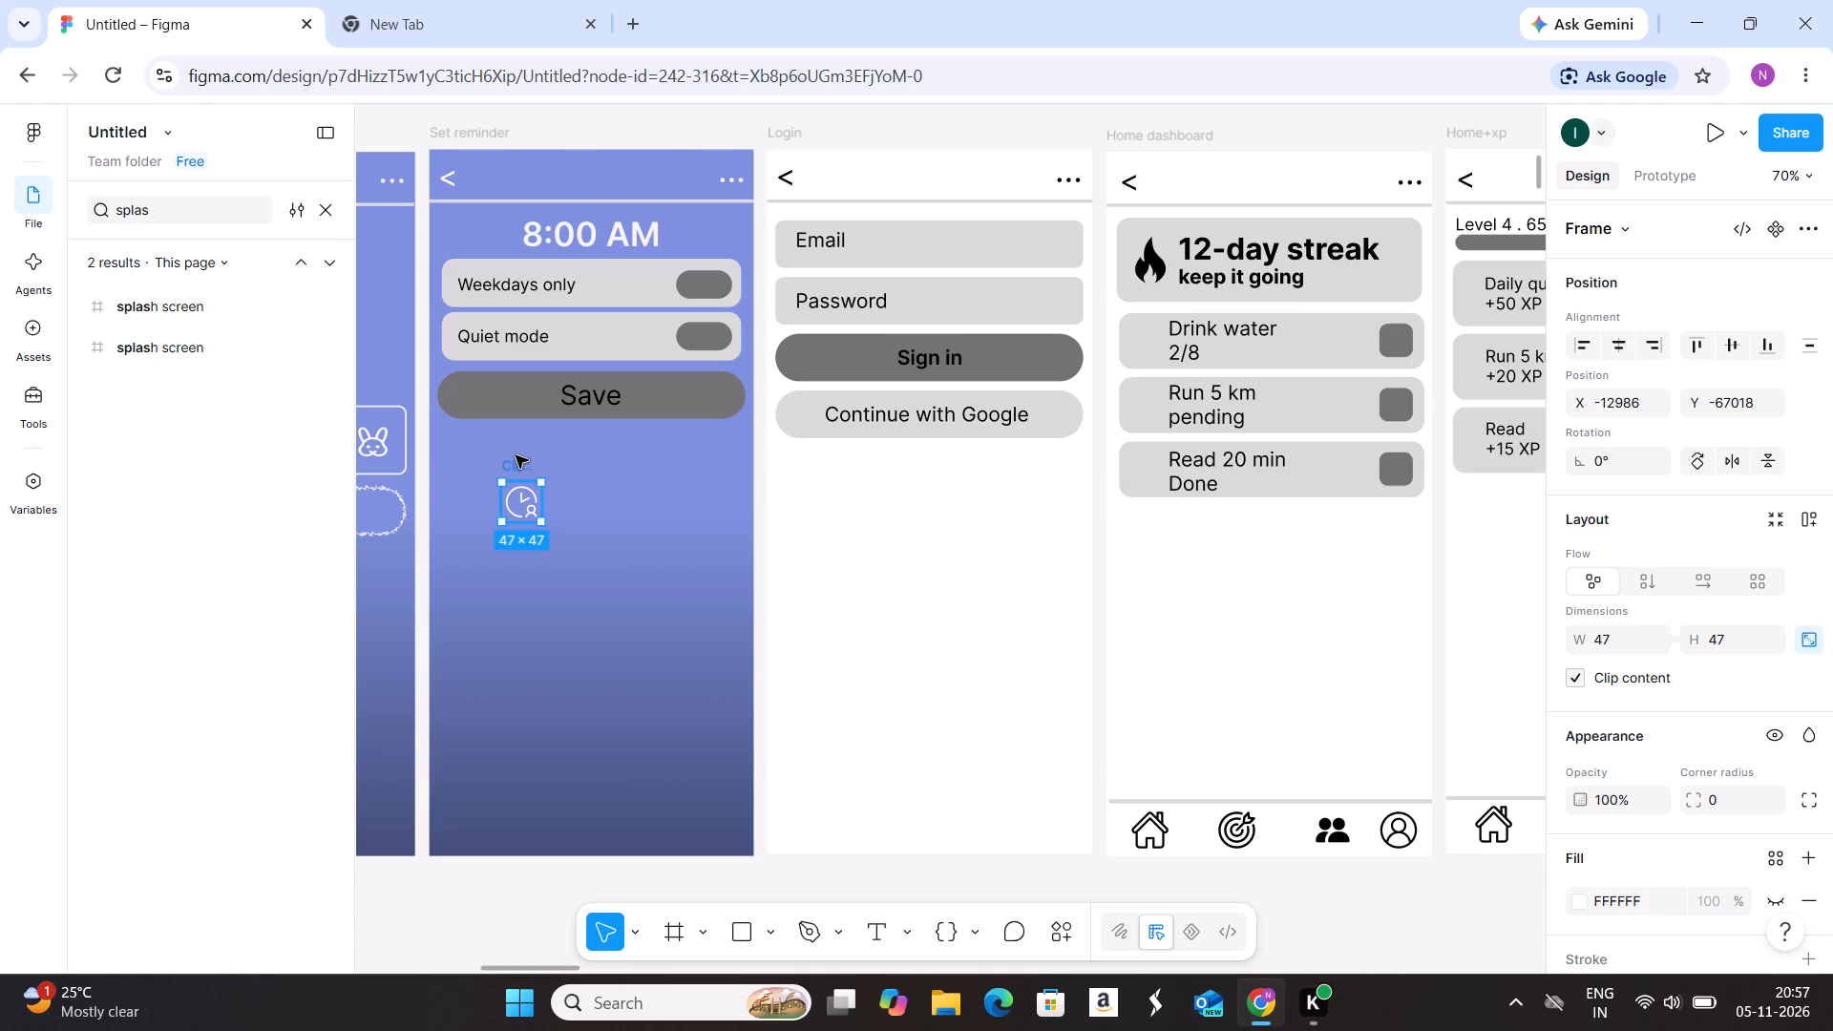
{"action": "left_click_drag", "start_coordinate": [514, 464], "coordinate": [526, 515]}
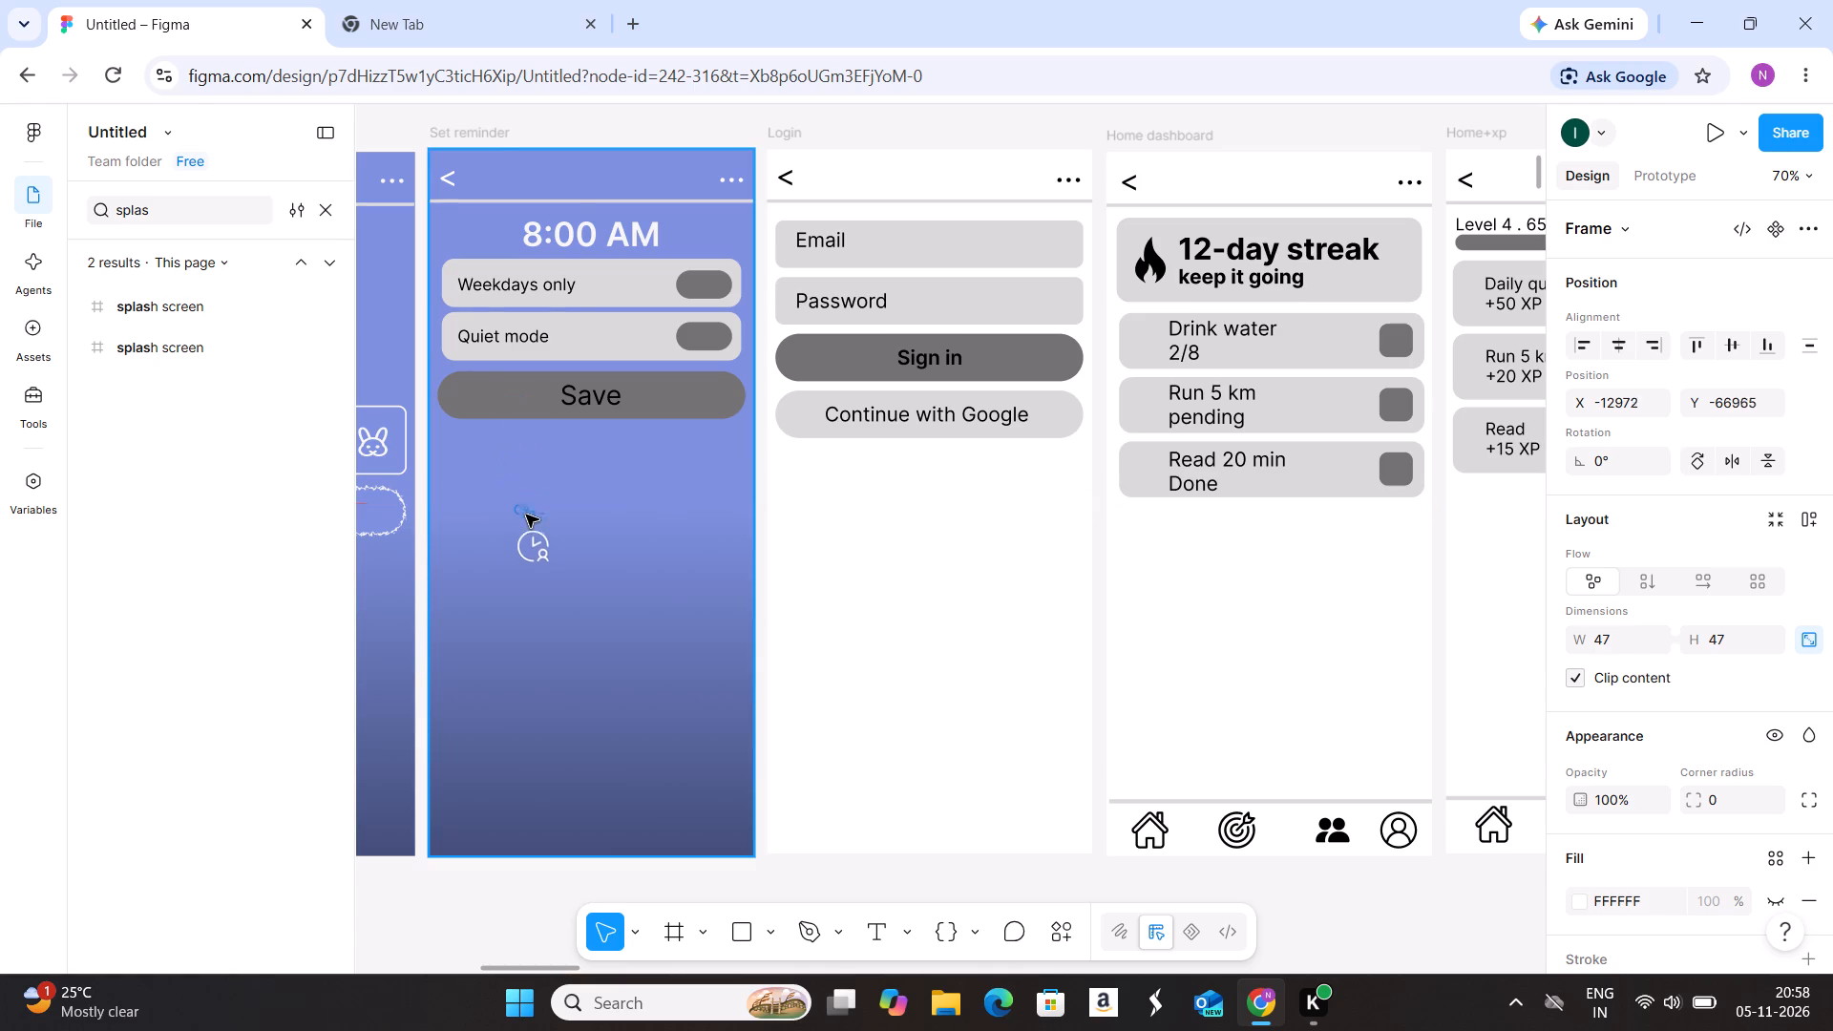
{"action": "left_click_drag", "start_coordinate": [526, 515], "coordinate": [526, 515]}
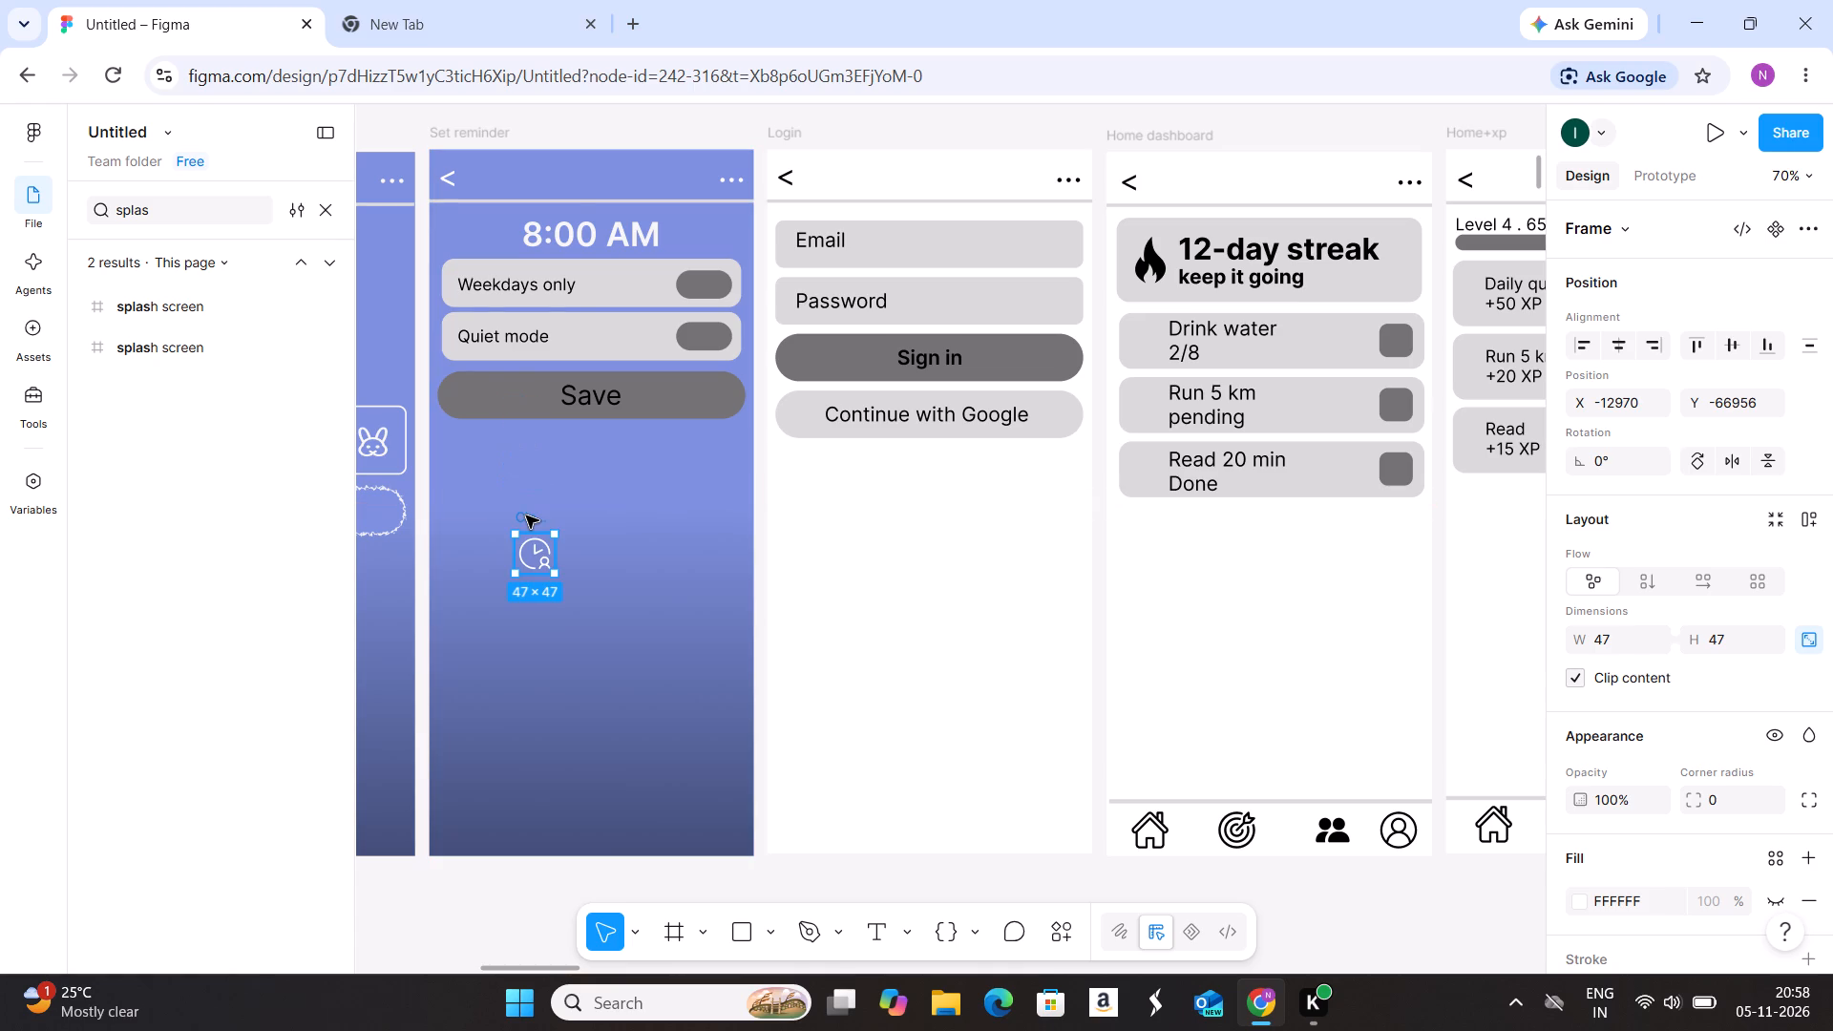
Clear the custom layer name of the clock icon frame on the Set reminder screen, keeping the frame selected.
{"action": "double_click", "coordinate": [504, 515]}
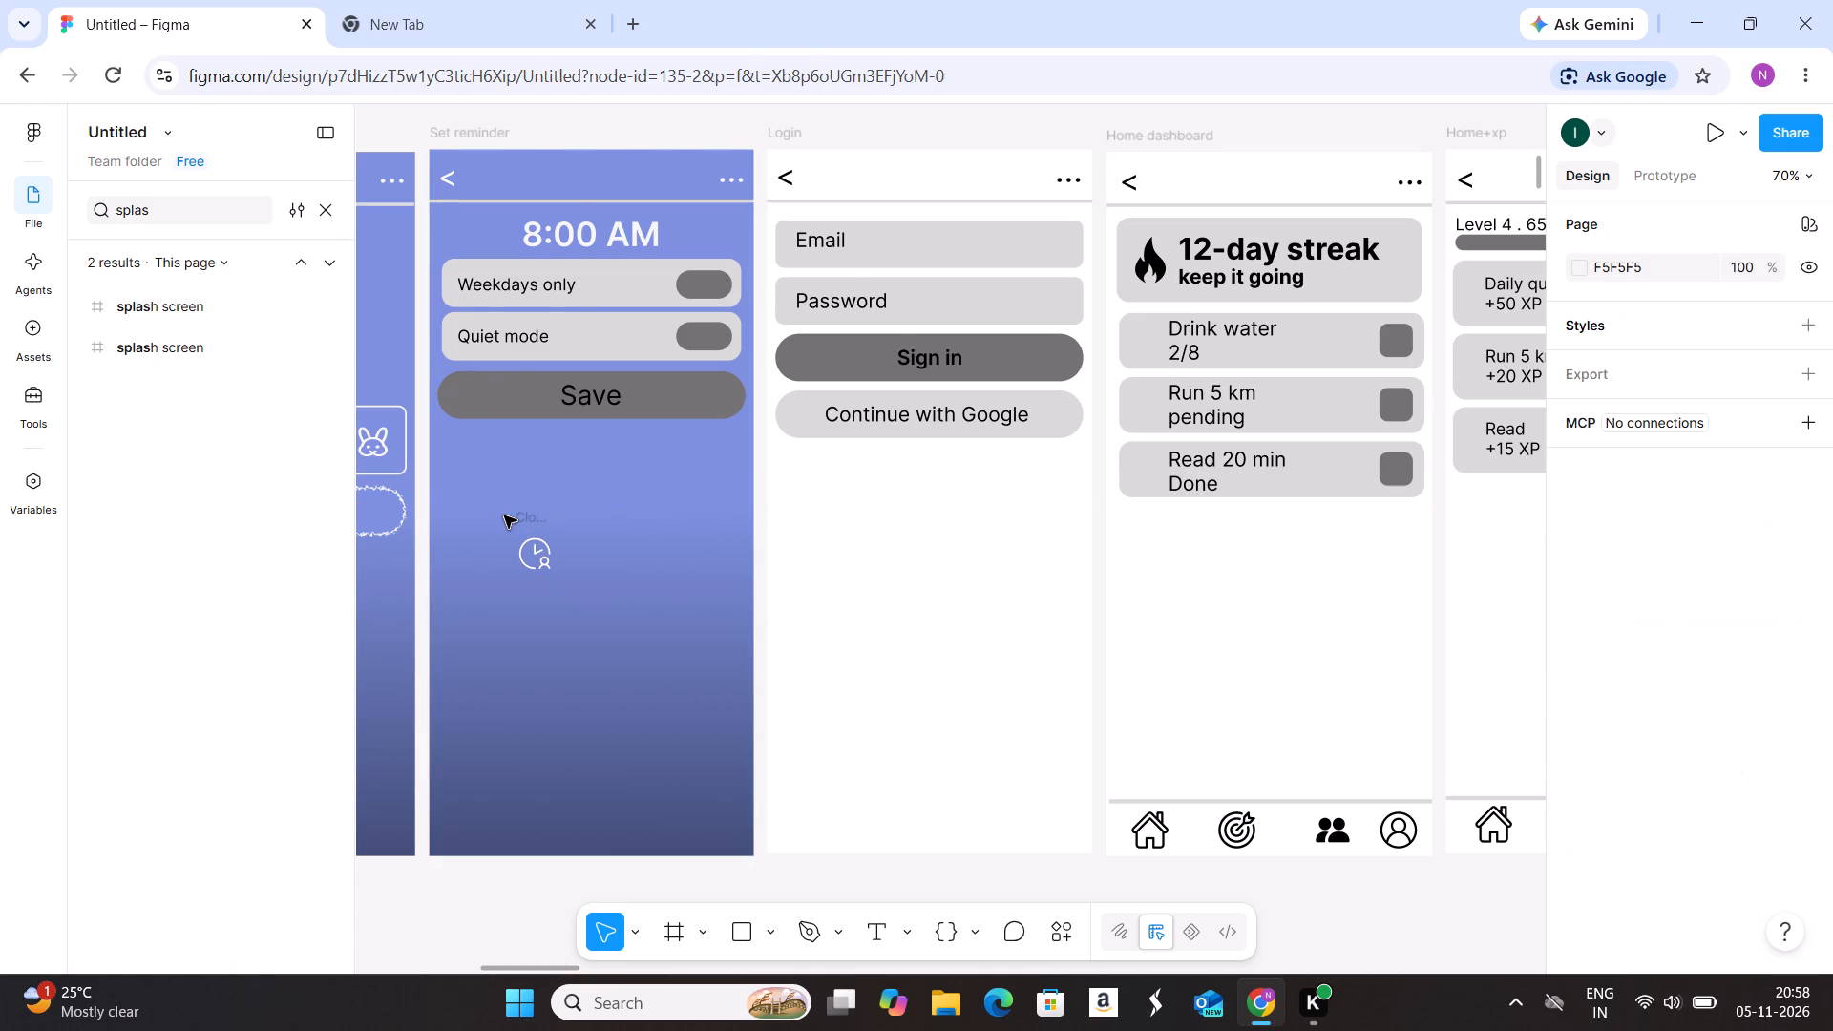
{"action": "double_click", "coordinate": [529, 516]}
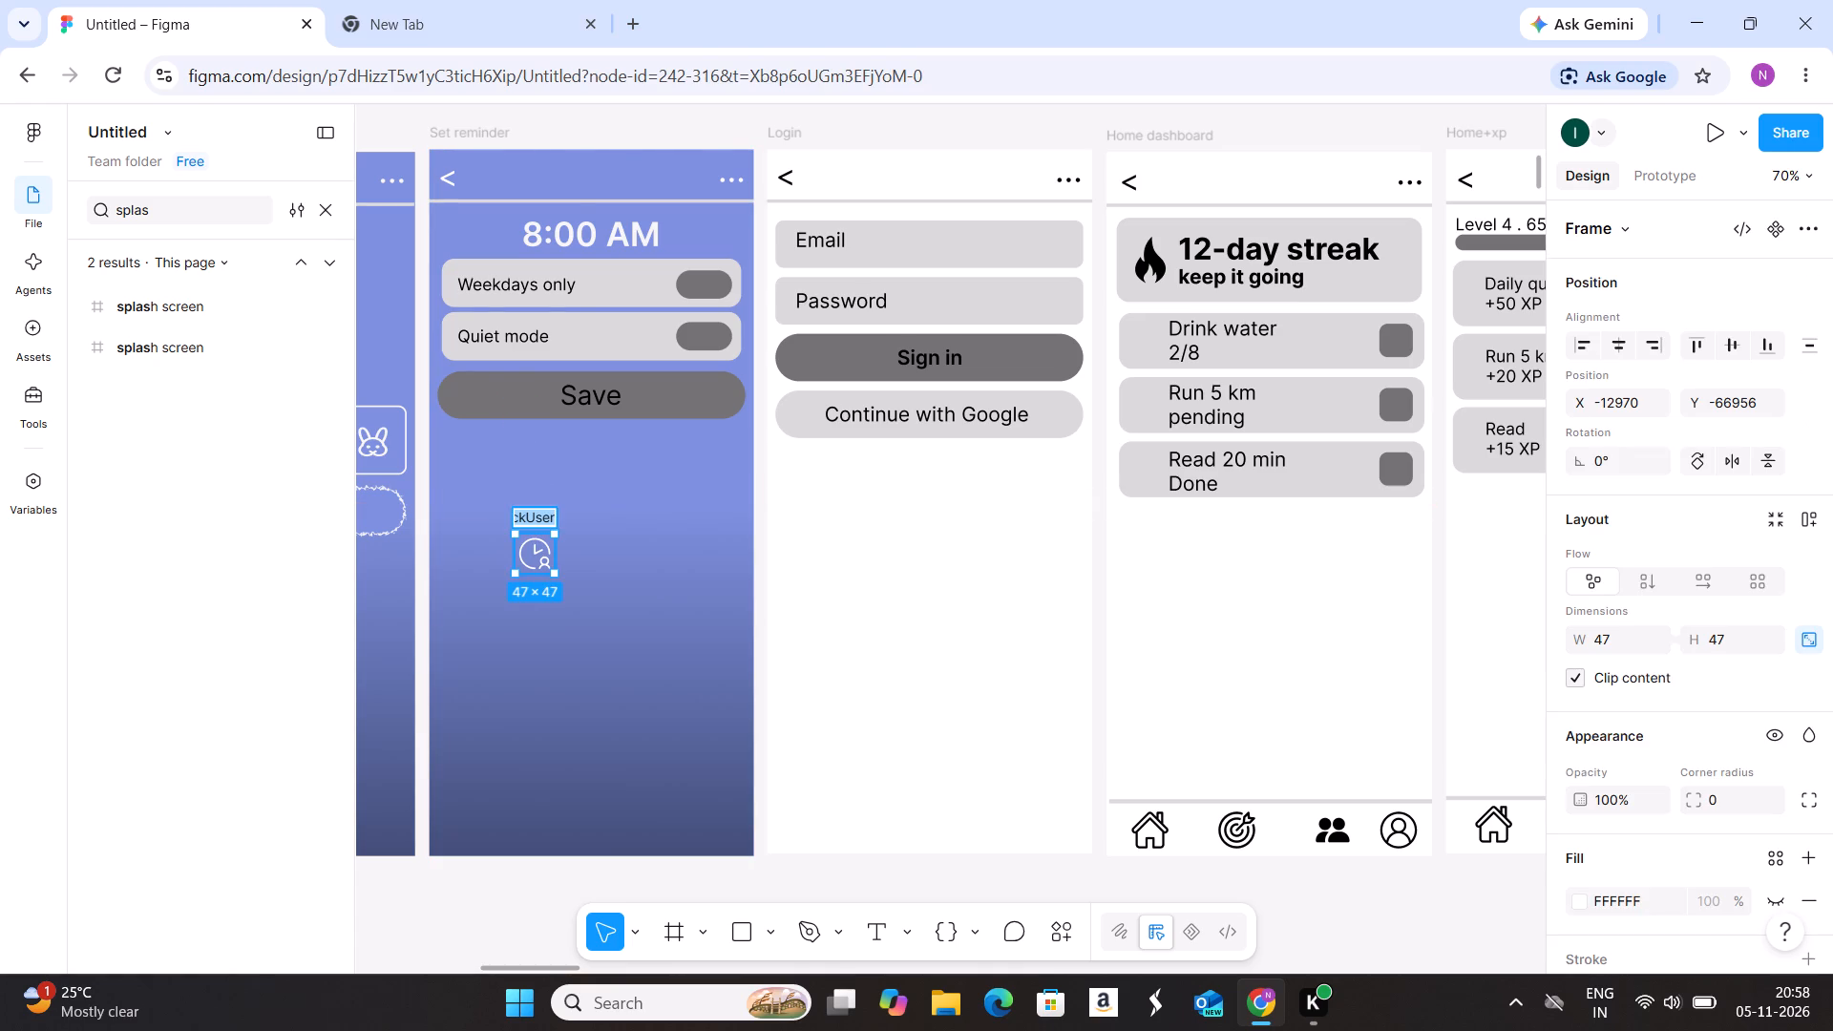
{"action": "key", "text": "BackSpace"}
{"action": "key", "text": "Return"}
{"action": "key", "text": "Return"}
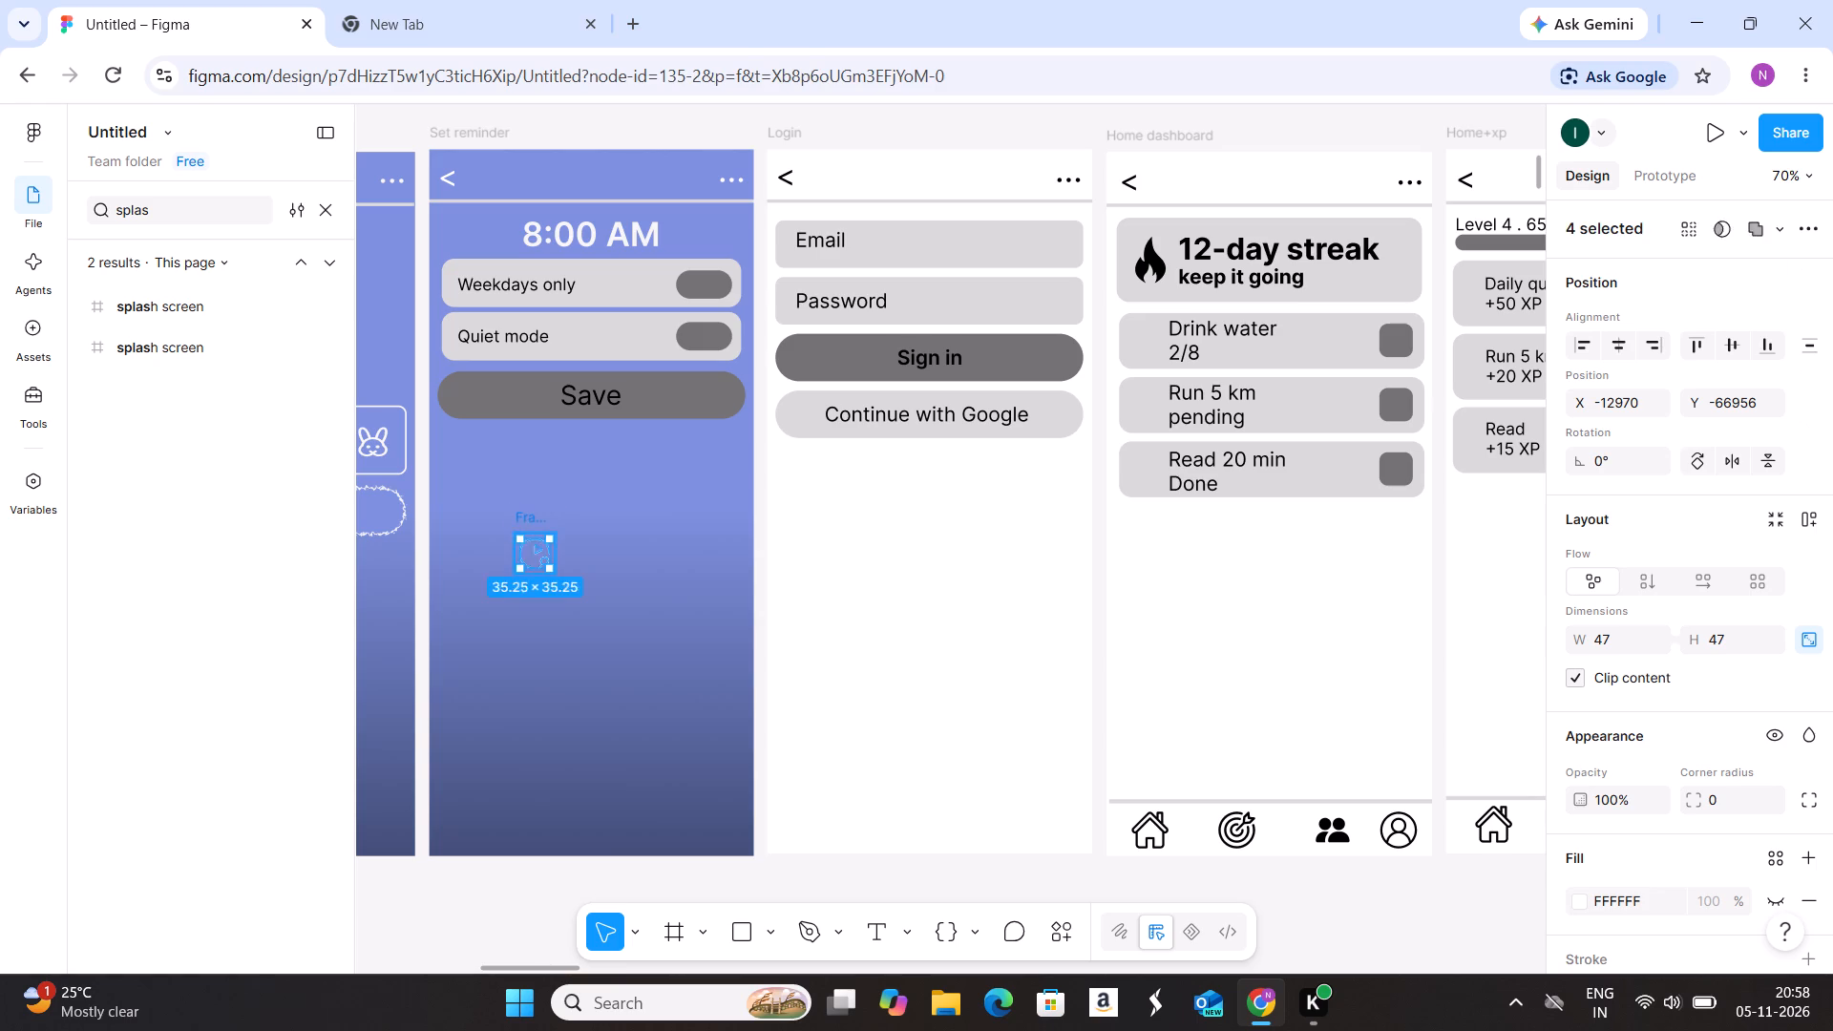
{"action": "key", "text": "Return"}
{"action": "key", "text": "ctrl+z"}
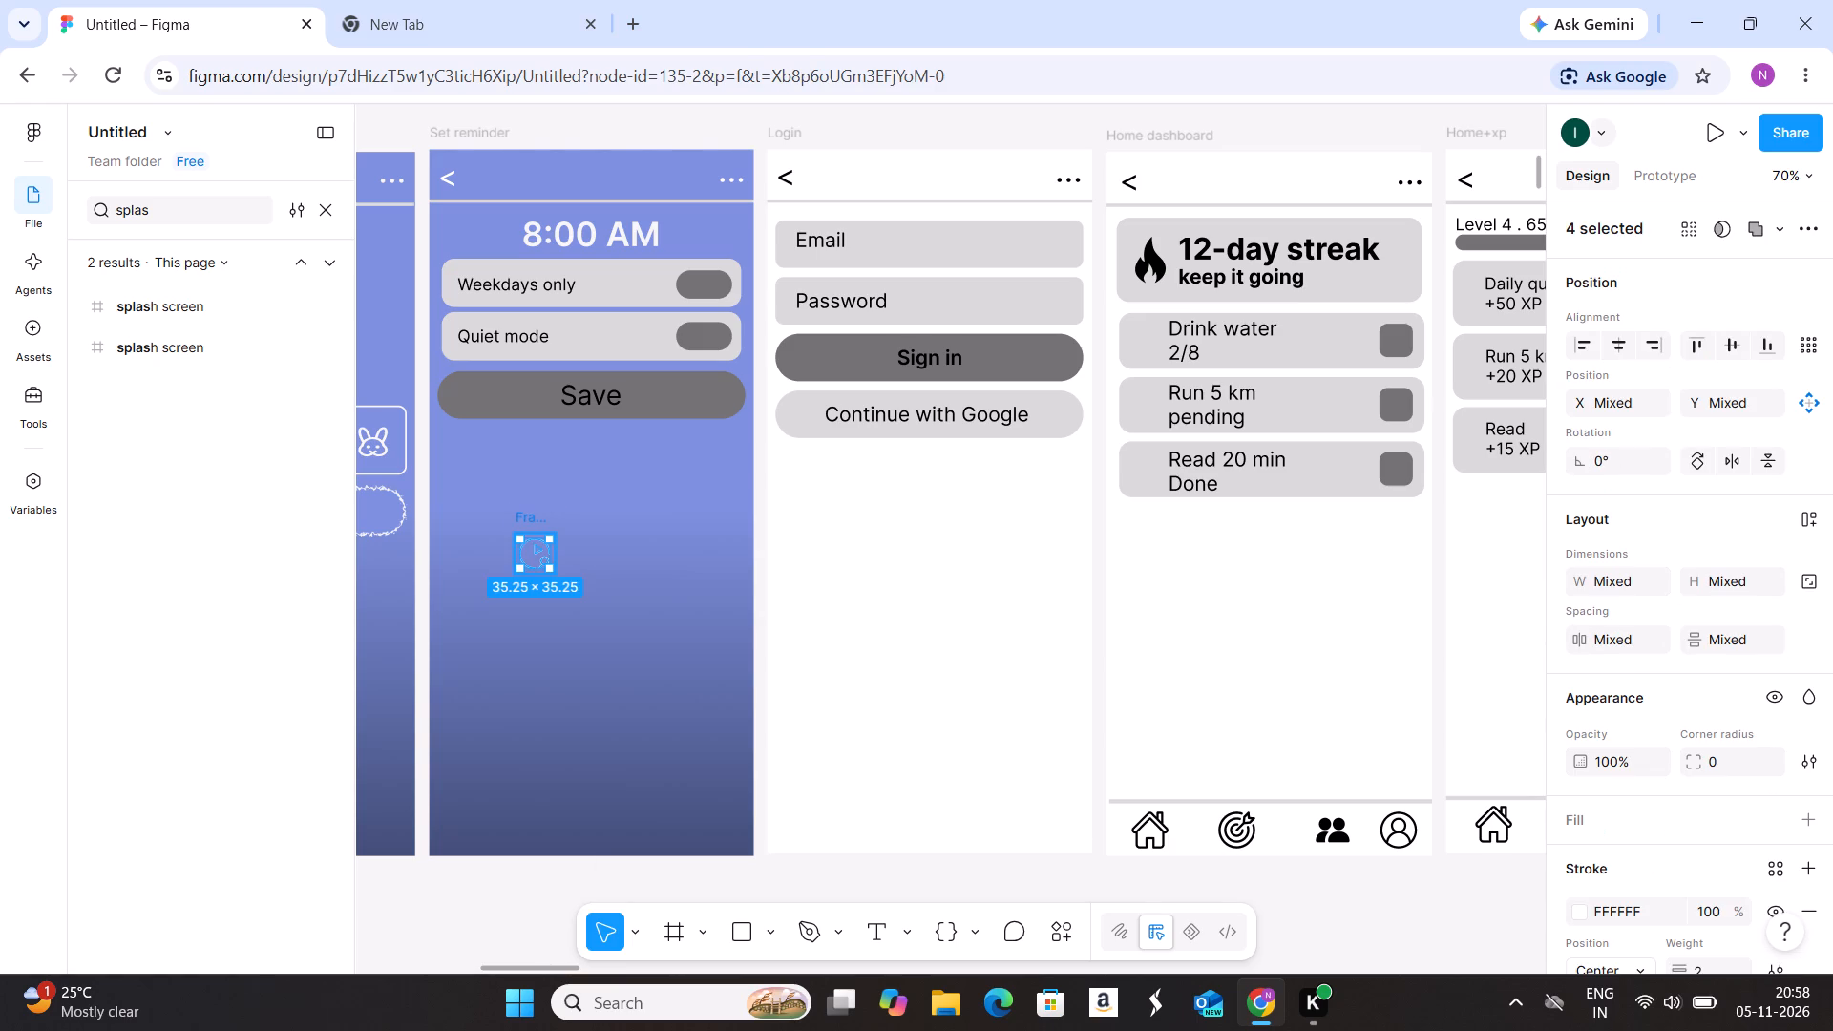
{"action": "left_click", "coordinate": [609, 540]}
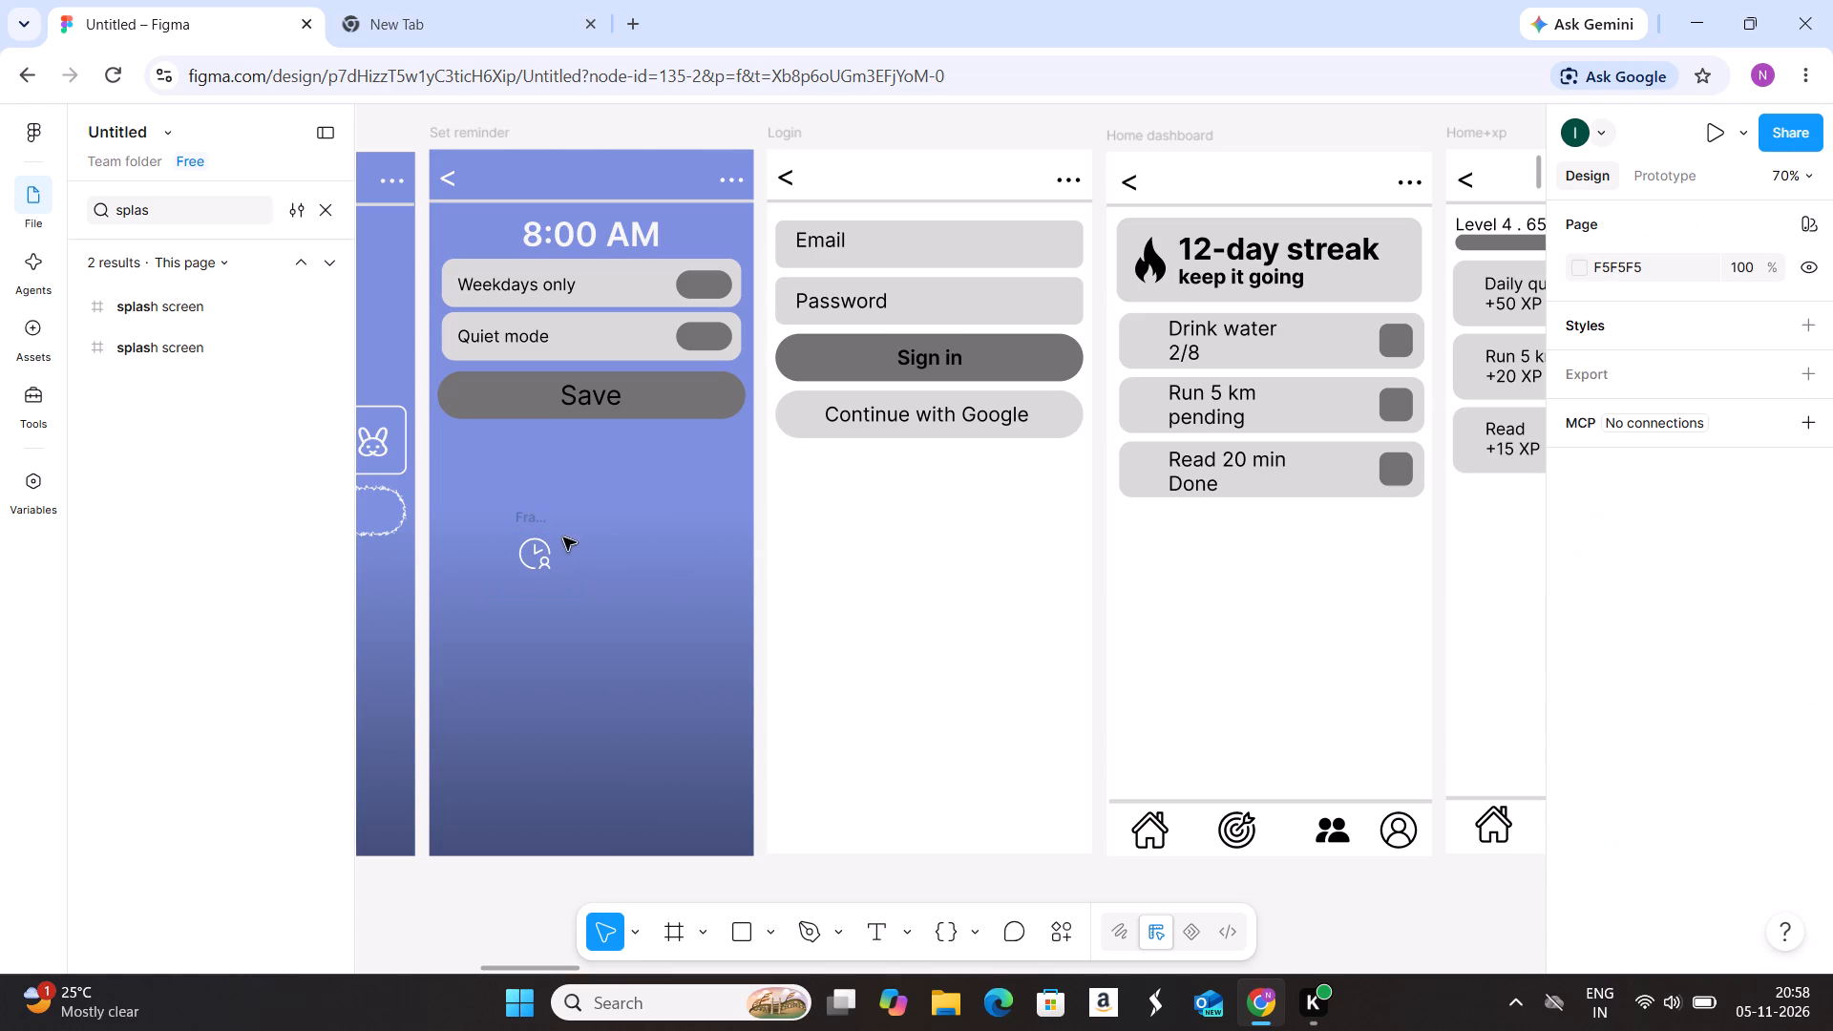
{"action": "left_click", "coordinate": [536, 513]}
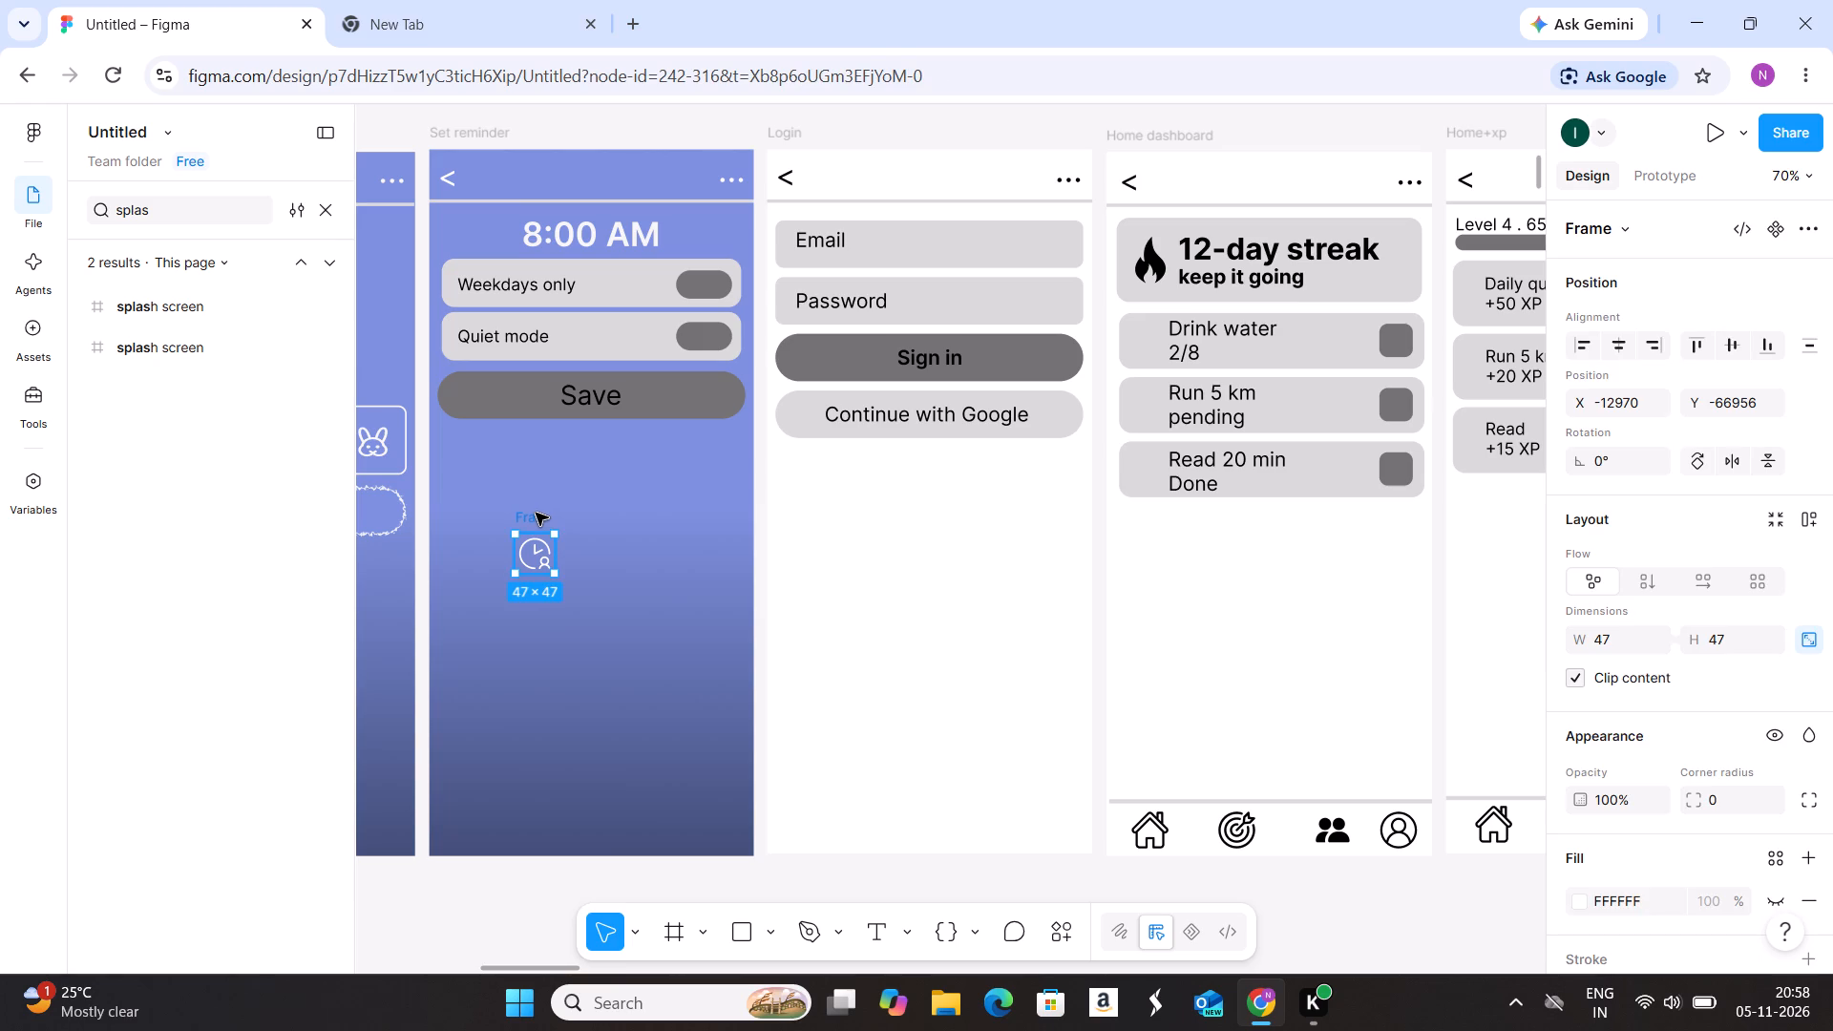
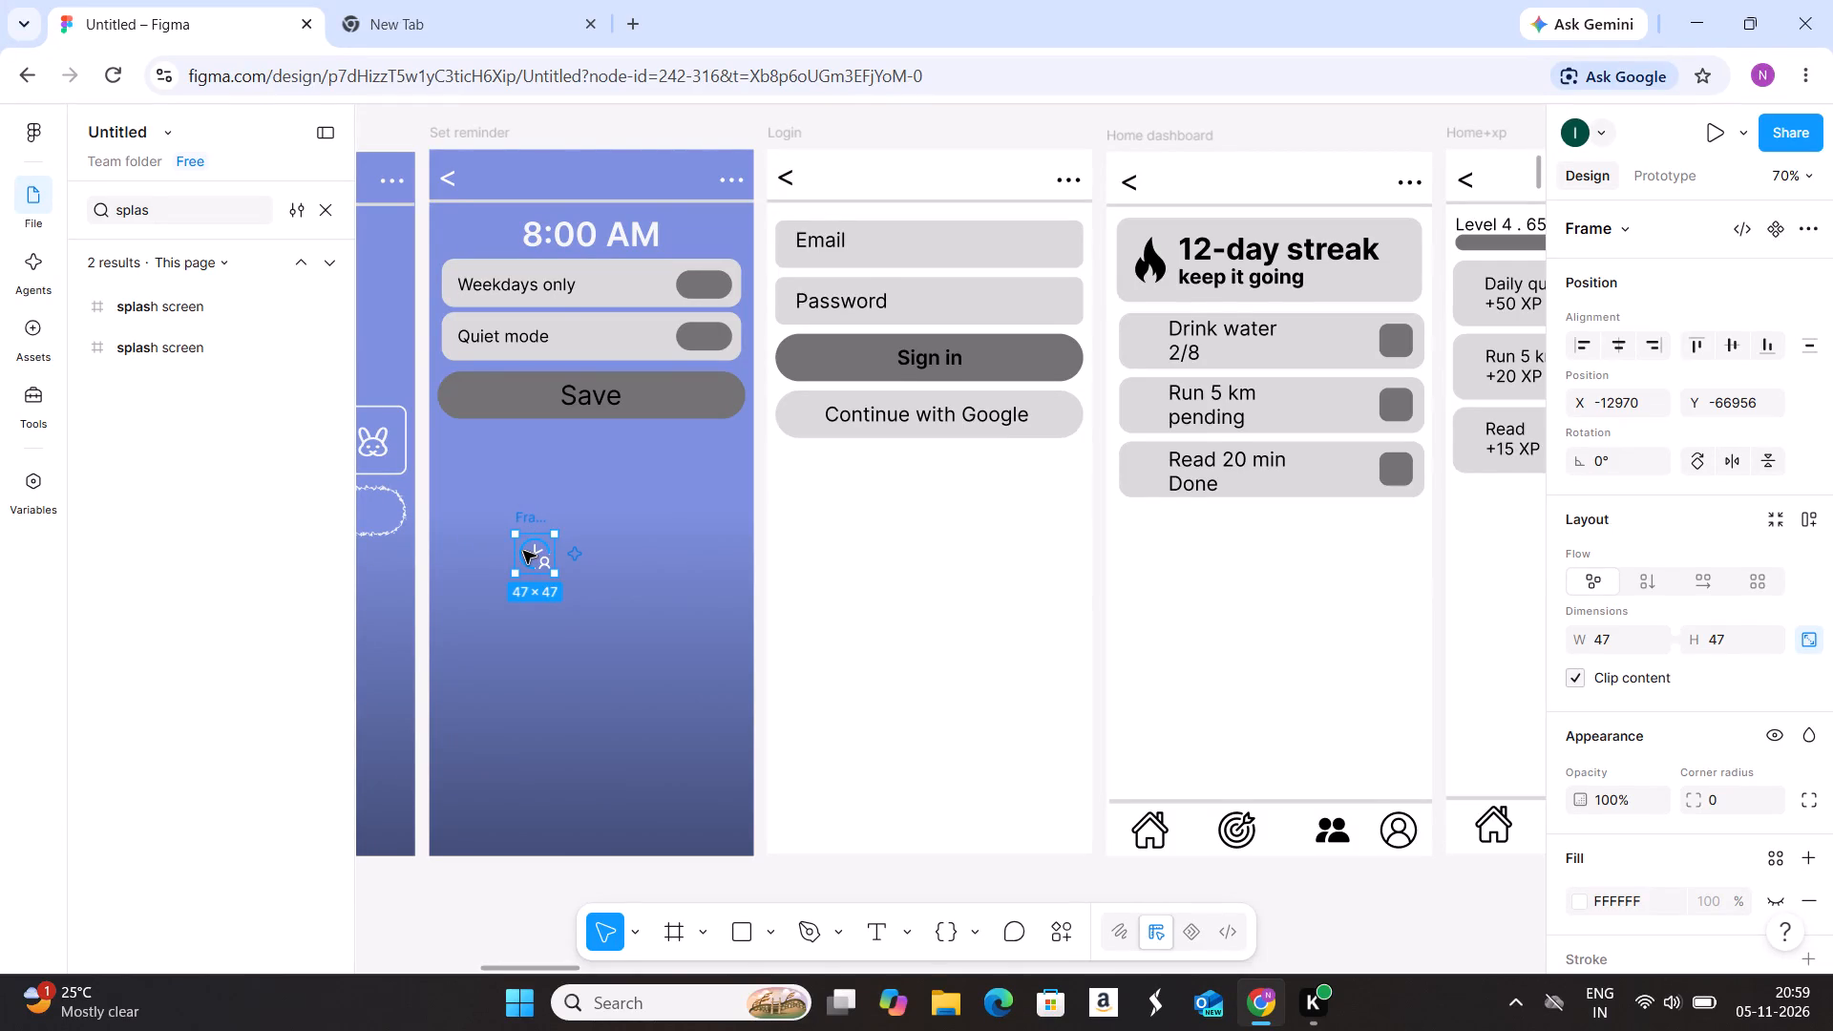
Move the clock icon's outer circle out of its frame to just before the 8:00 AM text, at X 76, Y 79.
{"action": "left_click_drag", "start_coordinate": [523, 551], "coordinate": [529, 523]}
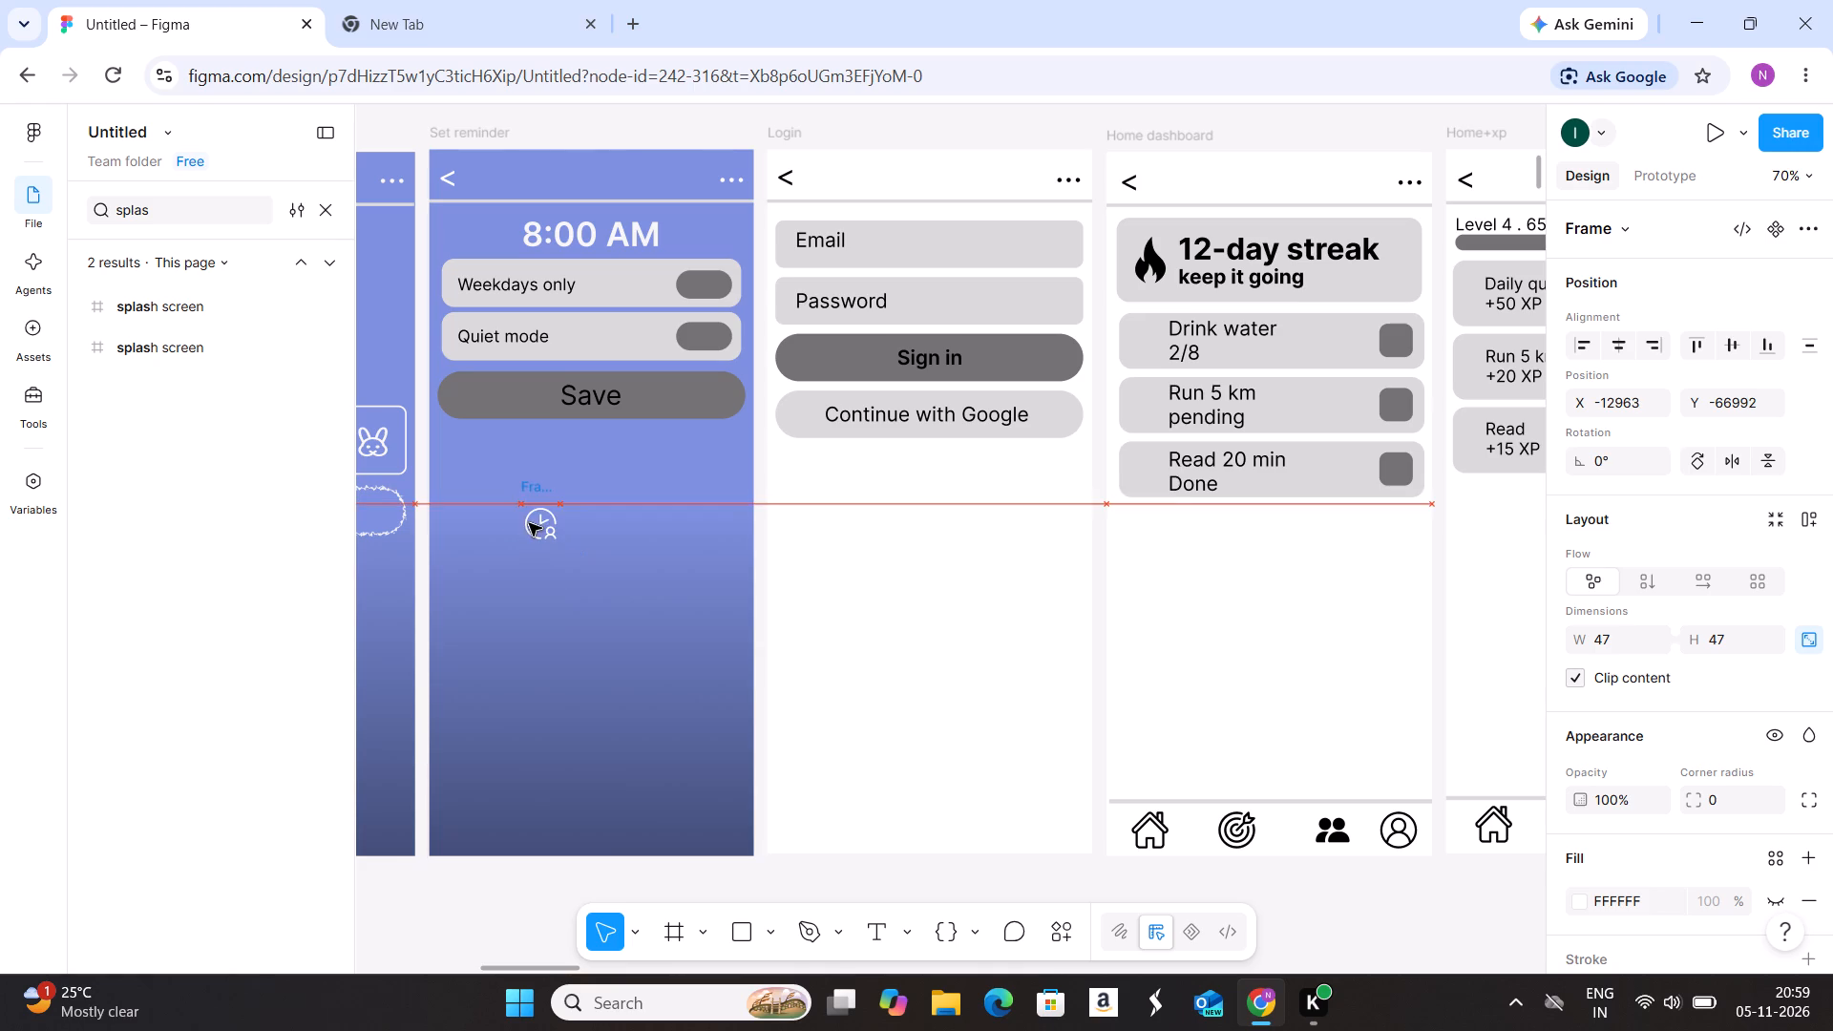
{"action": "left_click_drag", "start_coordinate": [529, 523], "coordinate": [529, 540]}
{"action": "left_click", "coordinate": [529, 540]}
{"action": "left_click", "coordinate": [529, 540]}
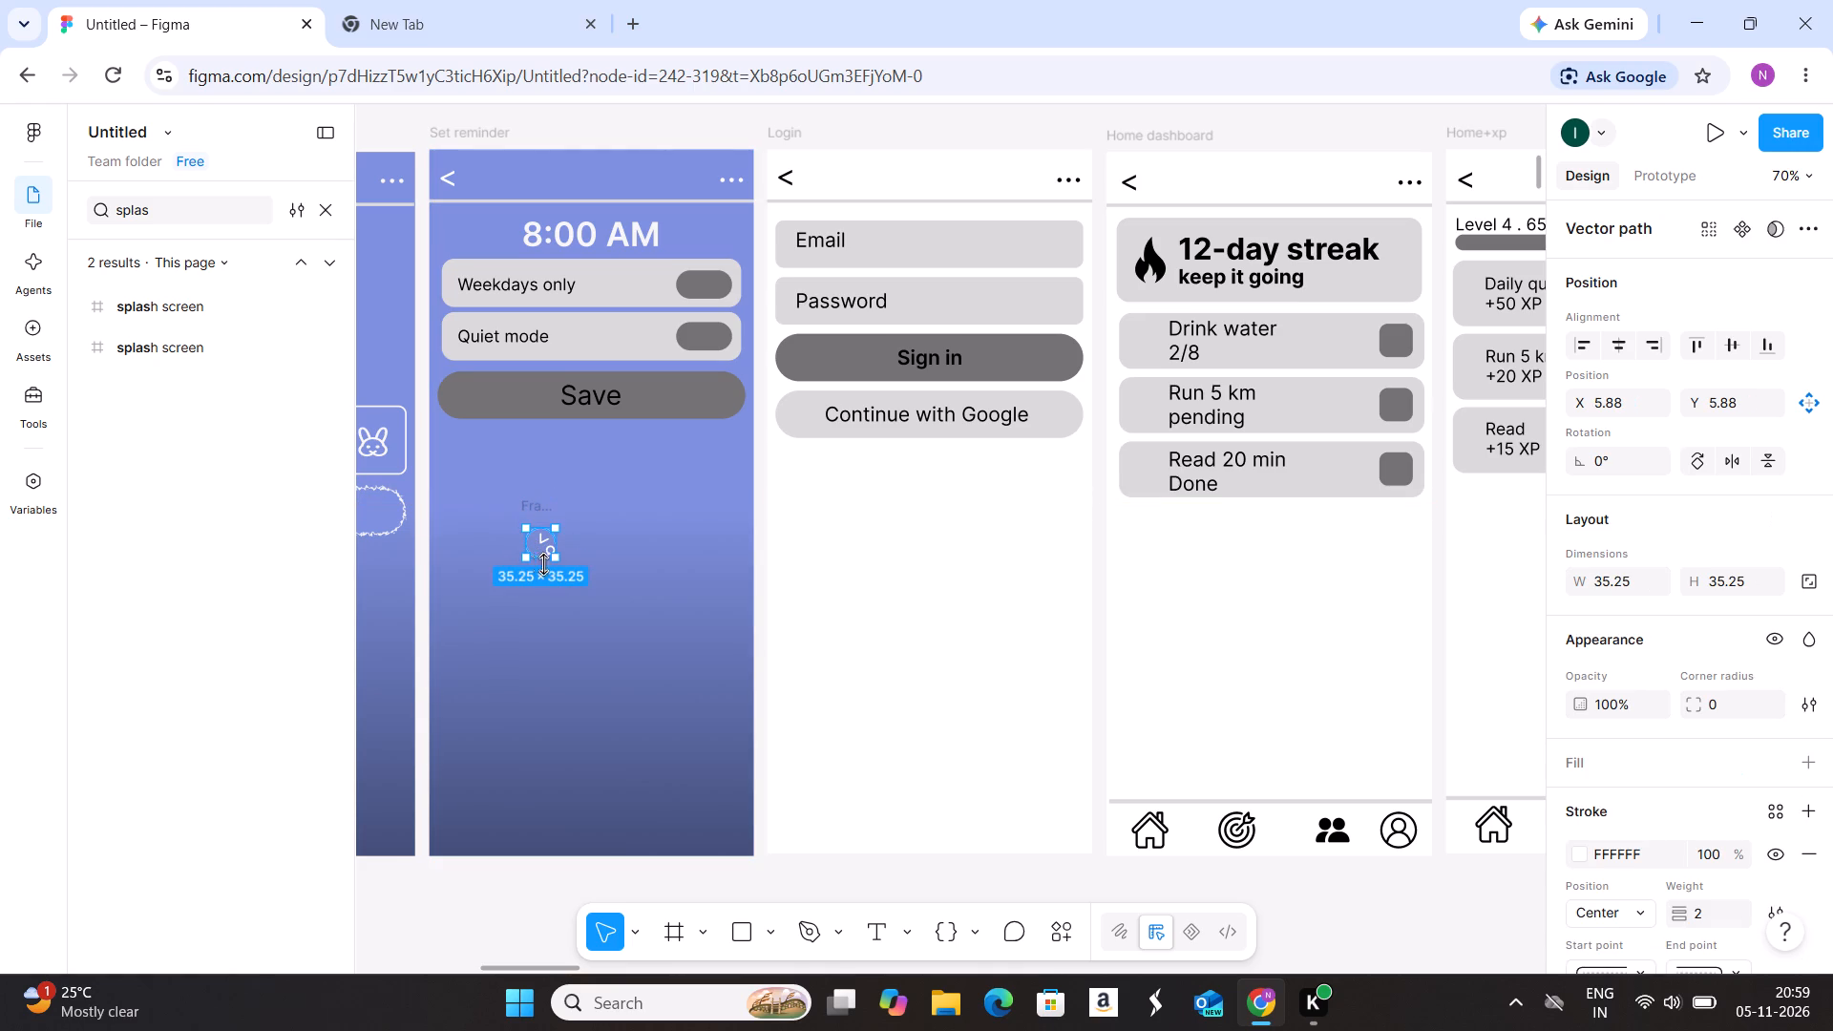
{"action": "left_click_drag", "start_coordinate": [539, 538], "coordinate": [605, 516]}
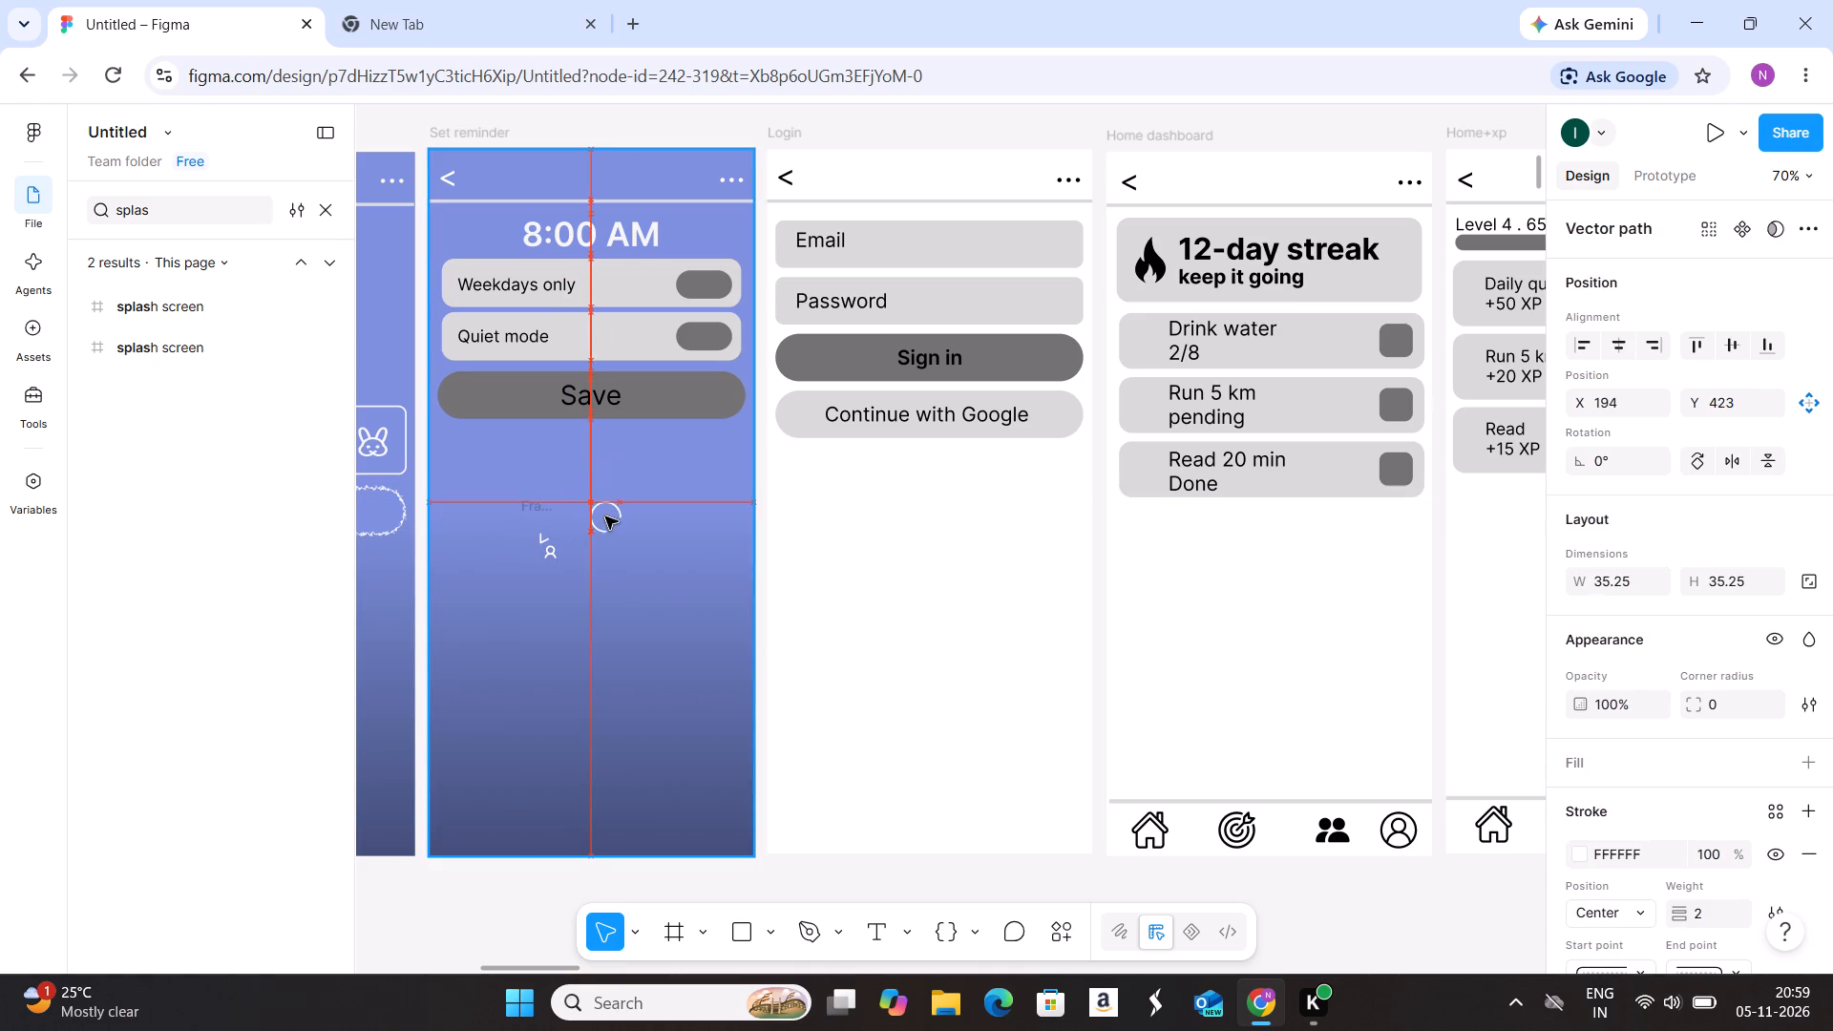
{"action": "left_click_drag", "start_coordinate": [605, 516], "coordinate": [573, 461]}
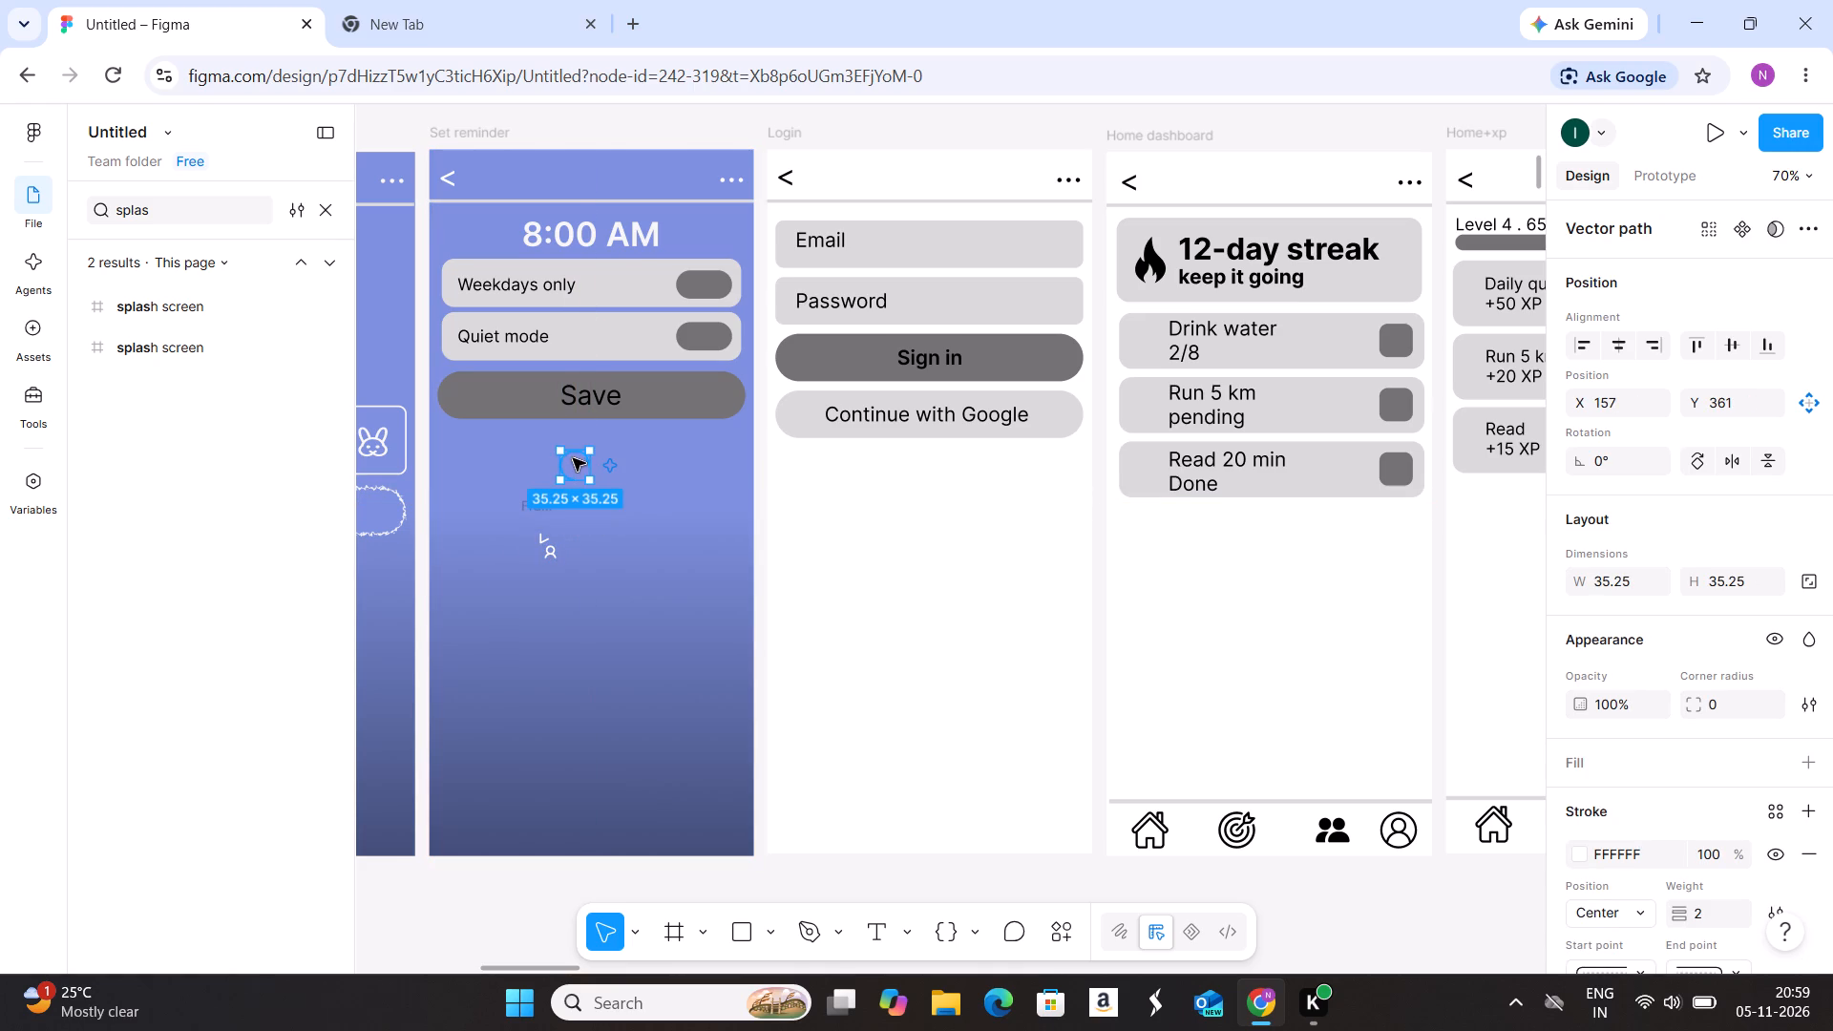
{"action": "left_click_drag", "start_coordinate": [573, 462], "coordinate": [537, 332]}
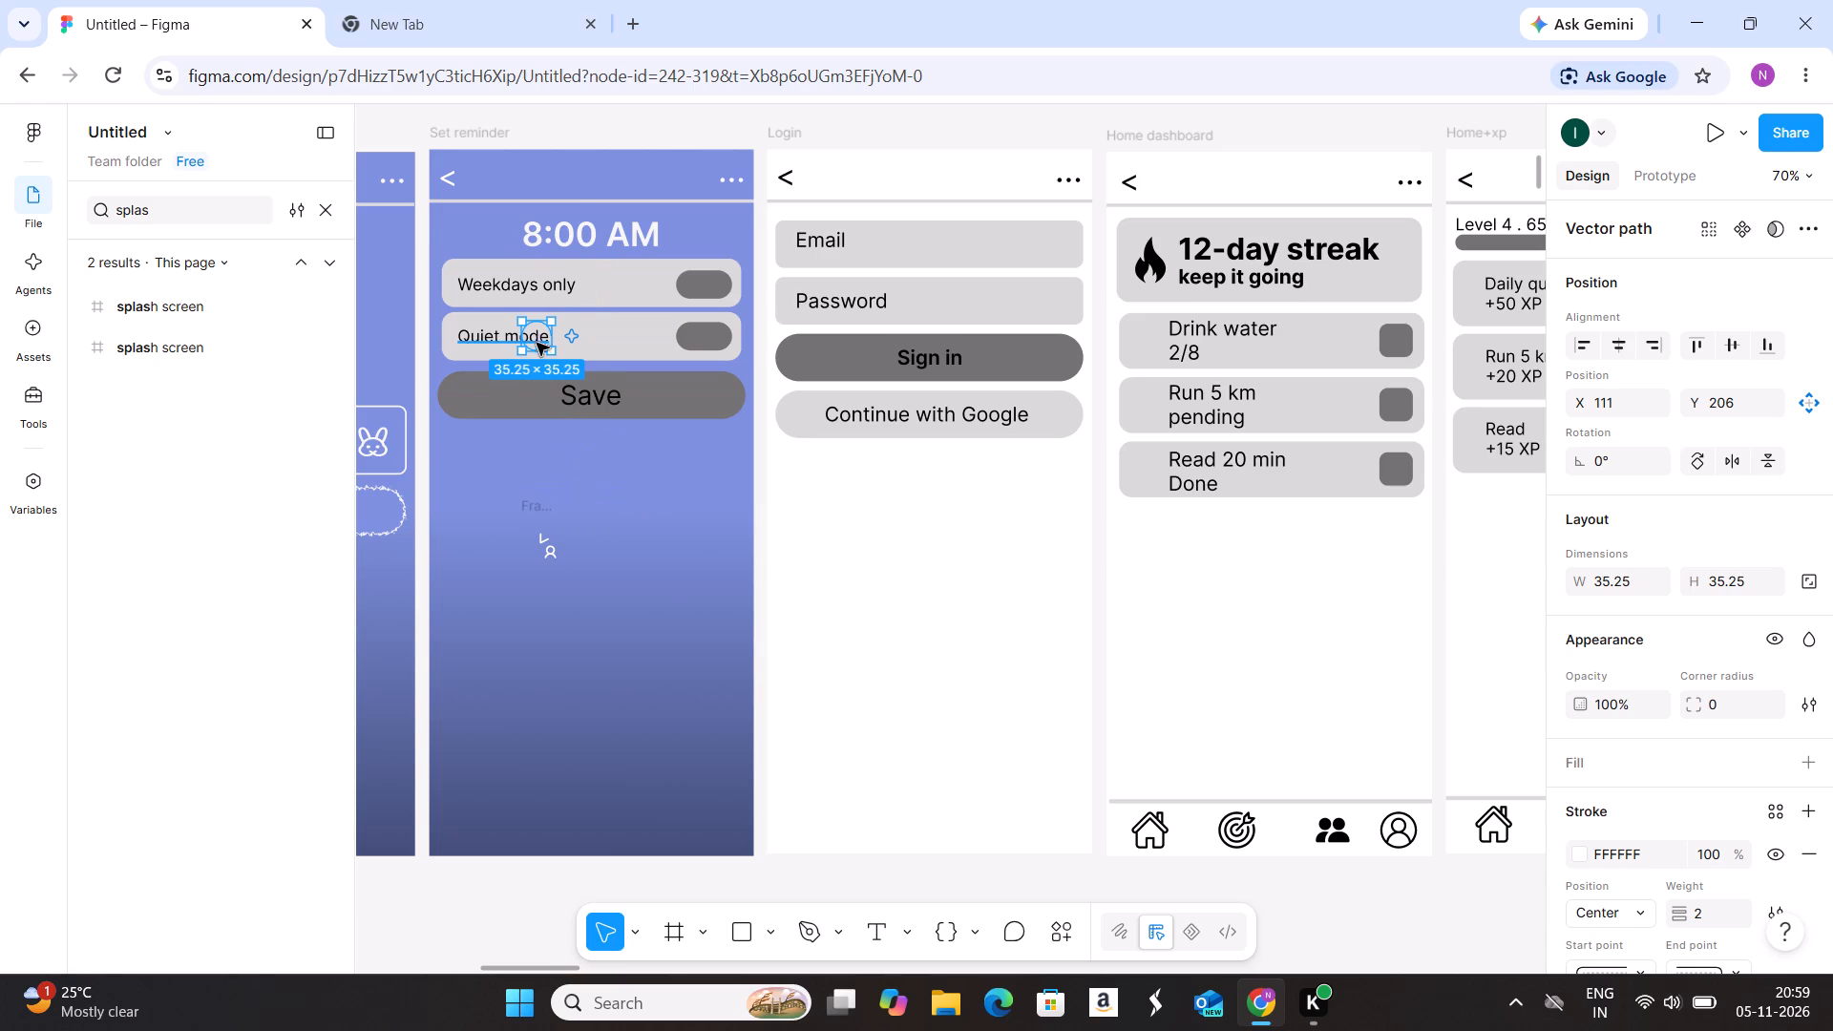
{"action": "left_click_drag", "start_coordinate": [537, 339], "coordinate": [505, 232]}
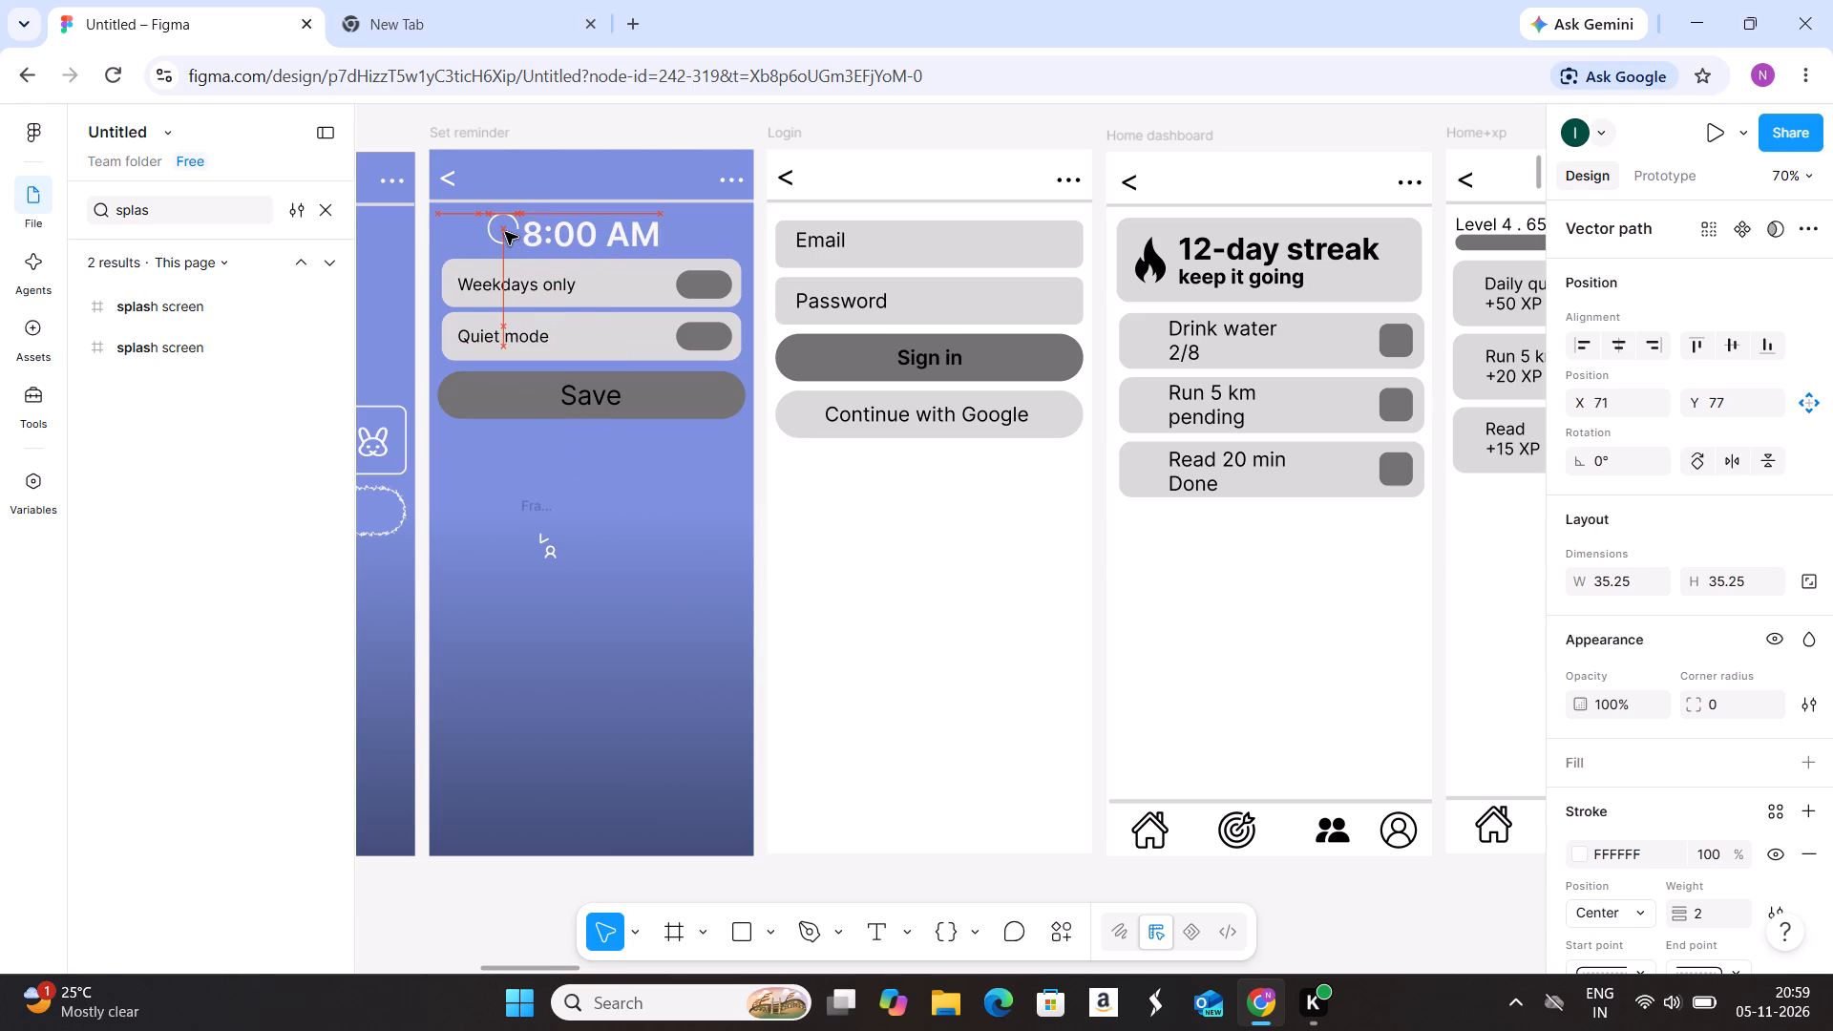
{"action": "left_click_drag", "start_coordinate": [505, 232], "coordinate": [506, 233]}
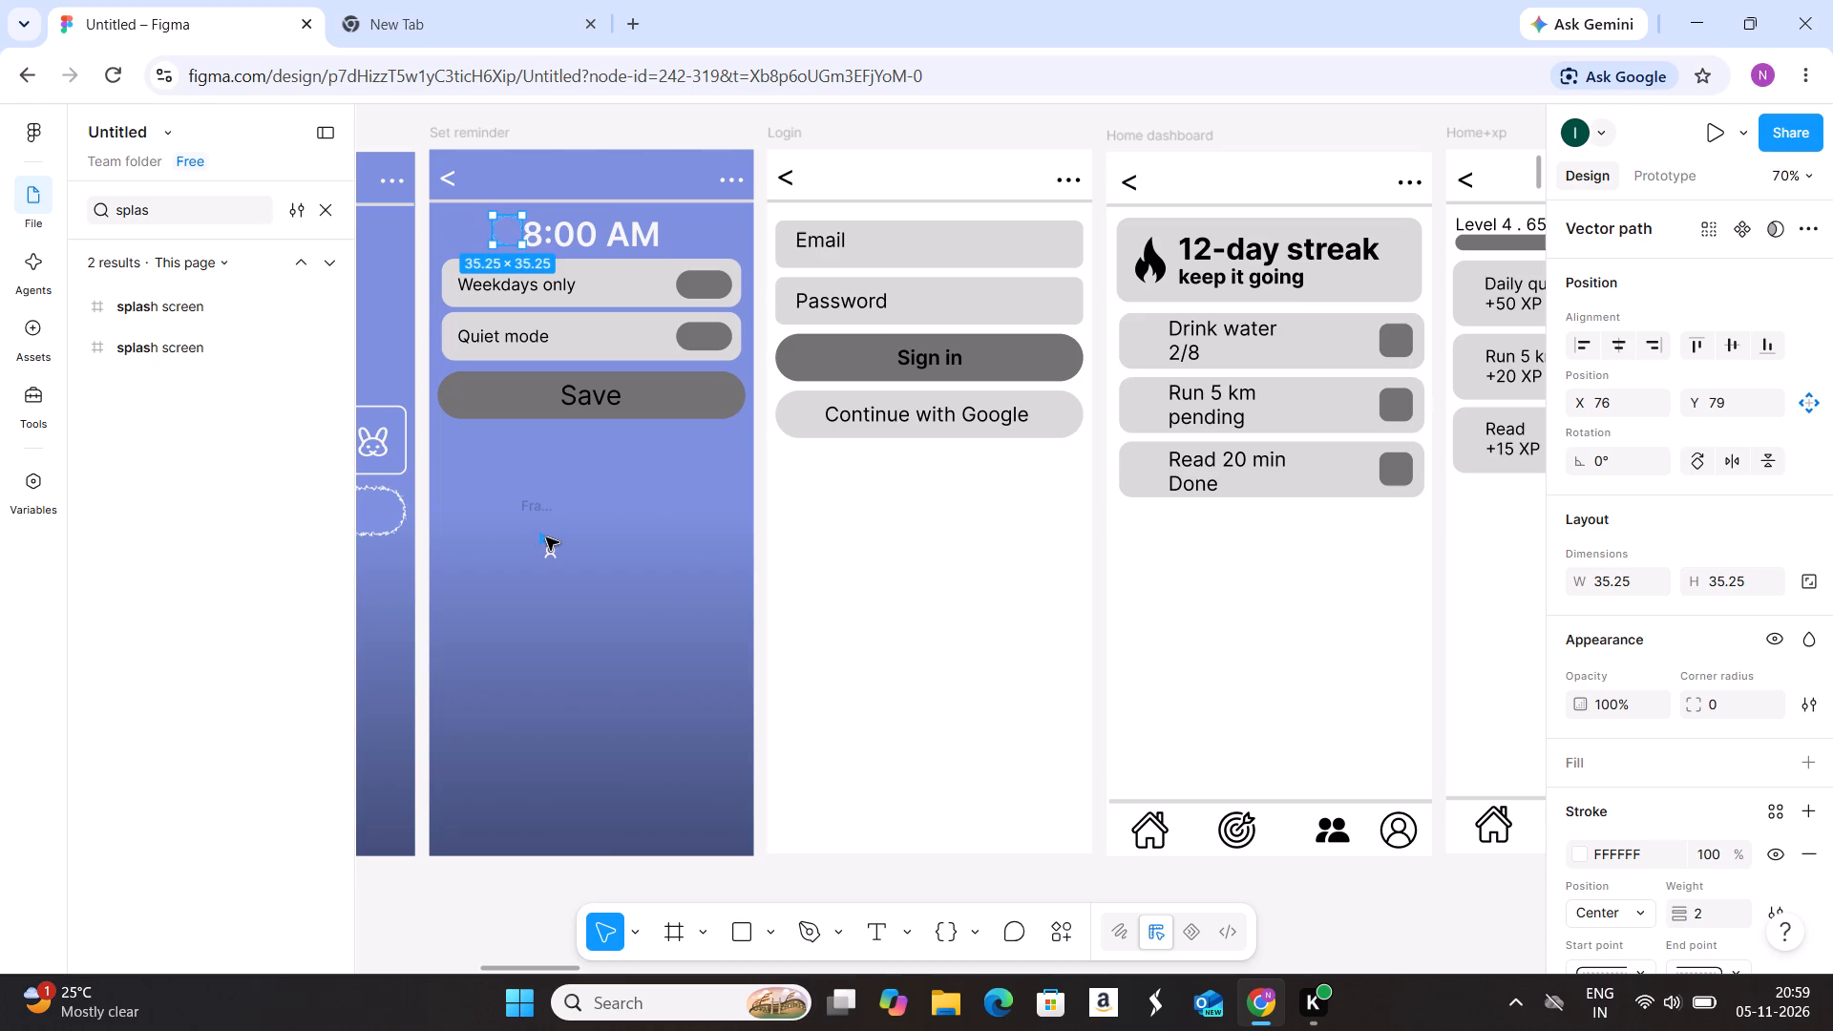
Move the clock hands out of the icon frame into the clock circle beside 8:00 AM, at X 94, Y 87.
{"action": "left_click_drag", "start_coordinate": [546, 537], "coordinate": [528, 388]}
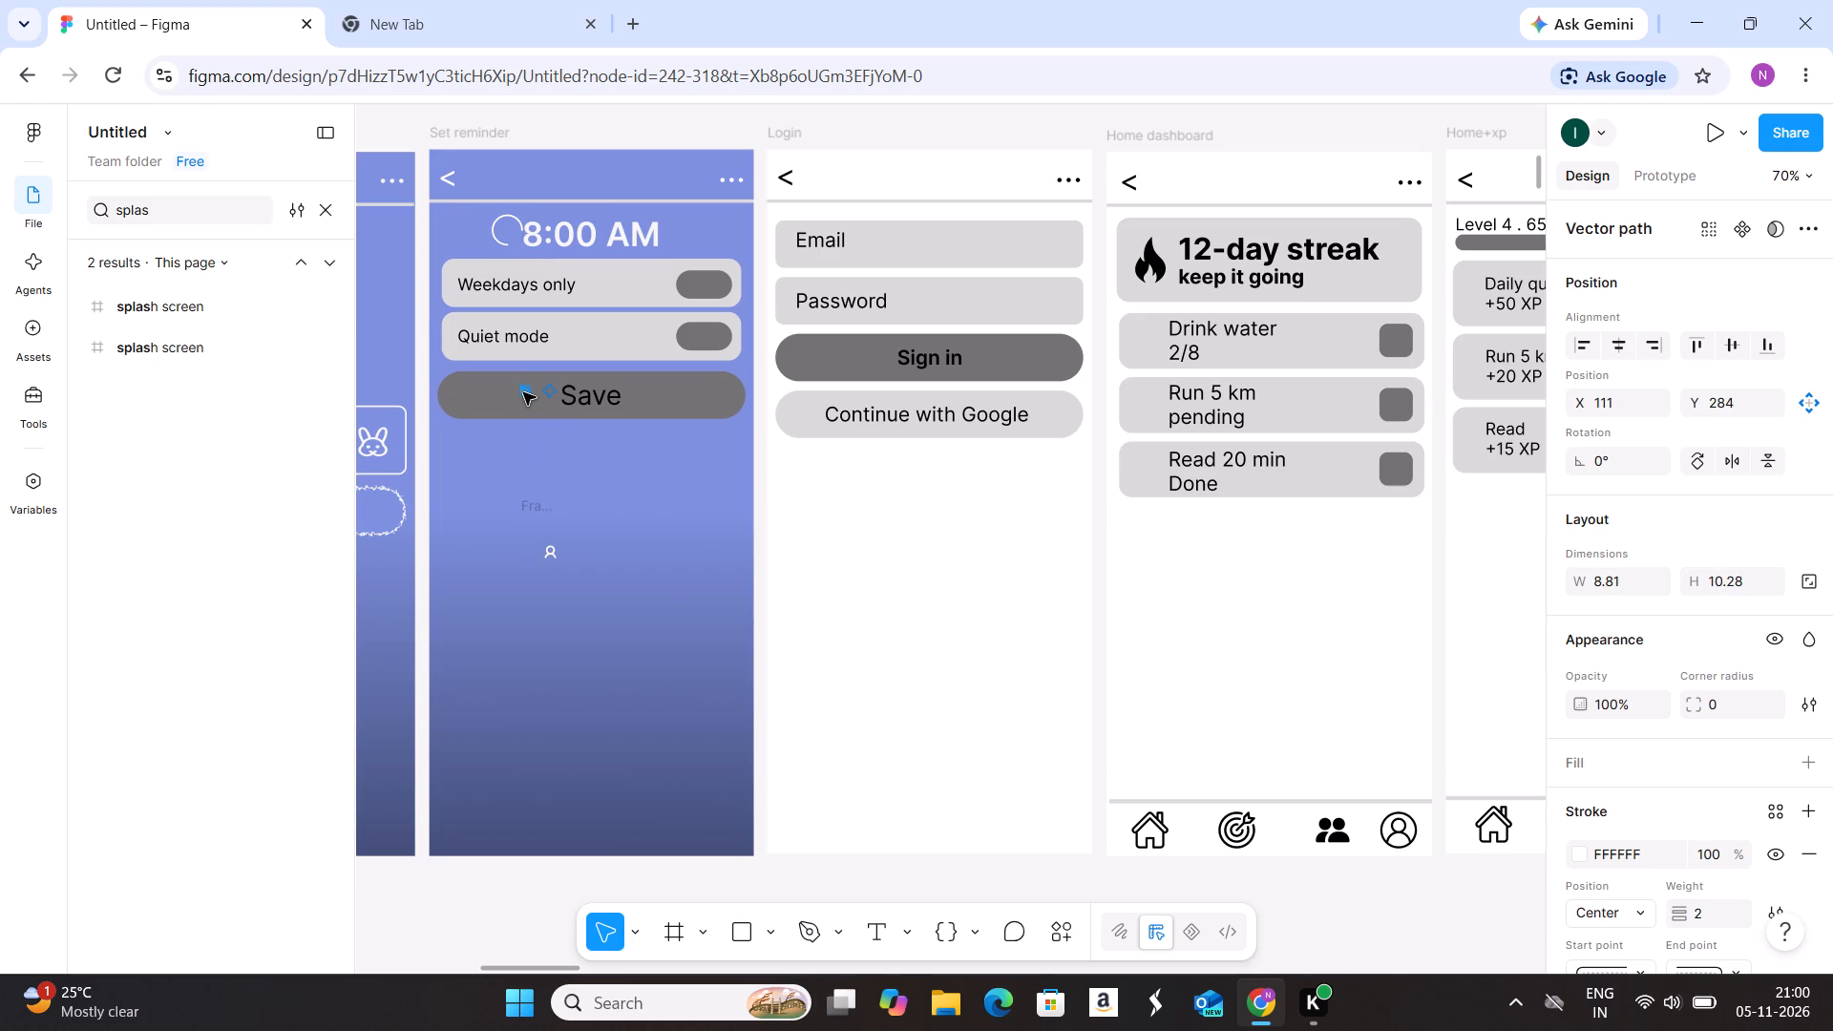
{"action": "left_click_drag", "start_coordinate": [523, 392], "coordinate": [509, 231]}
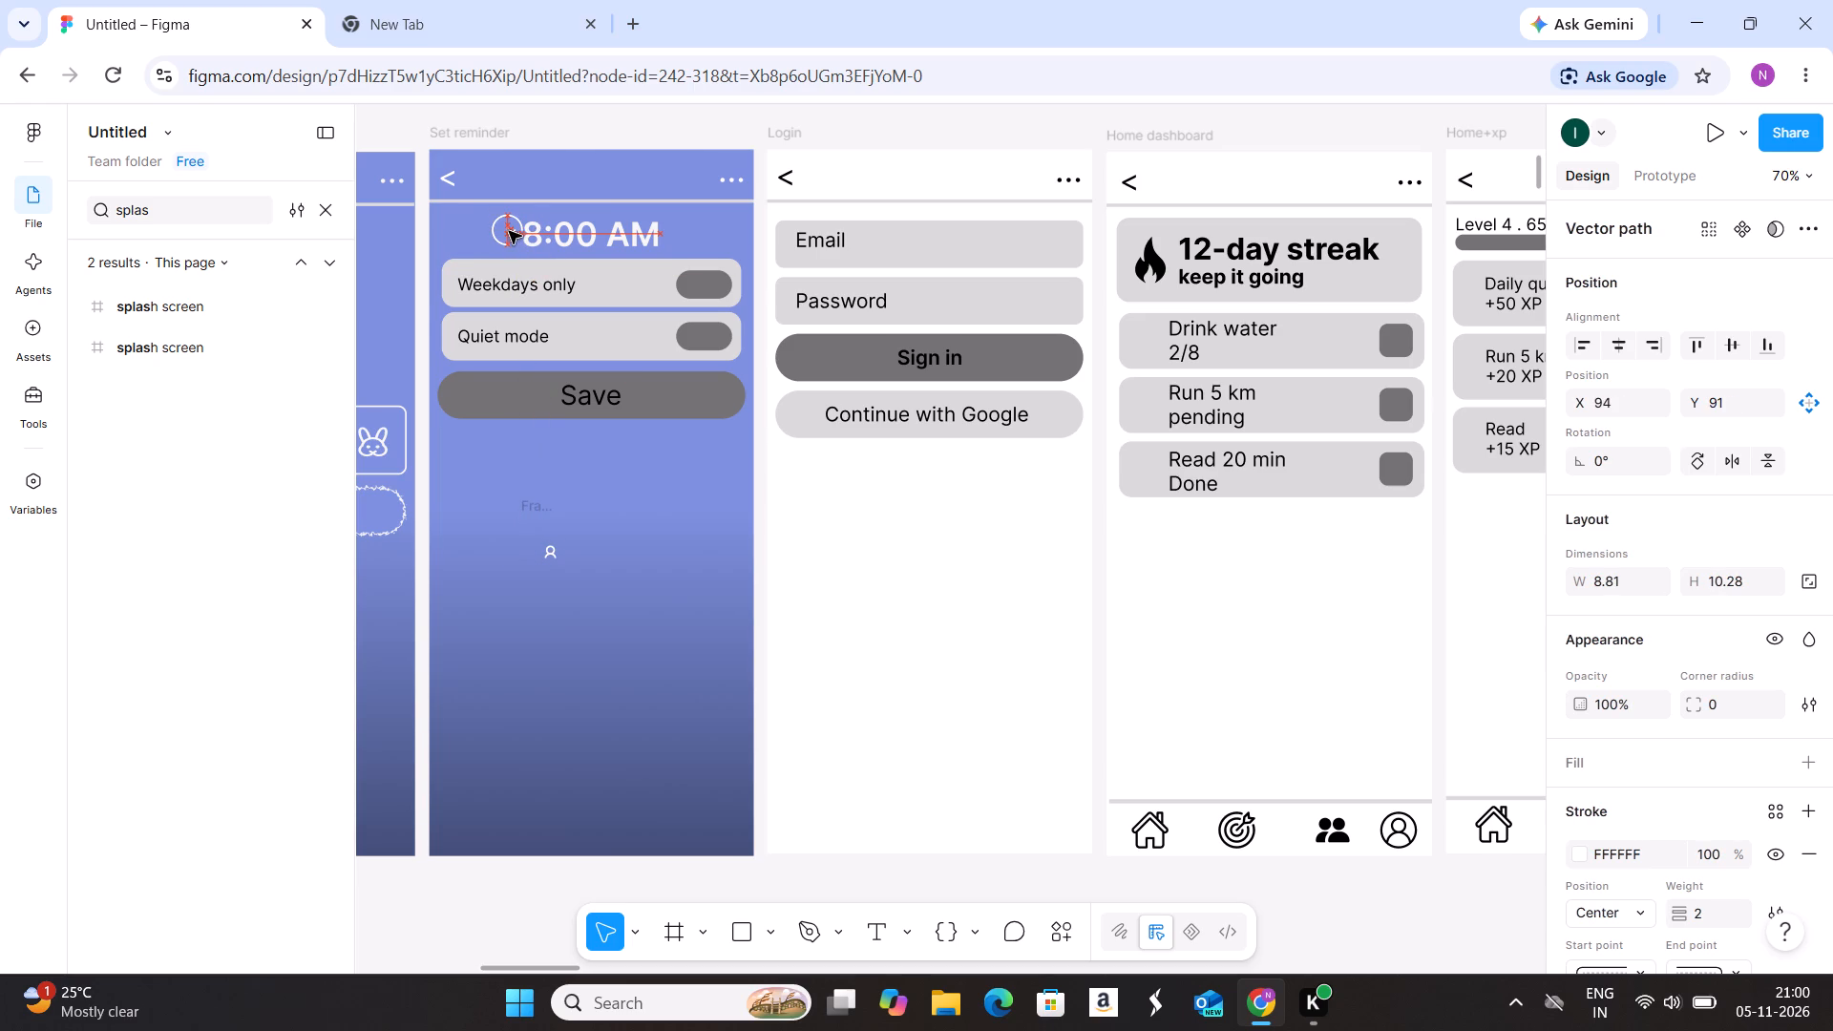
{"action": "left_click_drag", "start_coordinate": [509, 231], "coordinate": [506, 228]}
{"action": "left_click_drag", "start_coordinate": [506, 228], "coordinate": [507, 228]}
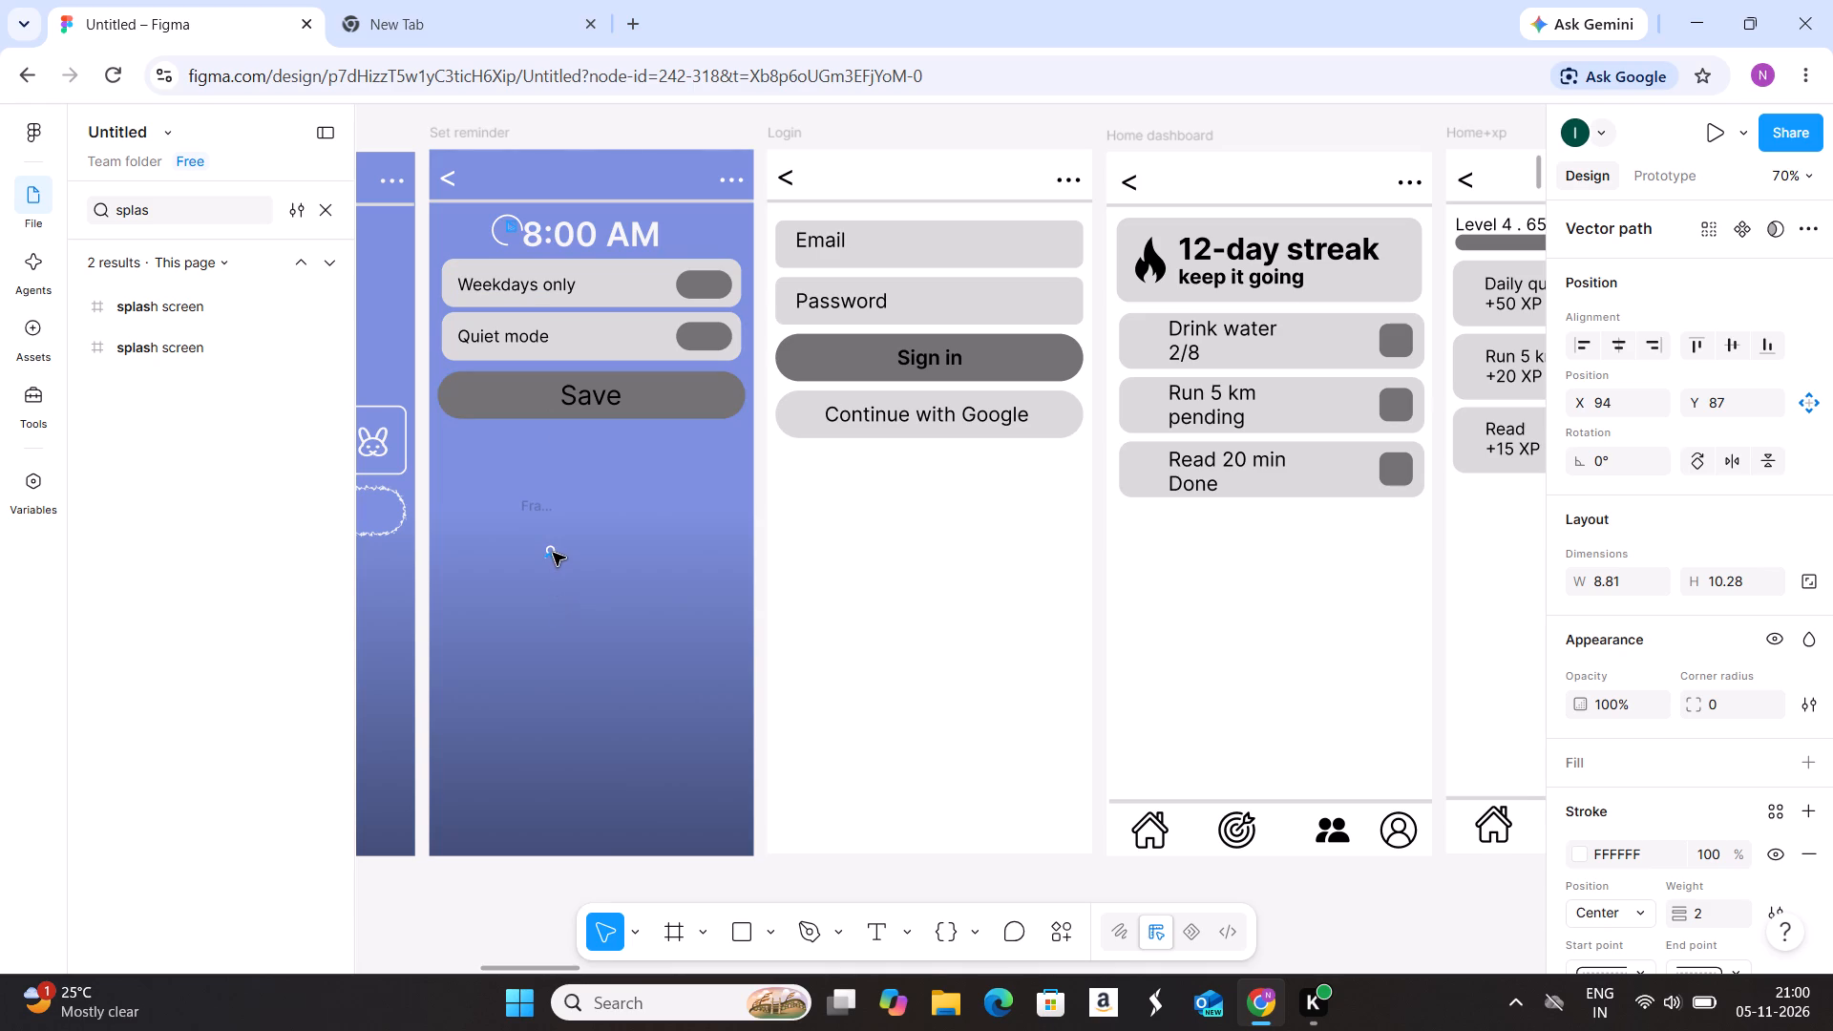
Move the icon's small person figure to the clock circle's lower edge, placing the shoulders at X 99, Y 114 and the head at X 101, Y 103.
{"action": "left_click_drag", "start_coordinate": [553, 553], "coordinate": [542, 418]}
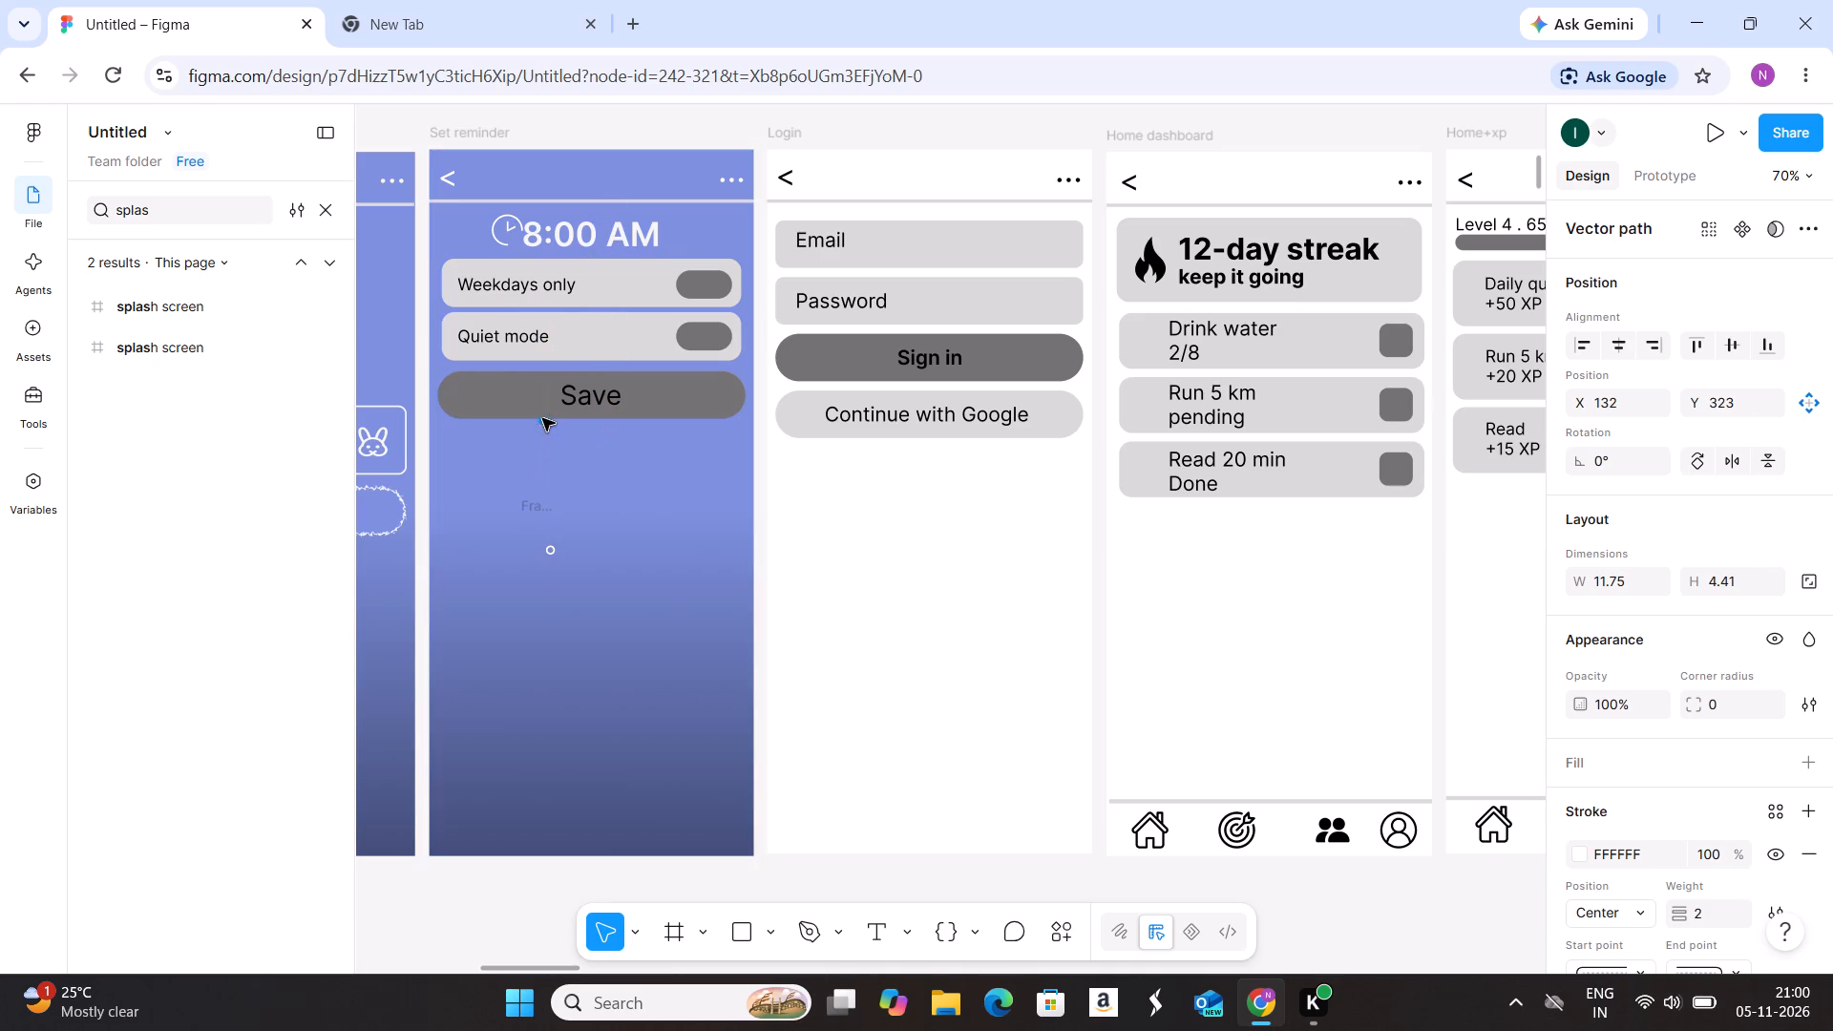
{"action": "left_click_drag", "start_coordinate": [546, 420], "coordinate": [538, 366]}
{"action": "left_click_drag", "start_coordinate": [538, 366], "coordinate": [519, 248]}
{"action": "left_click", "coordinate": [518, 248]}
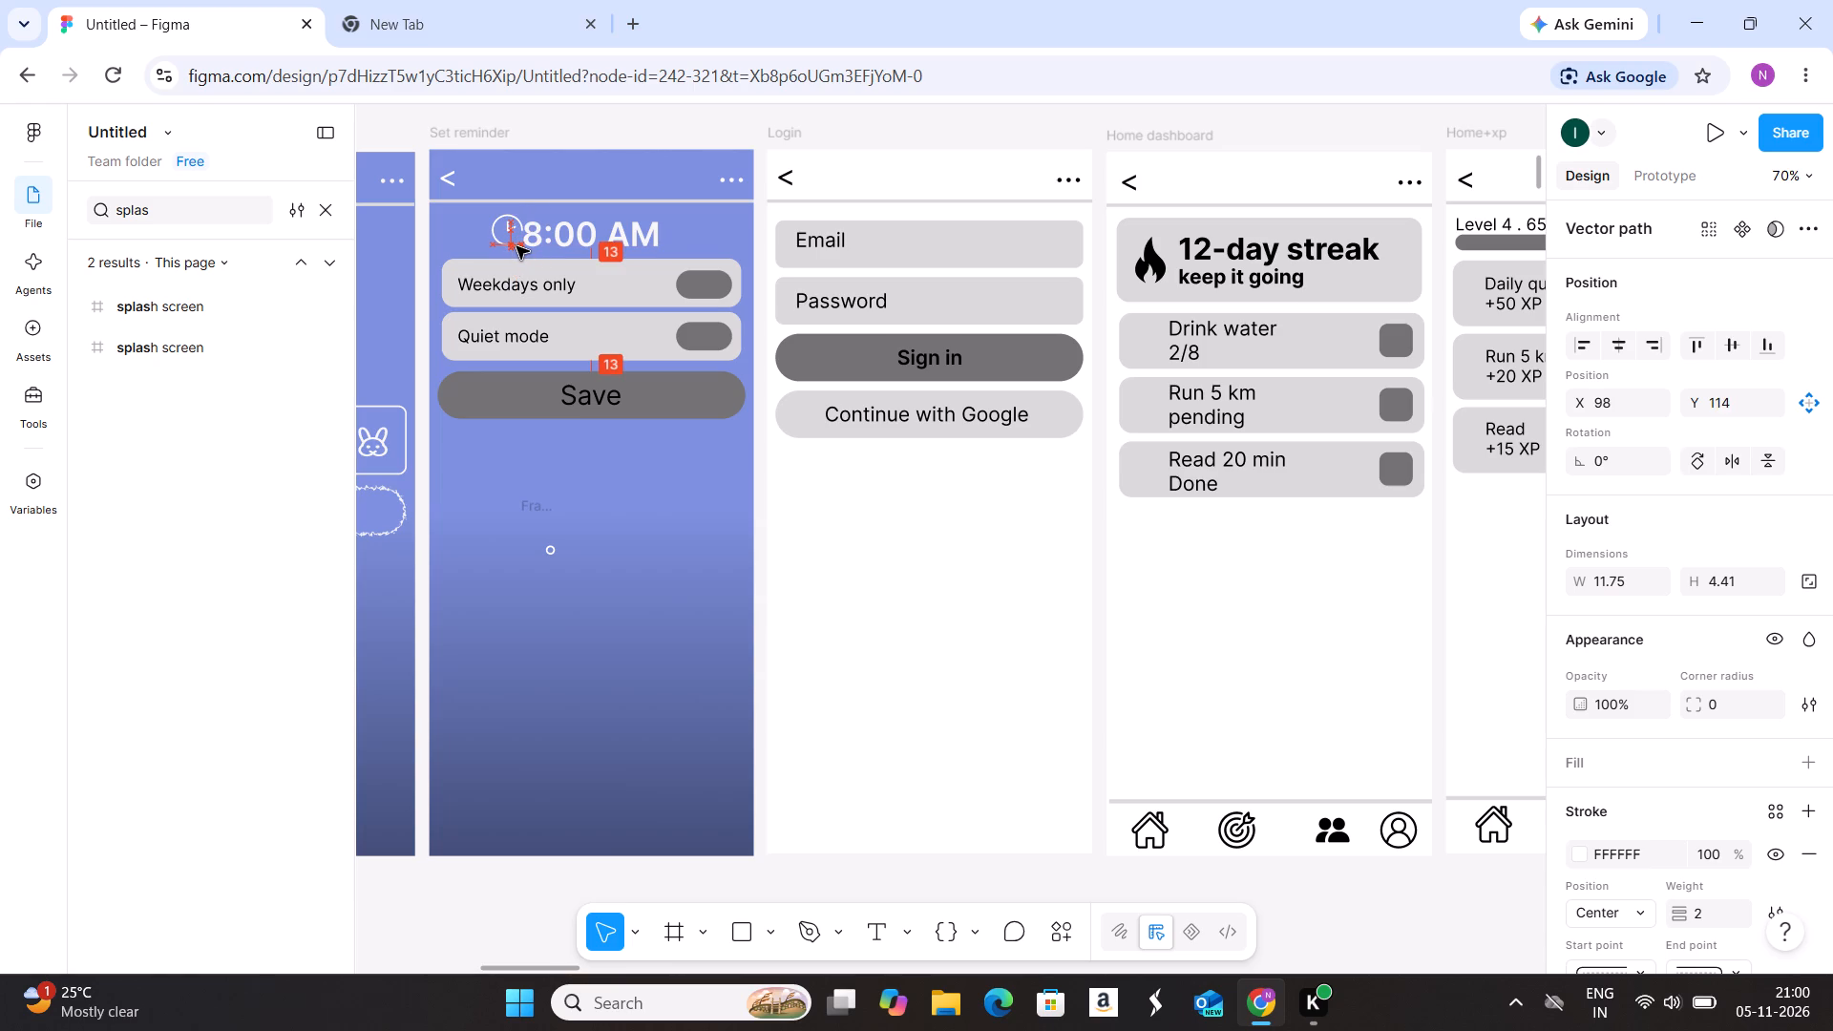
{"action": "left_click", "coordinate": [554, 546]}
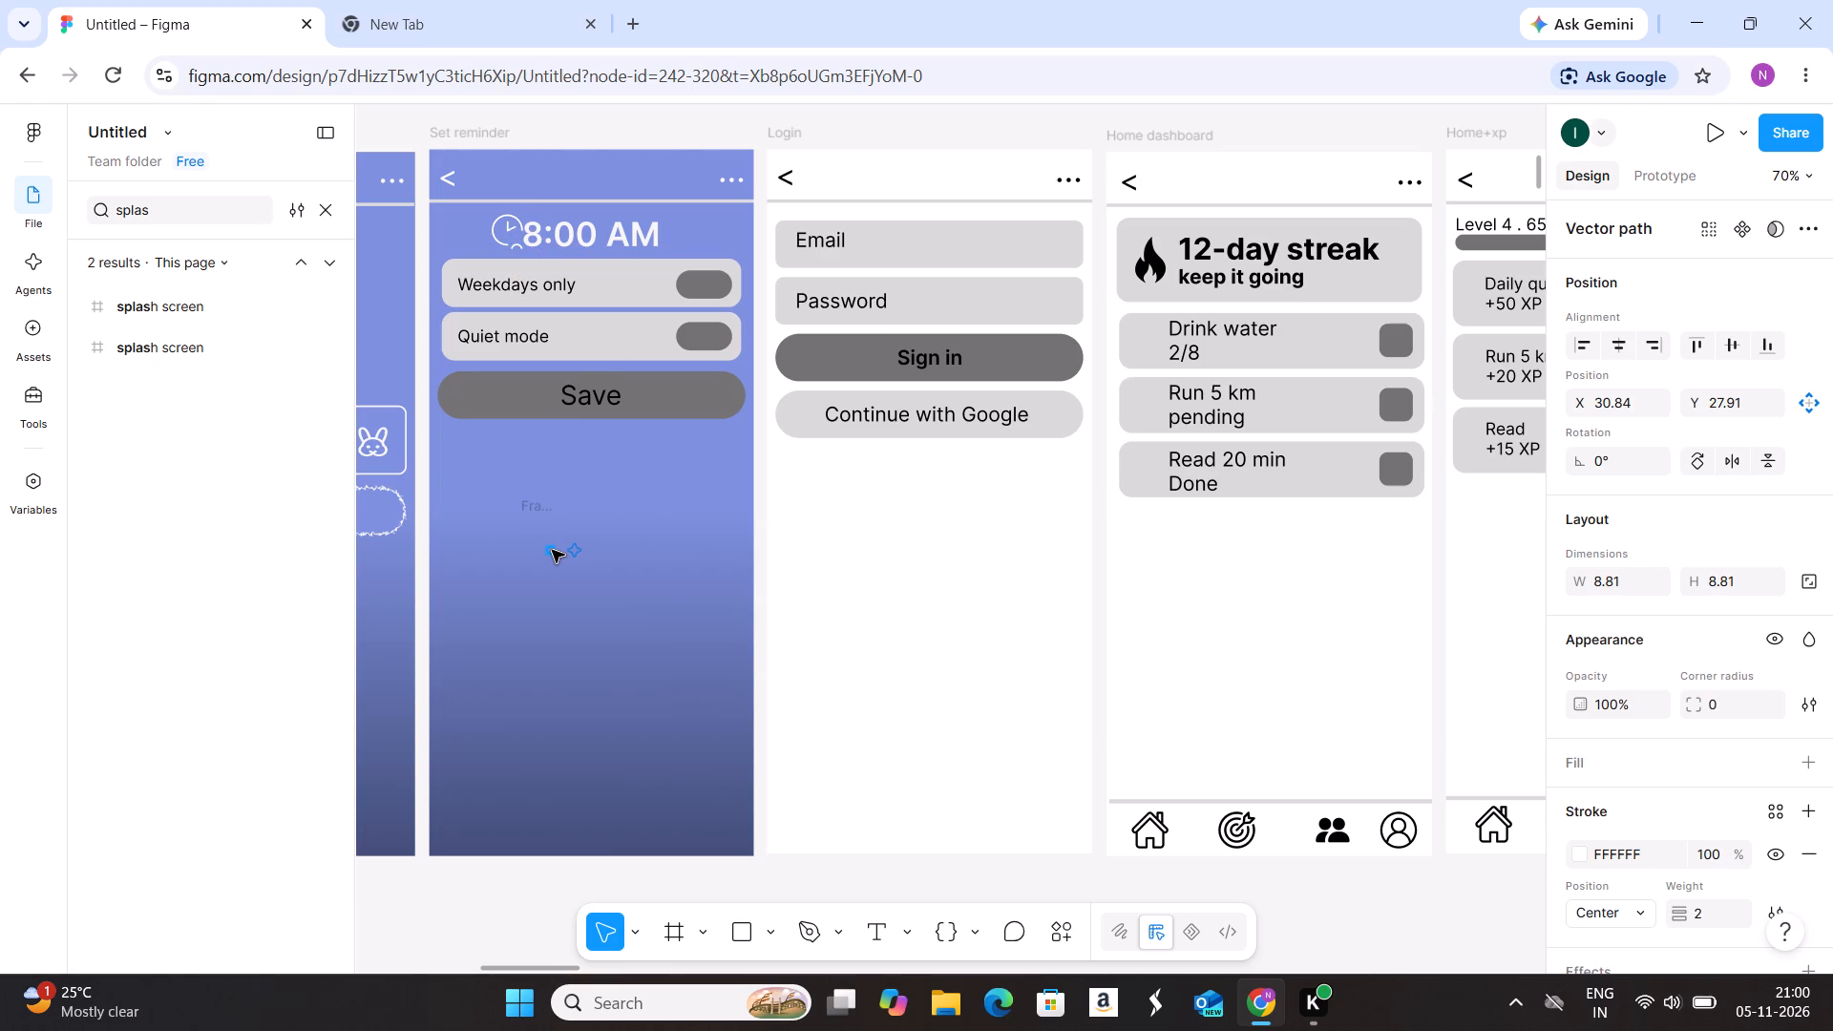
{"action": "left_click_drag", "start_coordinate": [552, 550], "coordinate": [520, 239]}
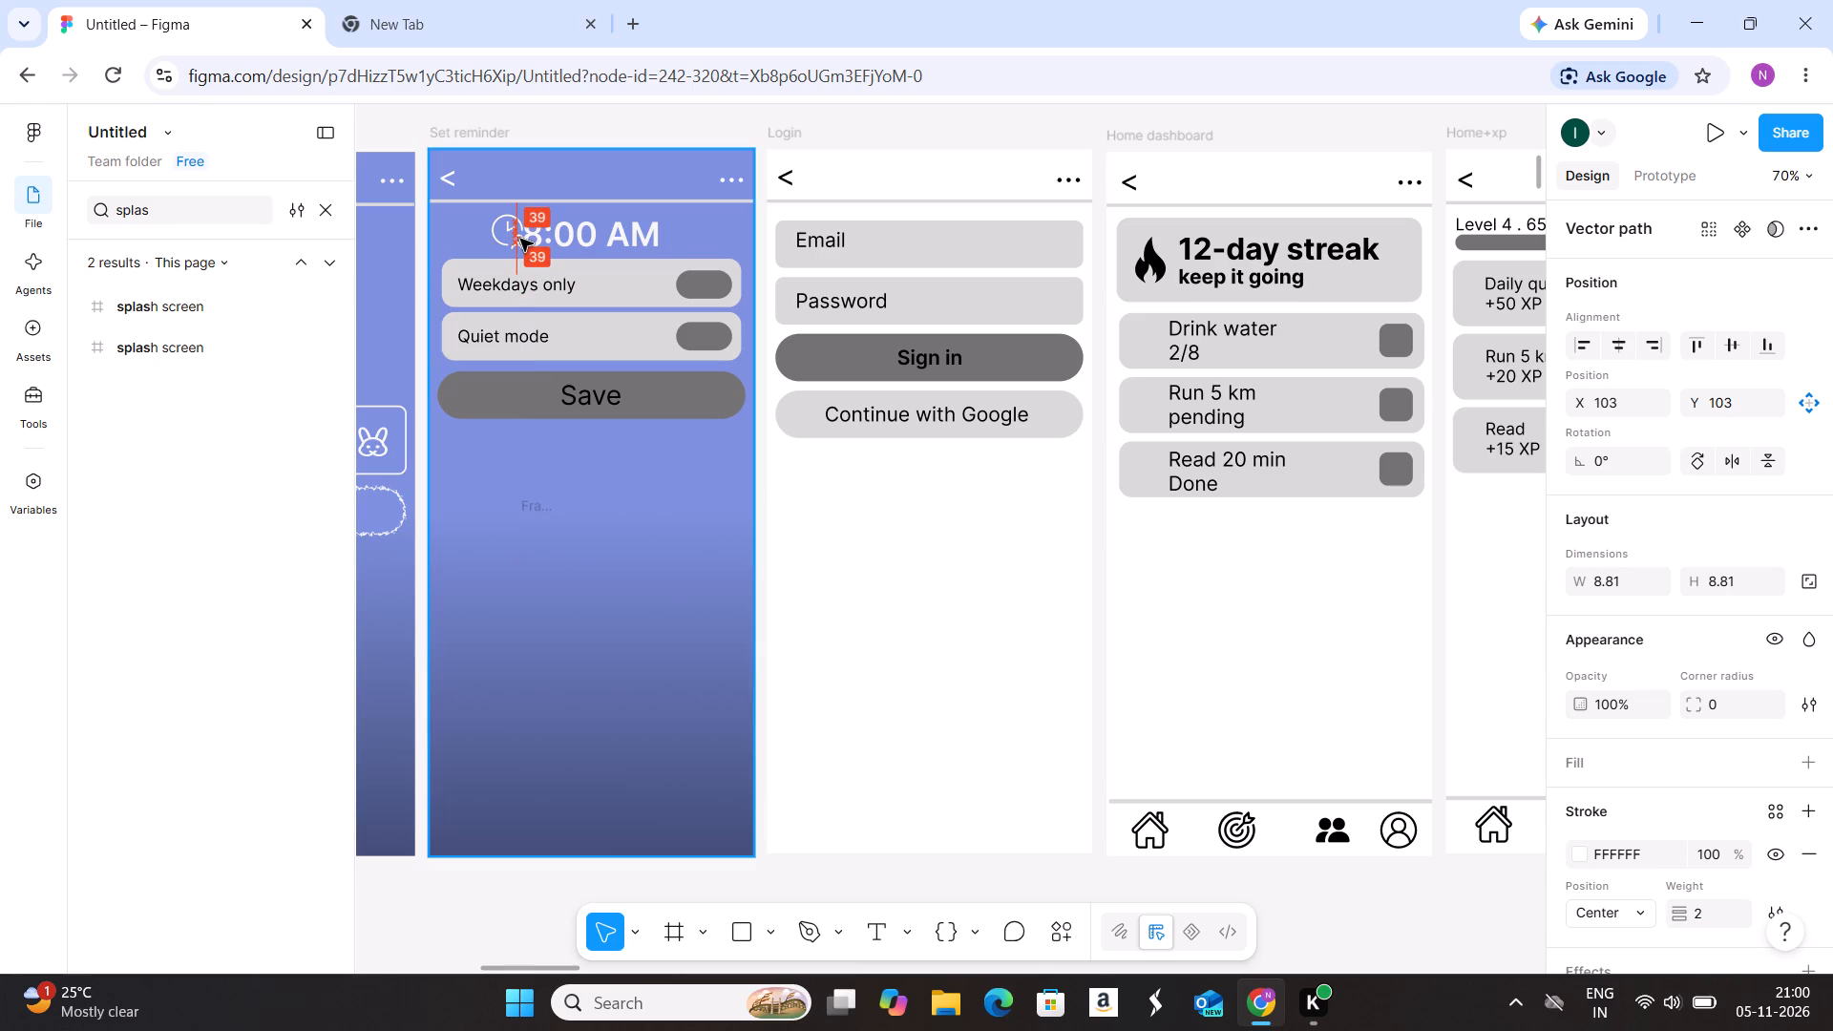
{"action": "left_click_drag", "start_coordinate": [520, 239], "coordinate": [517, 239]}
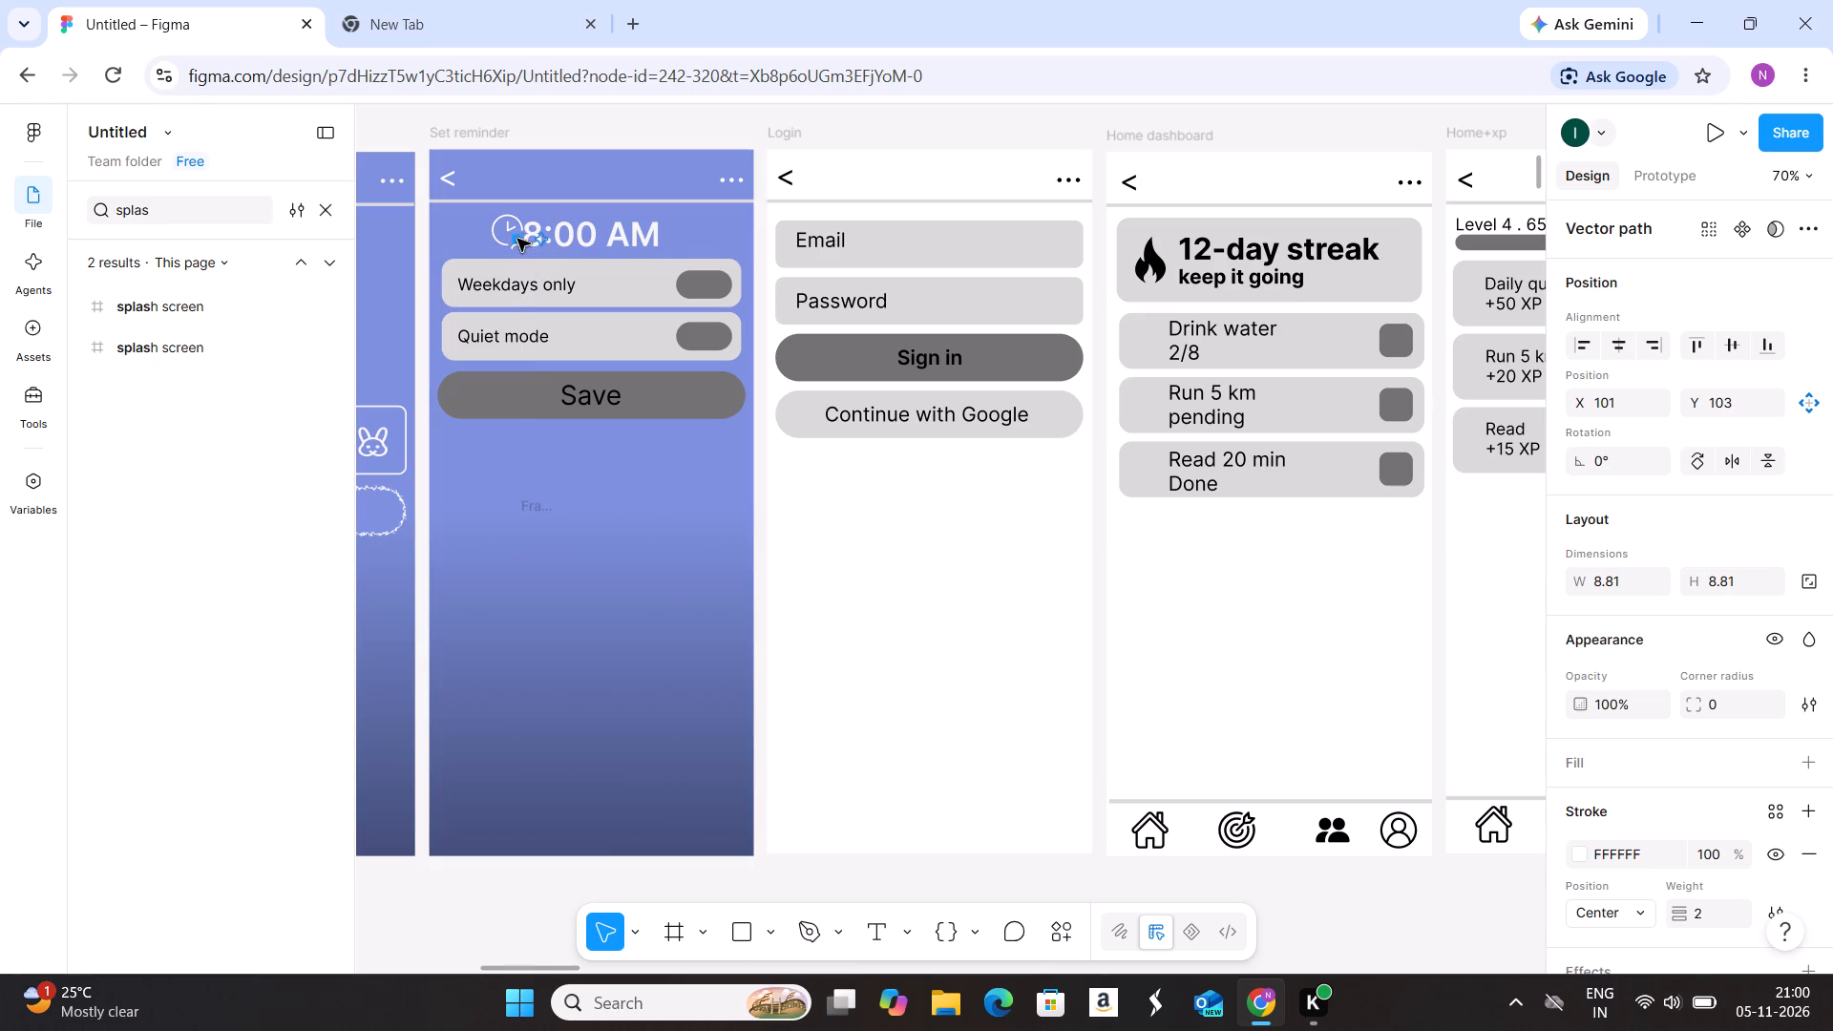
{"action": "left_click", "coordinate": [567, 497]}
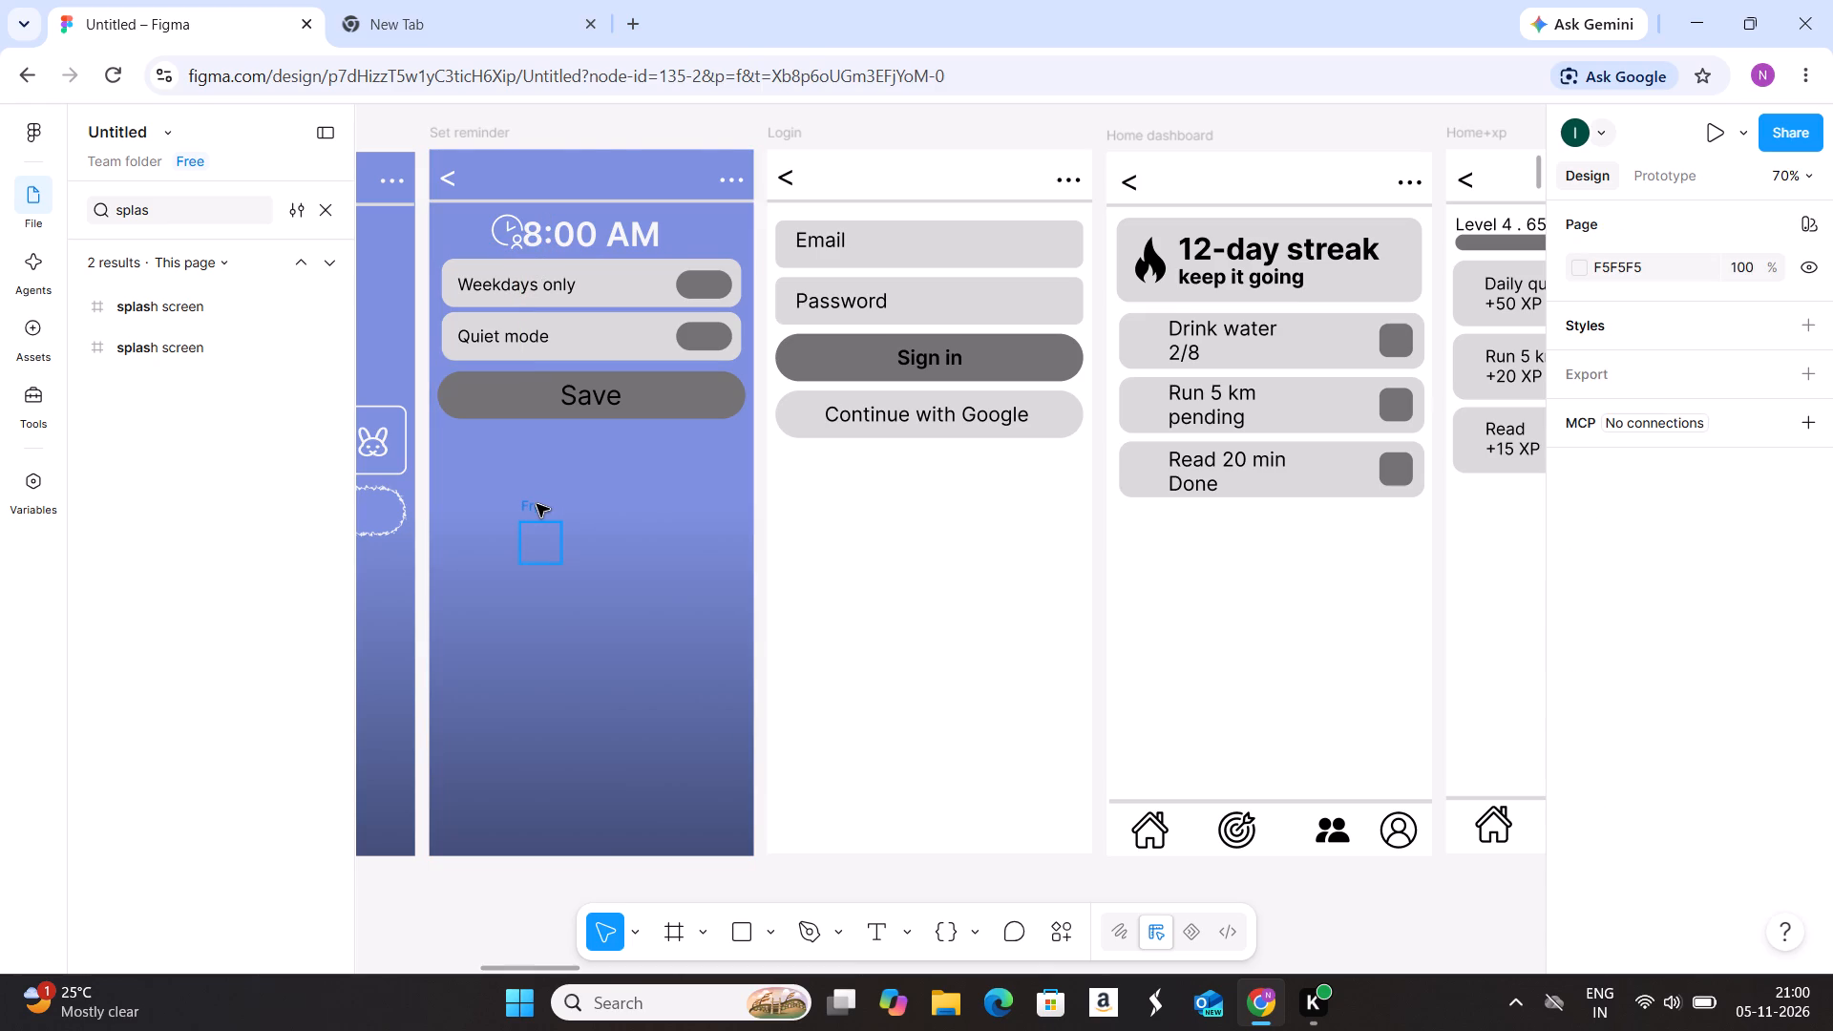
Delete the emptied clock icon frame below Save on the Set reminder screen.
{"action": "left_click", "coordinate": [537, 504]}
{"action": "key", "text": "BackSpace"}
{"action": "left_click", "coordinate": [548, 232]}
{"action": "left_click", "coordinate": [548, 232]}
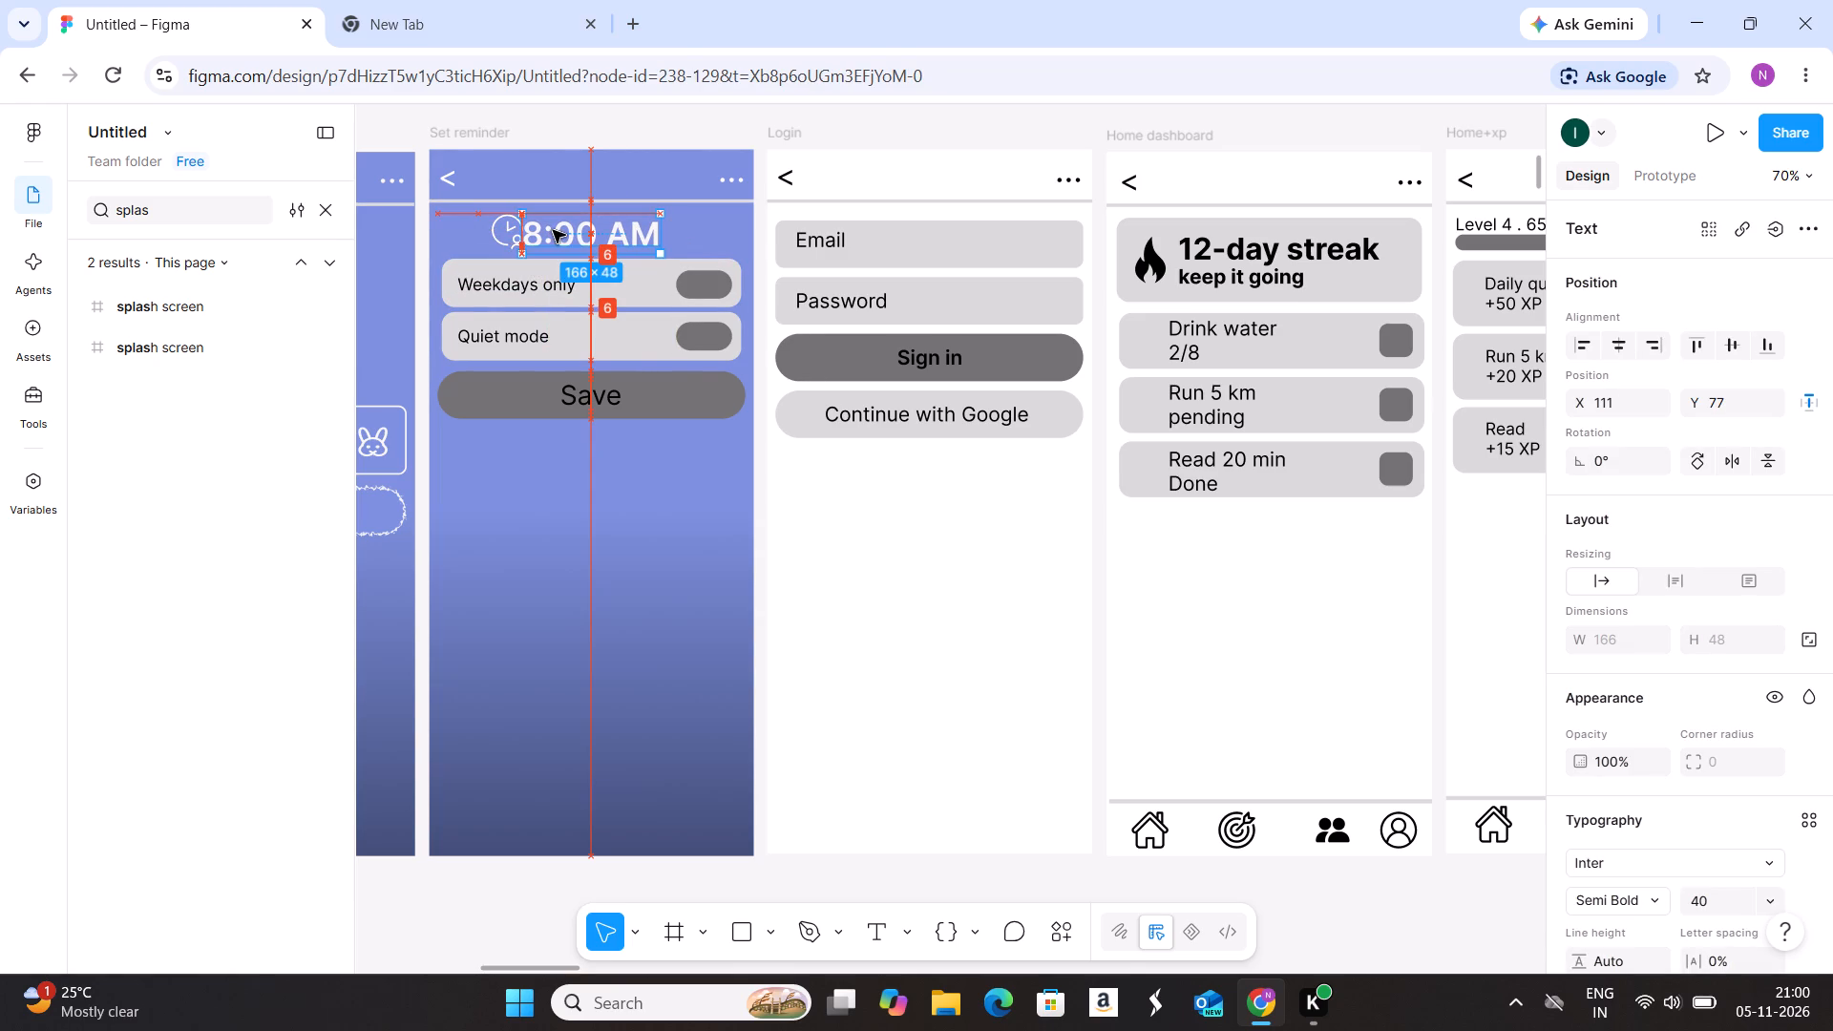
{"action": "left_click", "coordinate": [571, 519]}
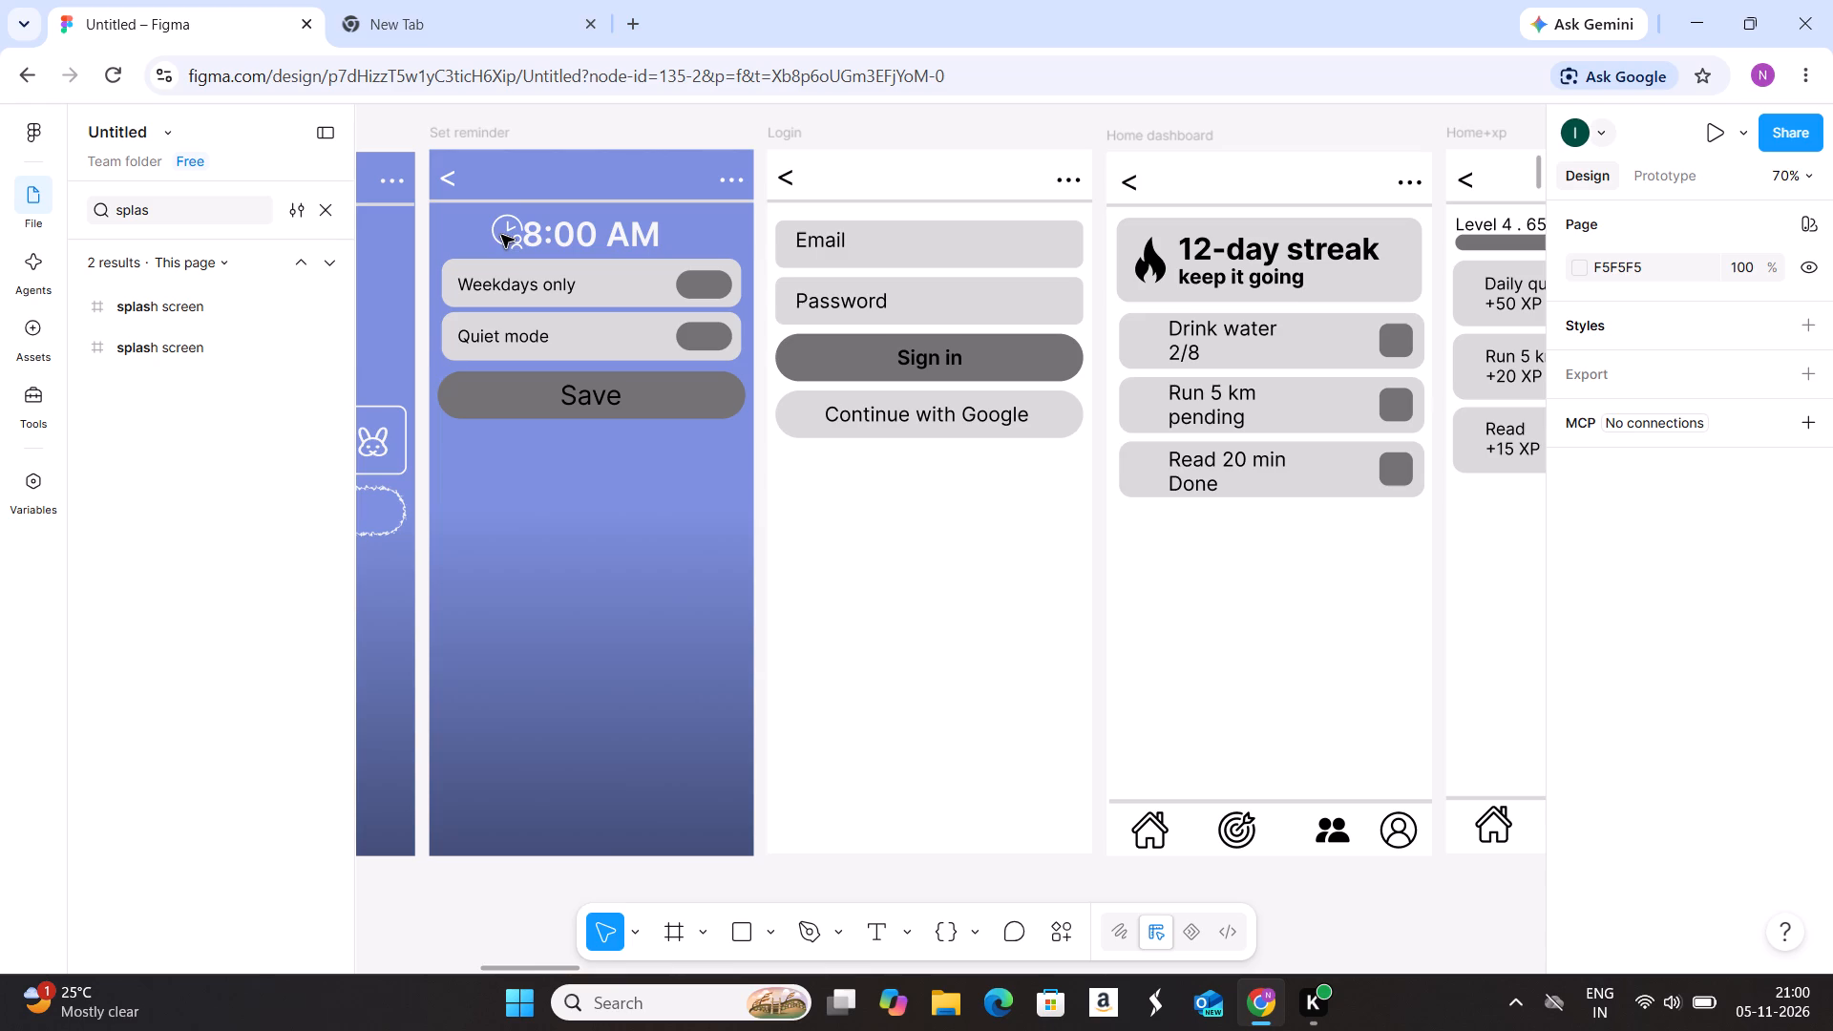
Change the fill of the Weekdays only text on the Set reminder screen to white, FFFFFF.
{"action": "left_click", "coordinate": [508, 280]}
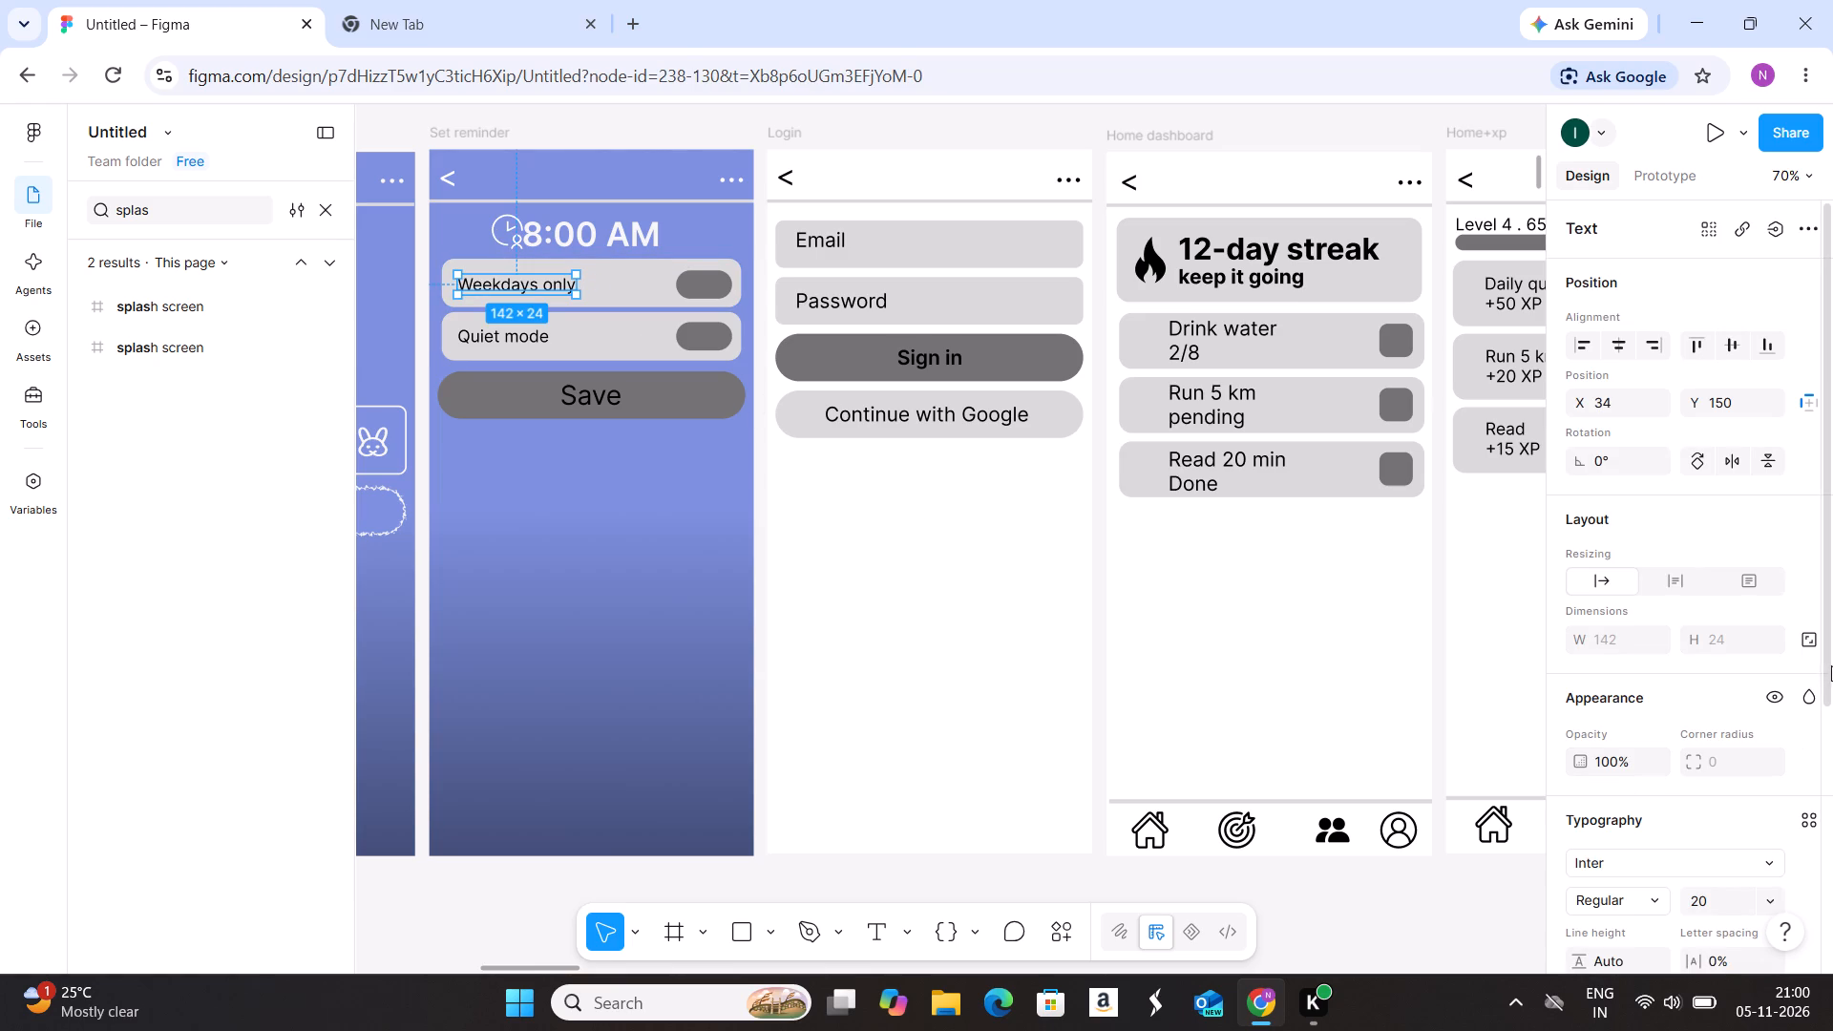
{"action": "left_click_drag", "start_coordinate": [1828, 665], "coordinate": [1832, 844]}
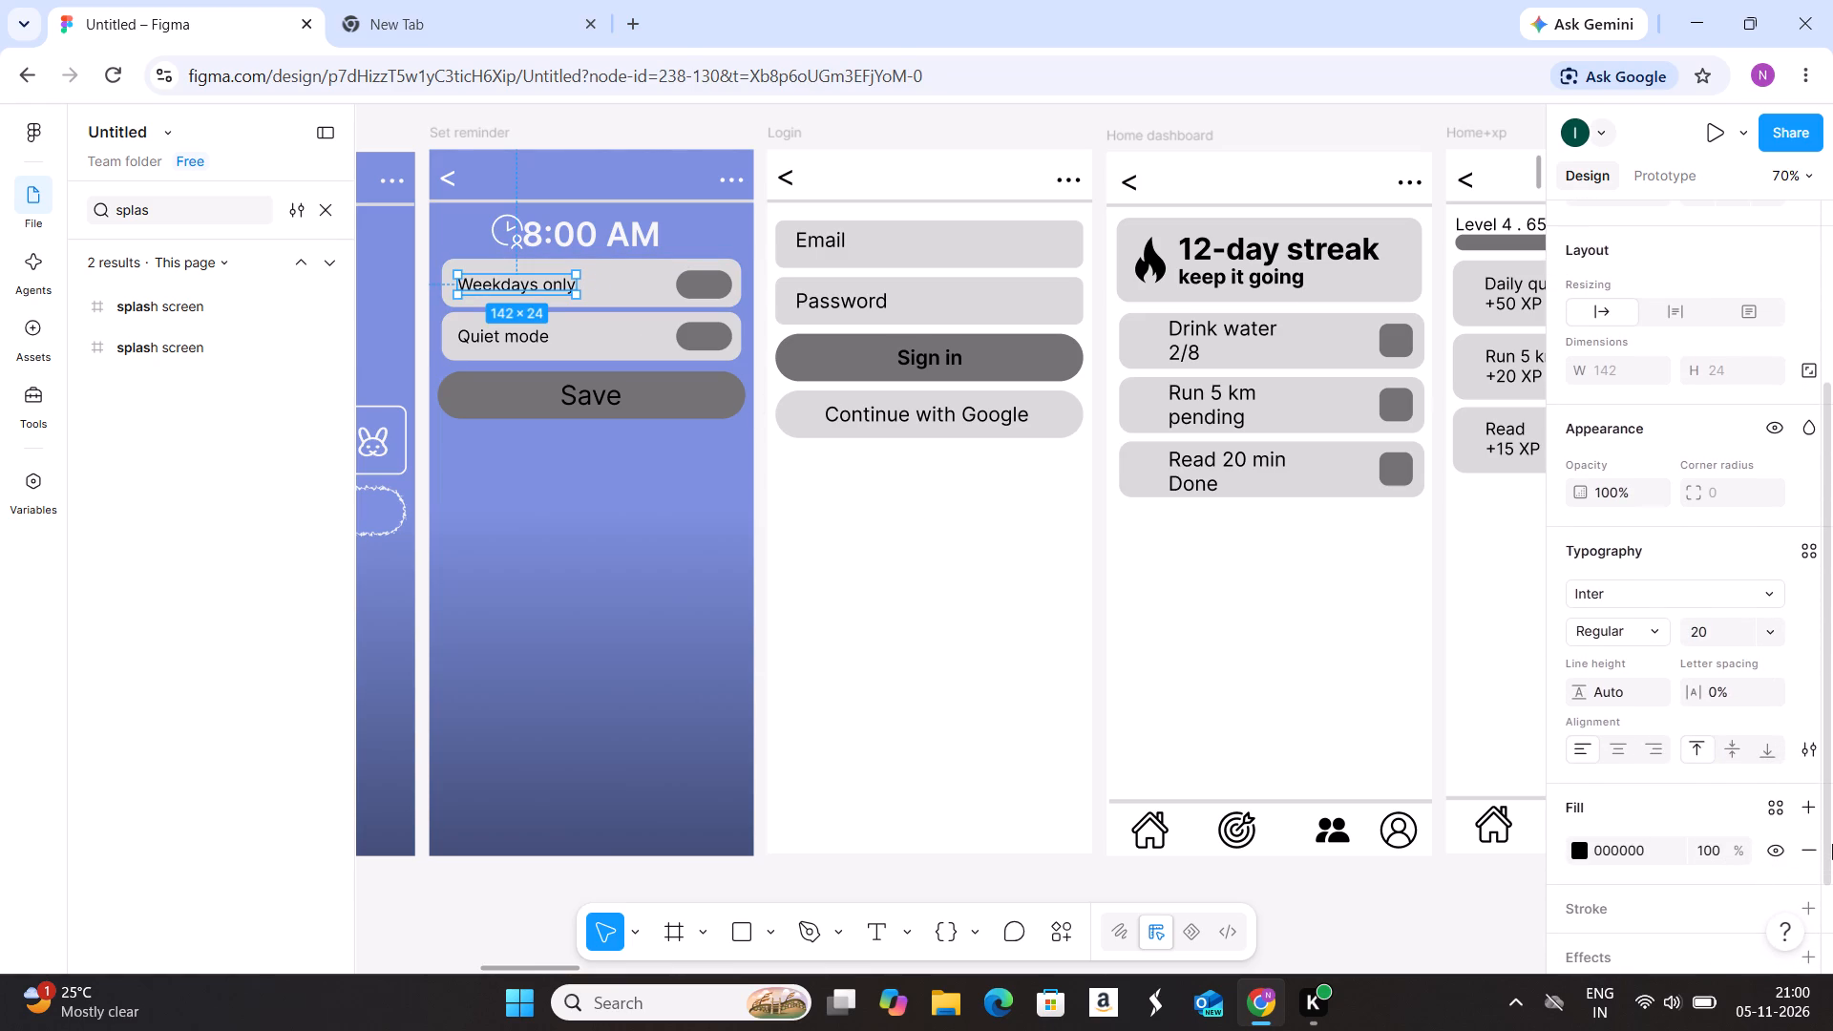
{"action": "left_click_drag", "start_coordinate": [1832, 844], "coordinate": [1831, 838]}
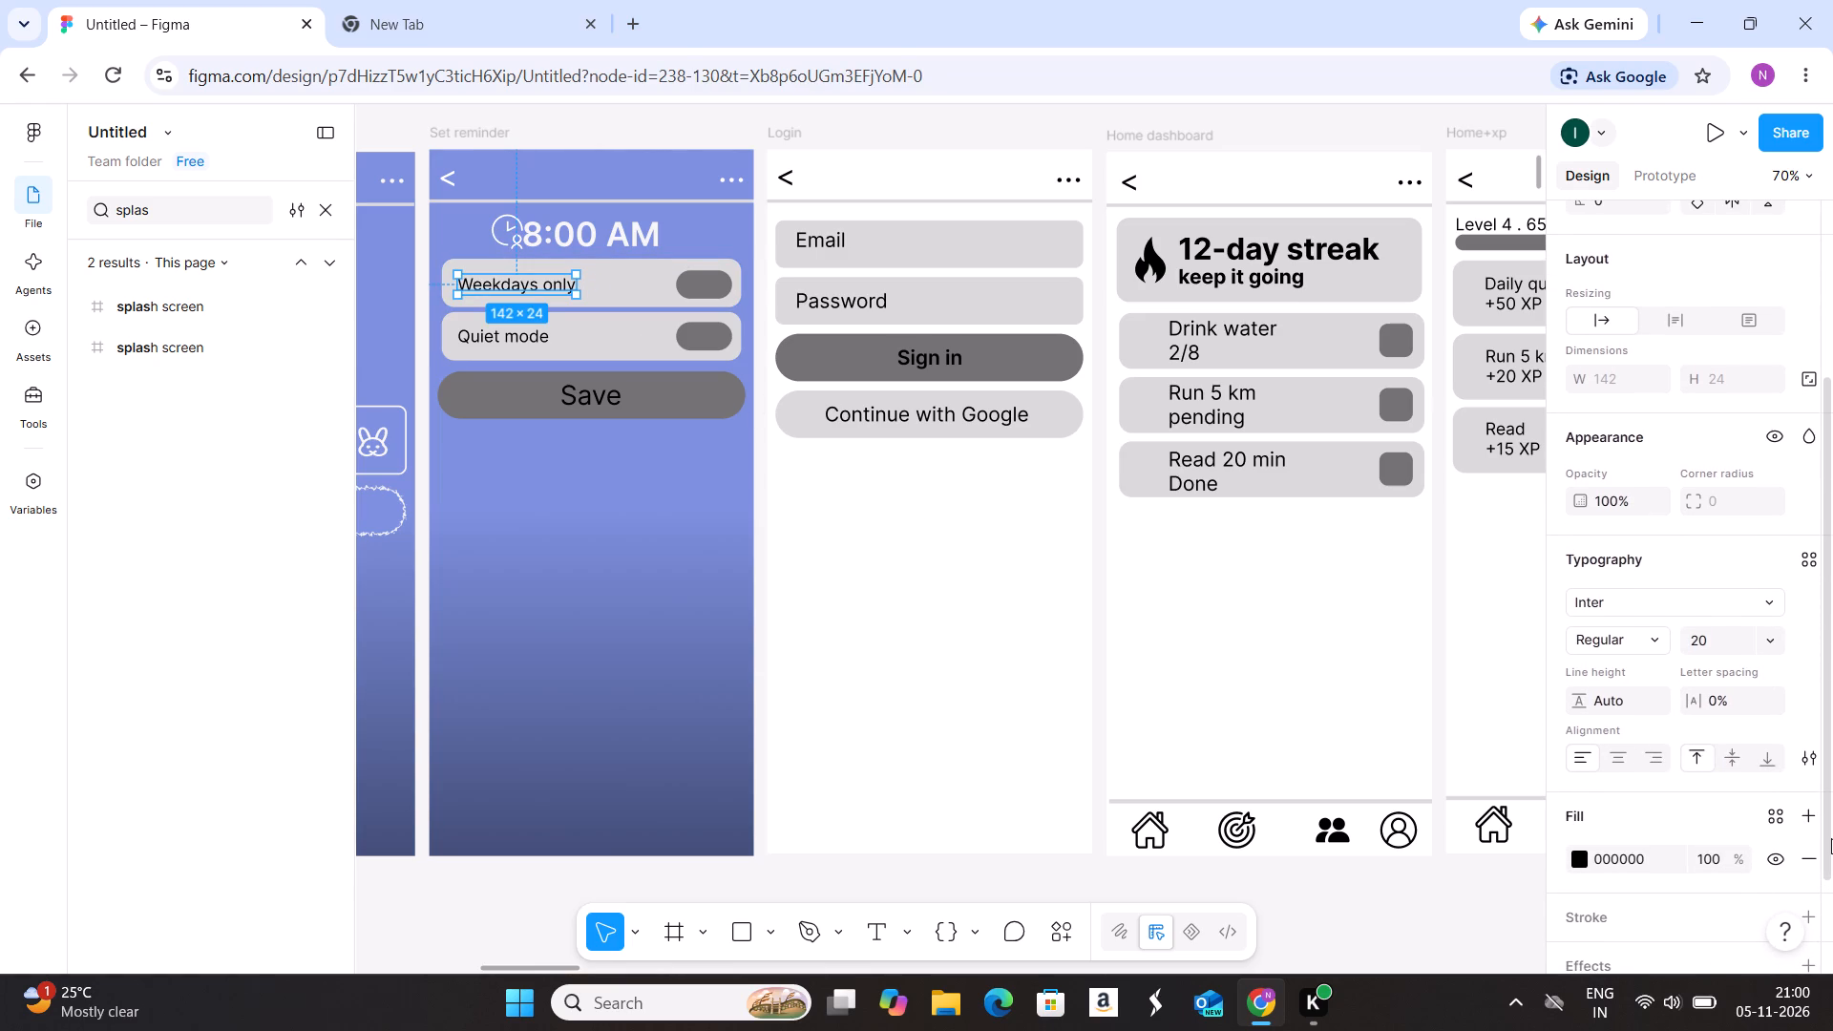
{"action": "left_click_drag", "start_coordinate": [1831, 838], "coordinate": [1831, 842]}
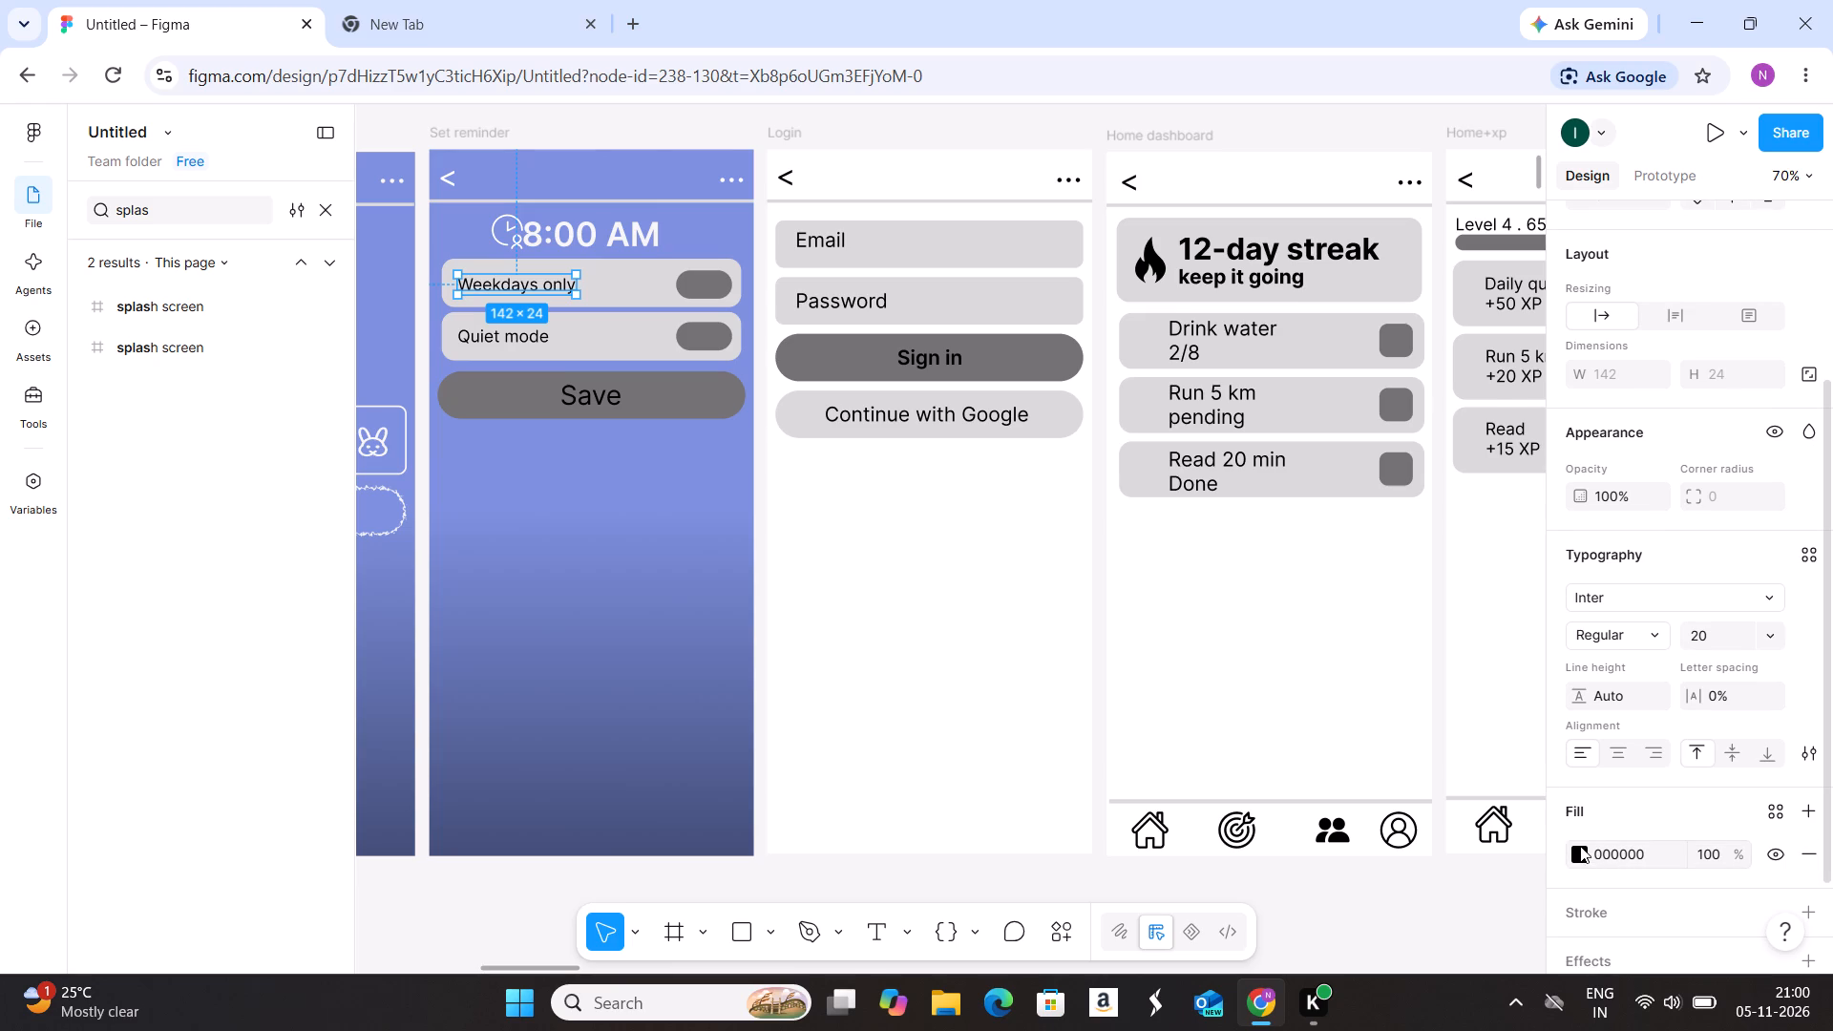
{"action": "left_click", "coordinate": [1580, 846]}
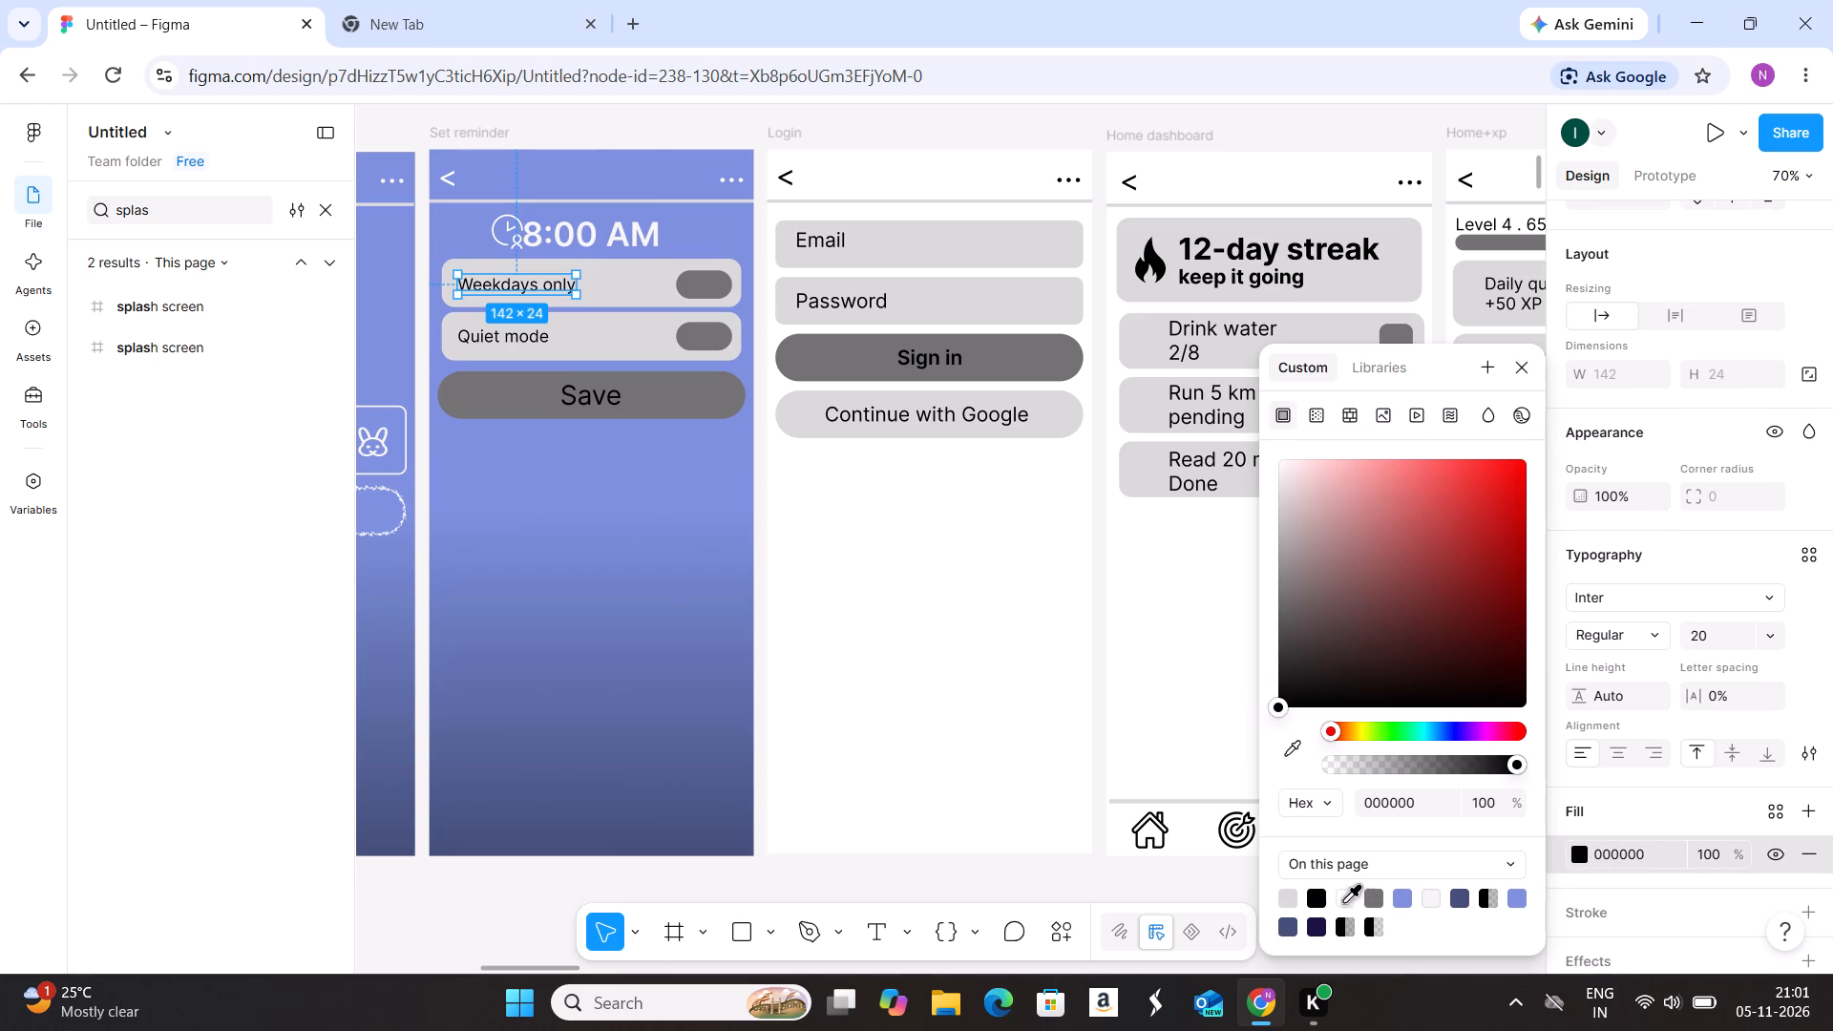
{"action": "left_click", "coordinate": [1347, 893]}
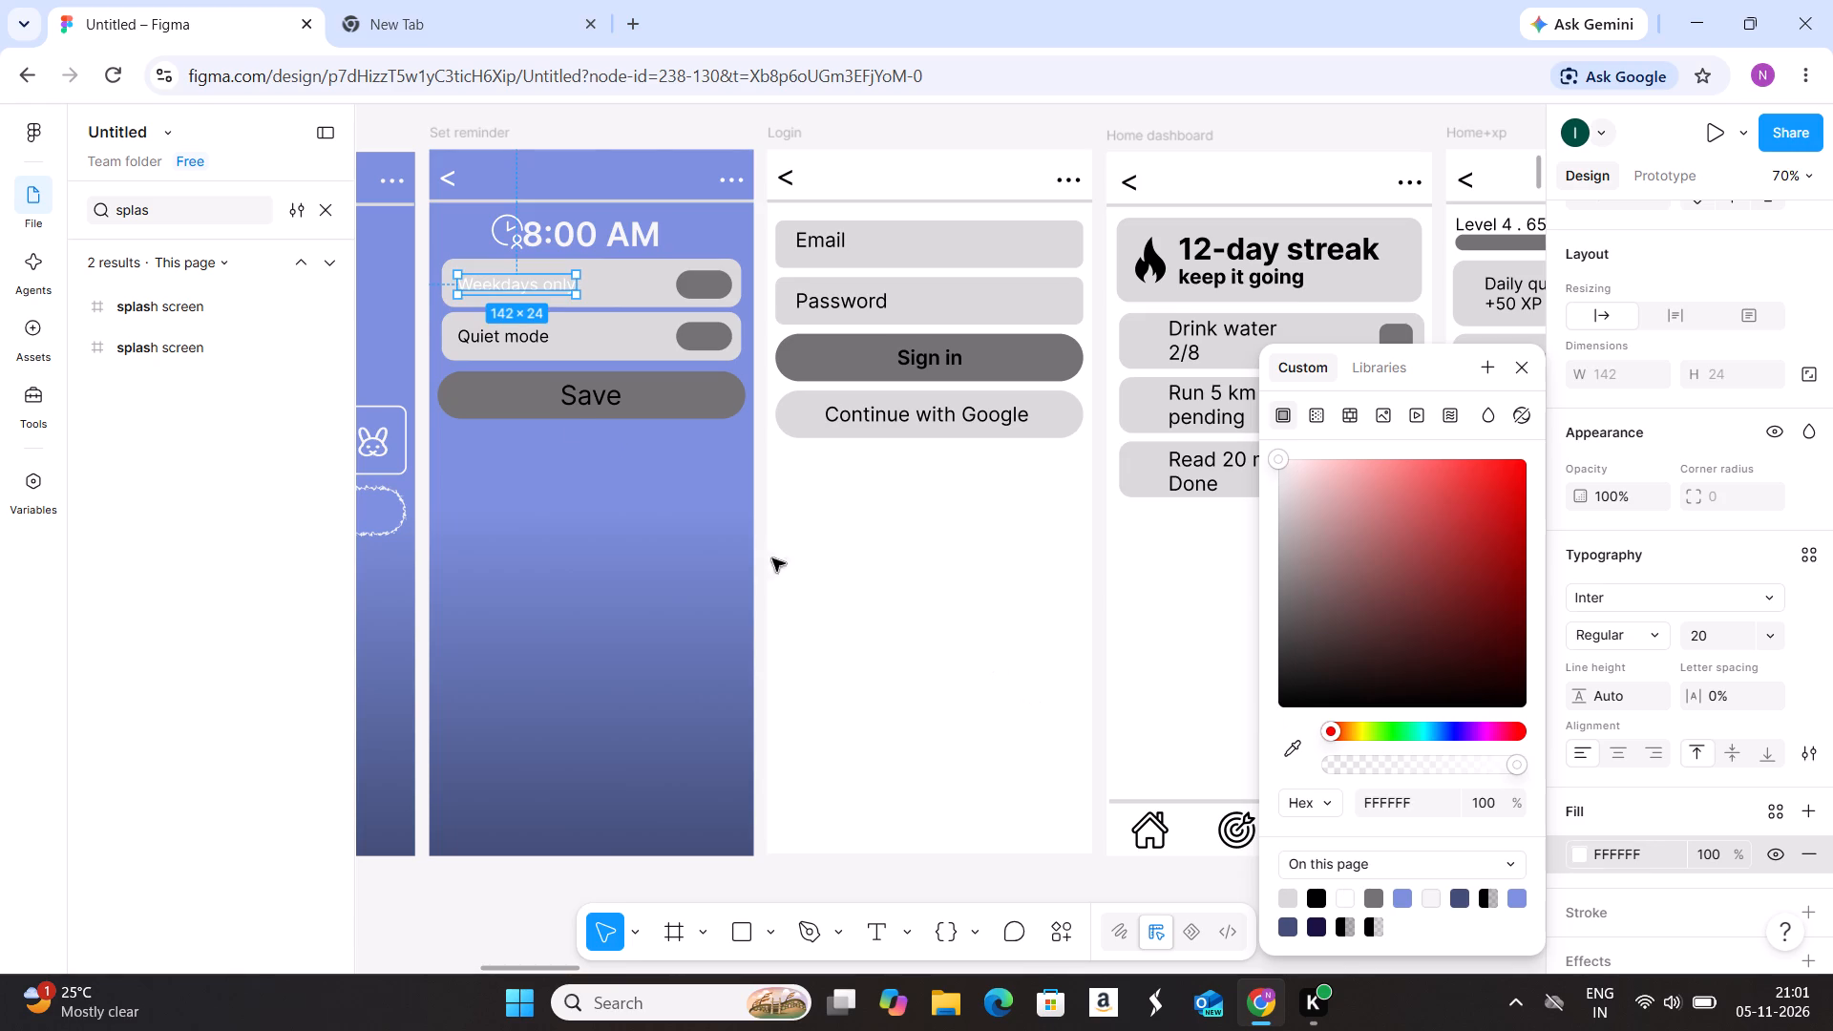
Change the fill of the Quiet mode text on the Set reminder screen to white, FFFFFF.
{"action": "left_click", "coordinate": [521, 343]}
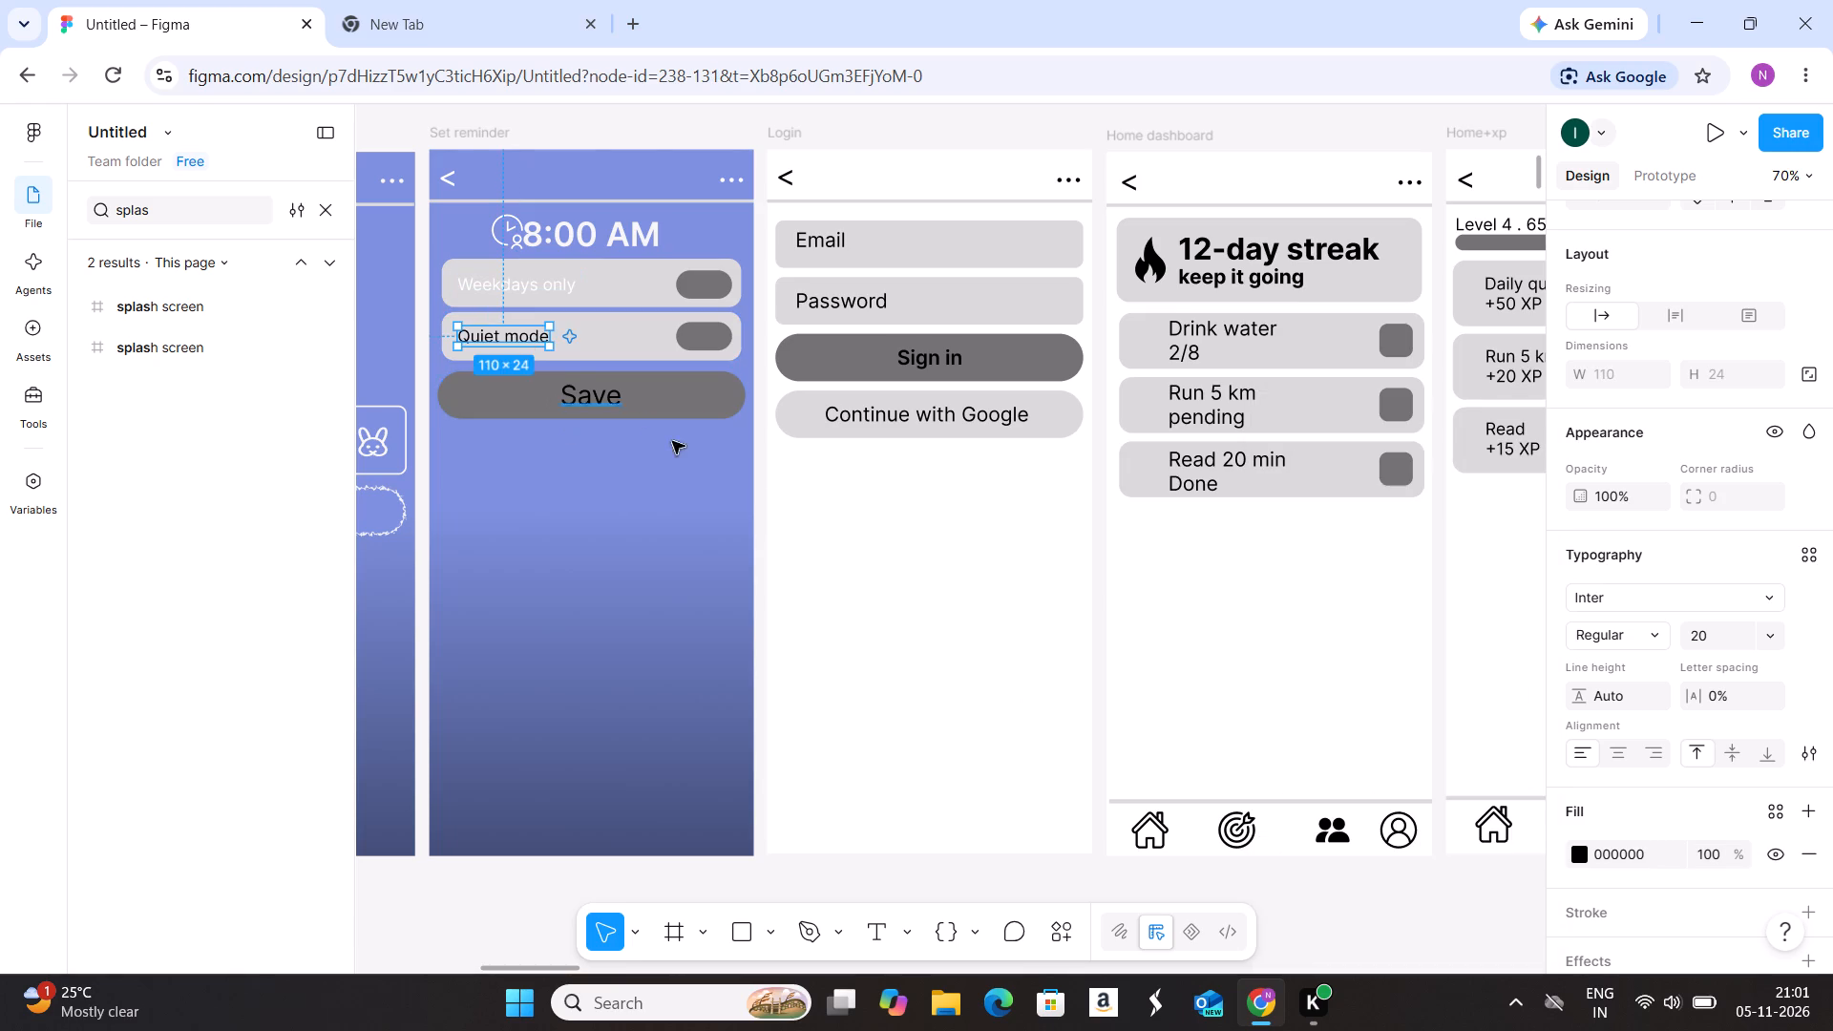
{"action": "left_click", "coordinate": [1576, 854]}
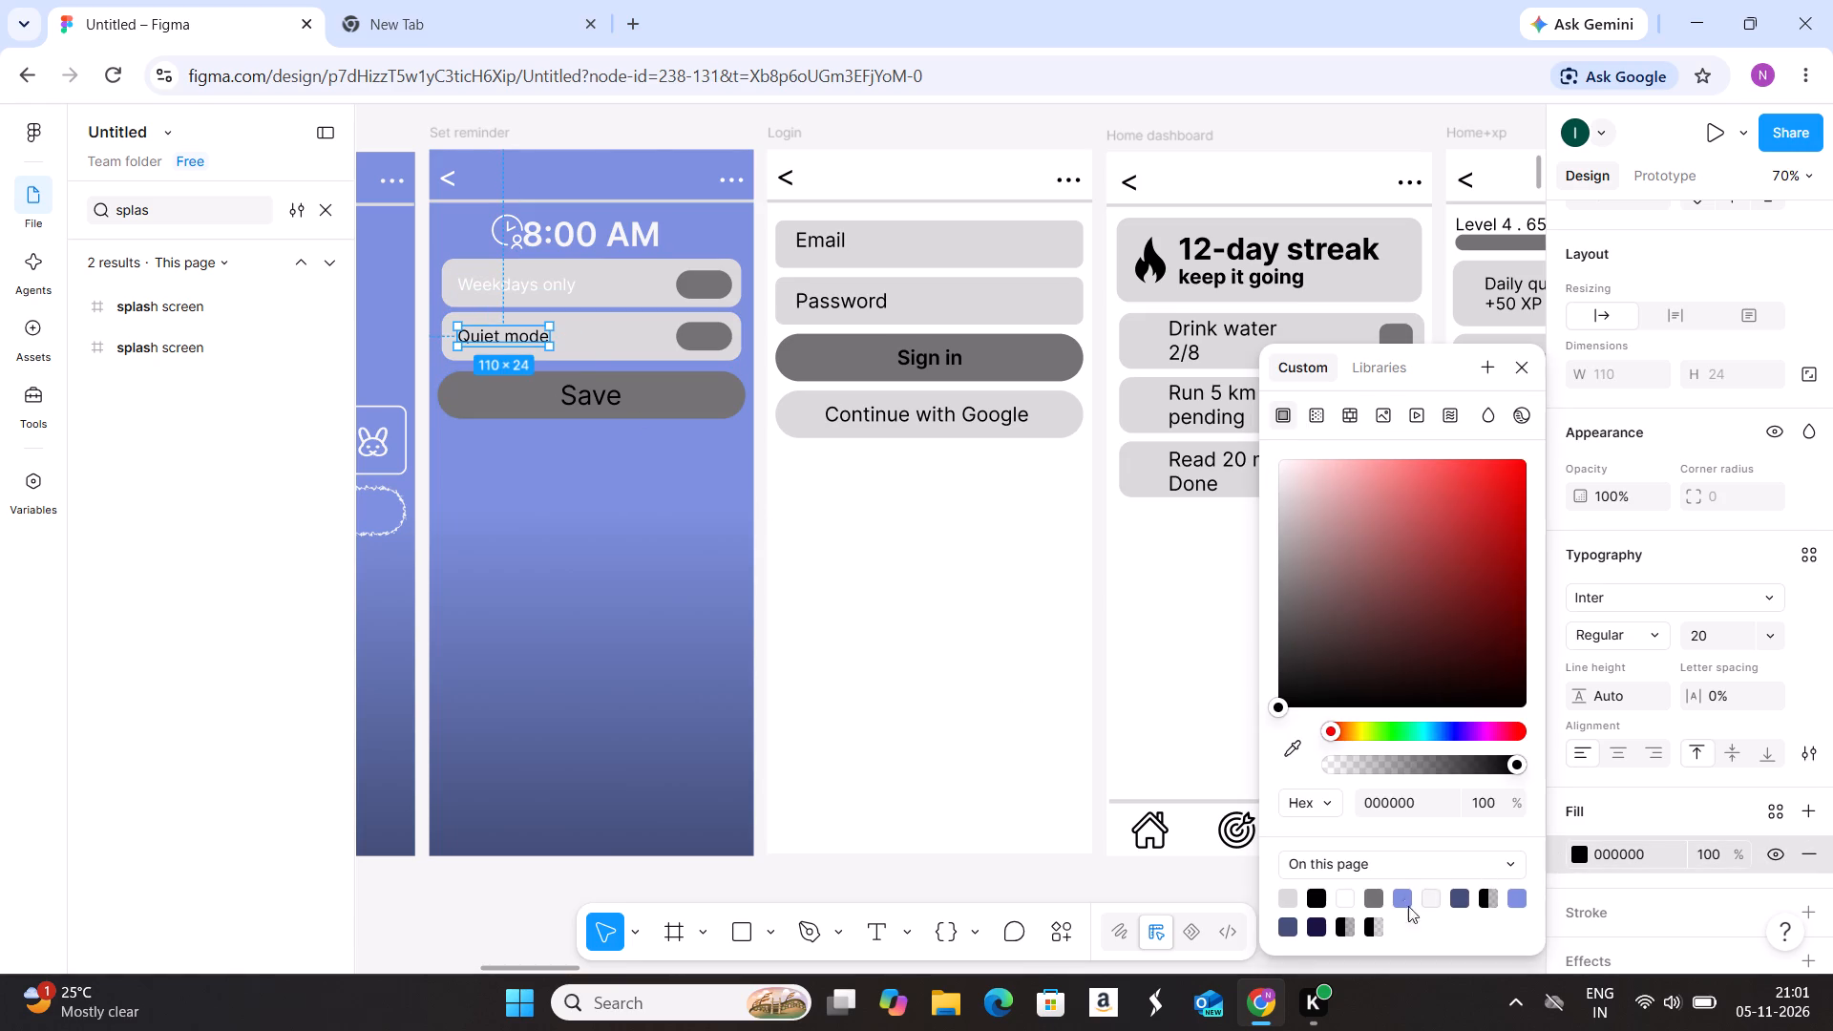
{"action": "left_click", "coordinate": [1347, 898]}
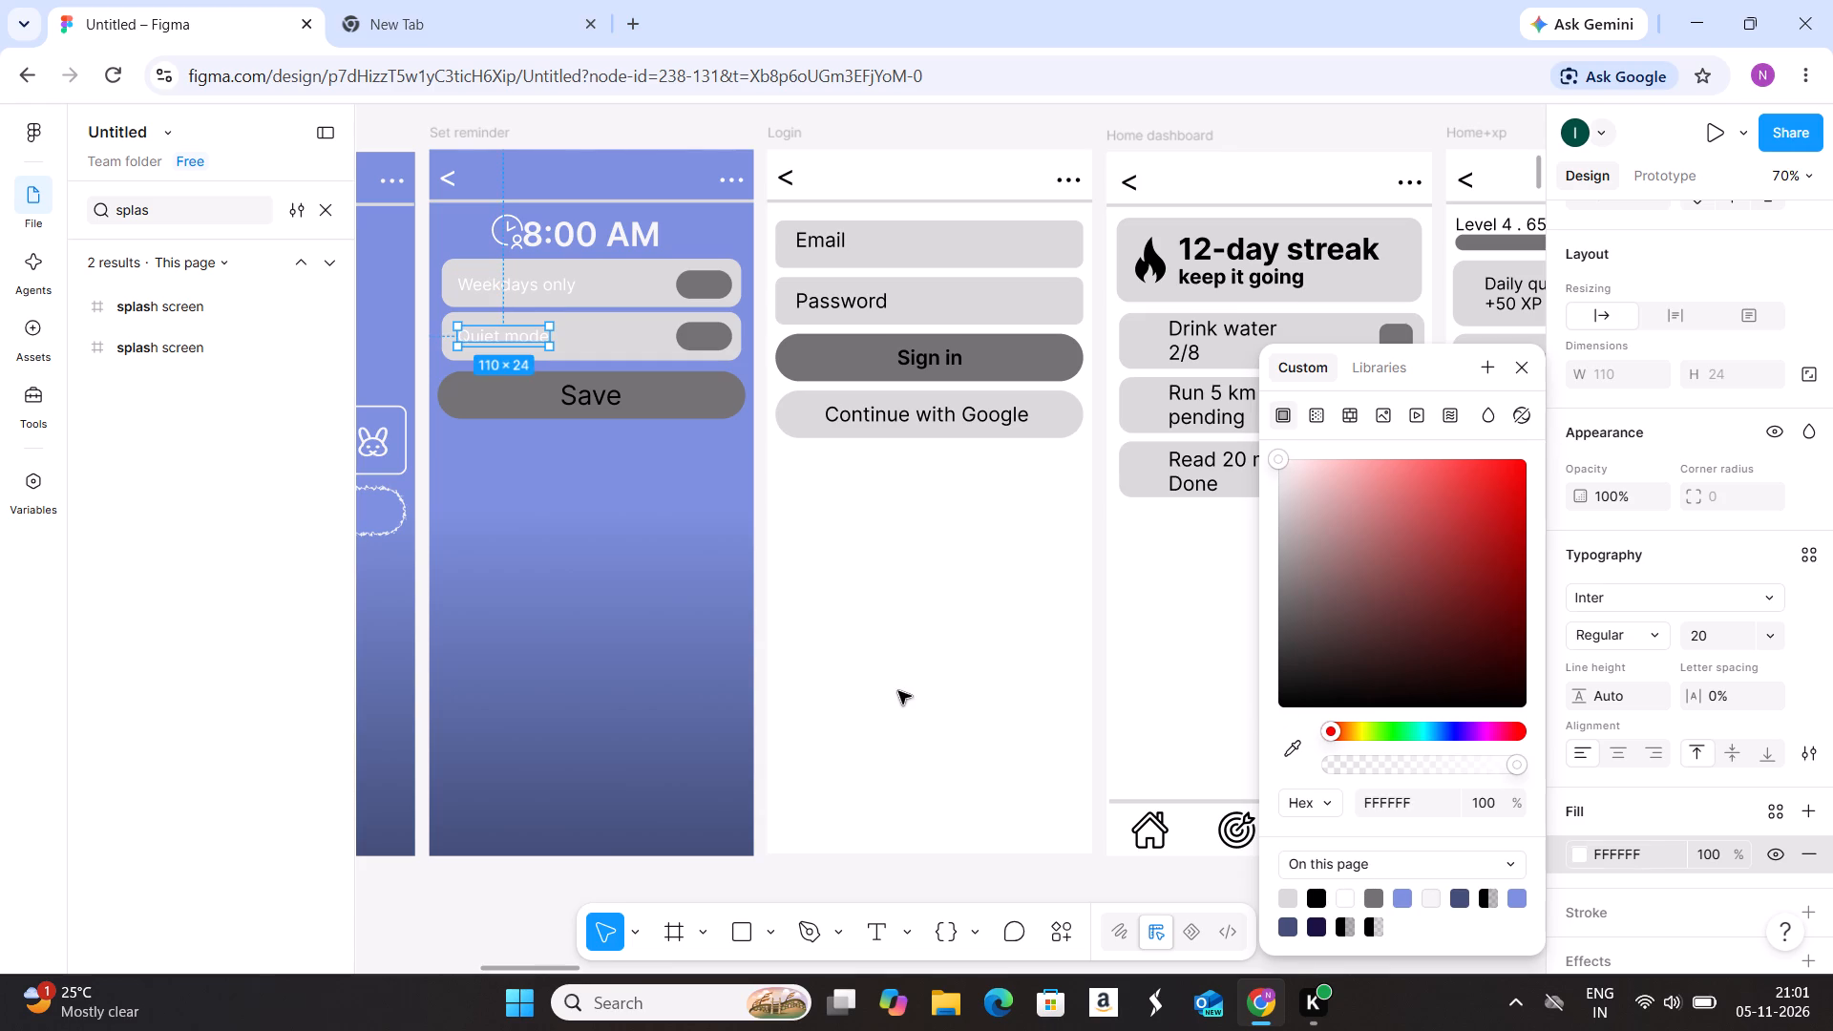
Change the fill of the Save text on the Set reminder screen to white, FFFFFF.
{"action": "left_click", "coordinate": [595, 391]}
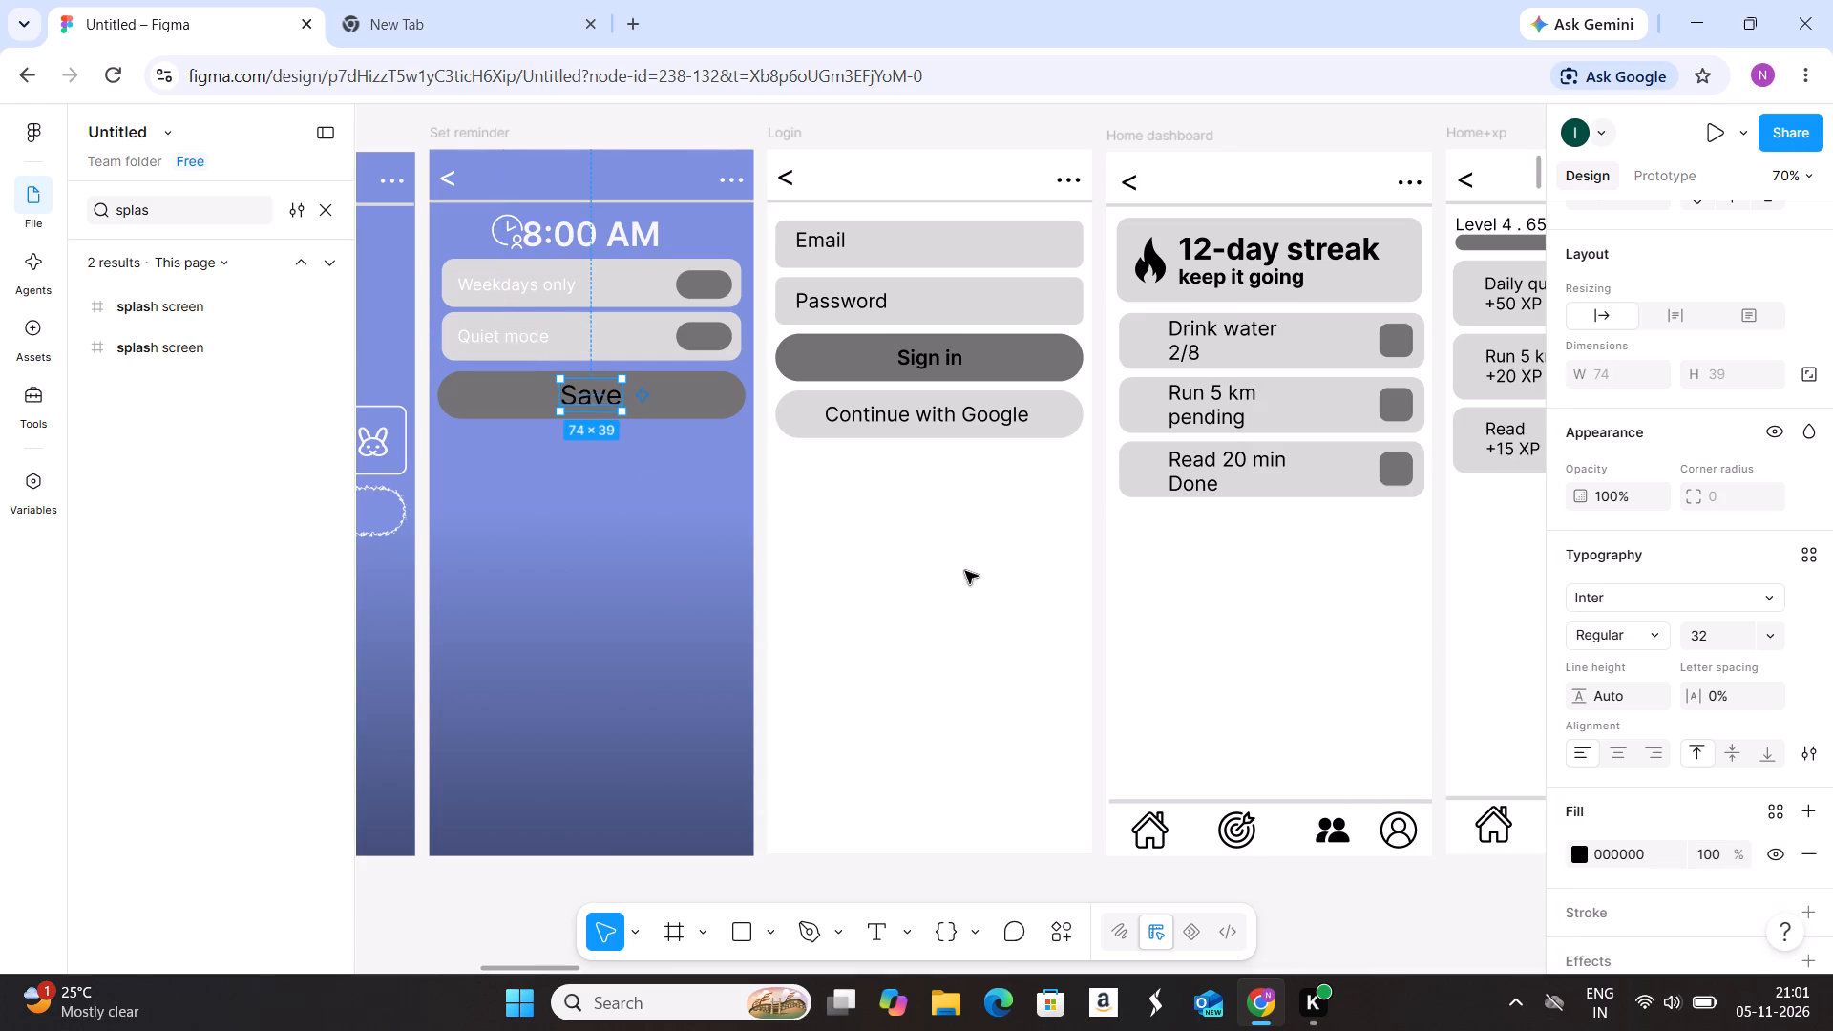
{"action": "left_click", "coordinate": [1577, 852]}
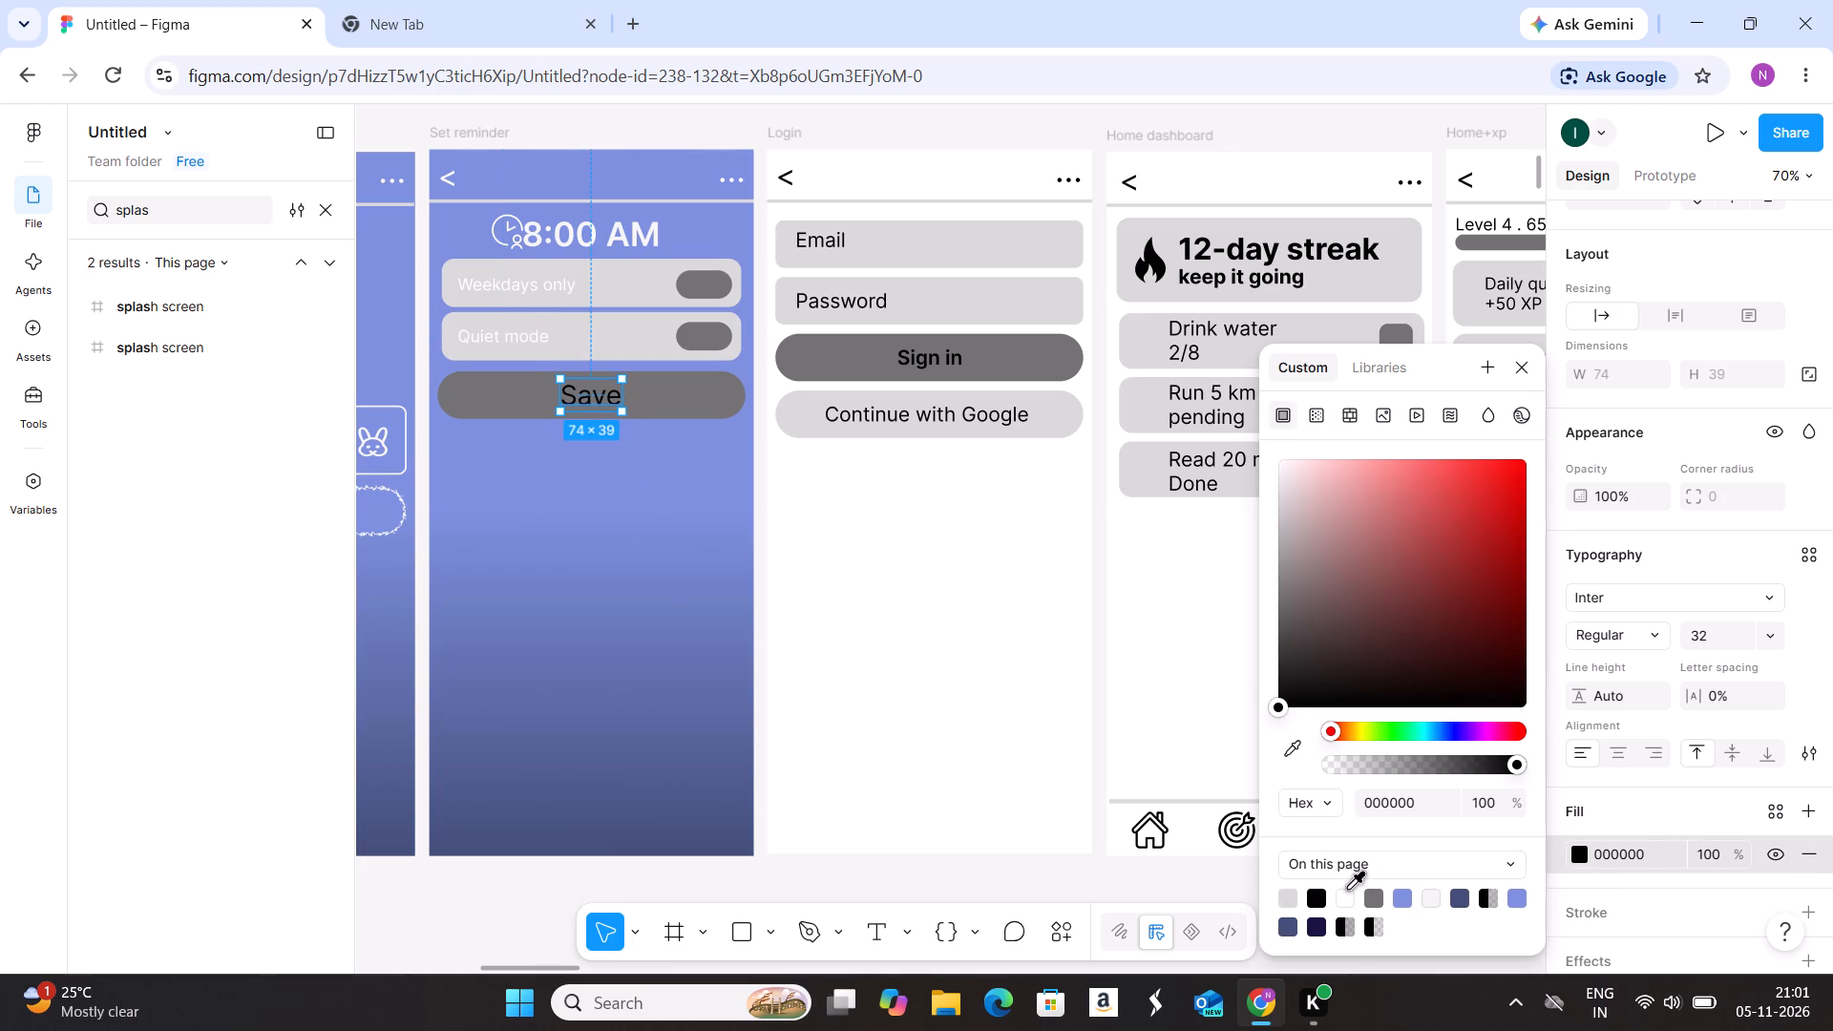
{"action": "left_click", "coordinate": [1348, 889]}
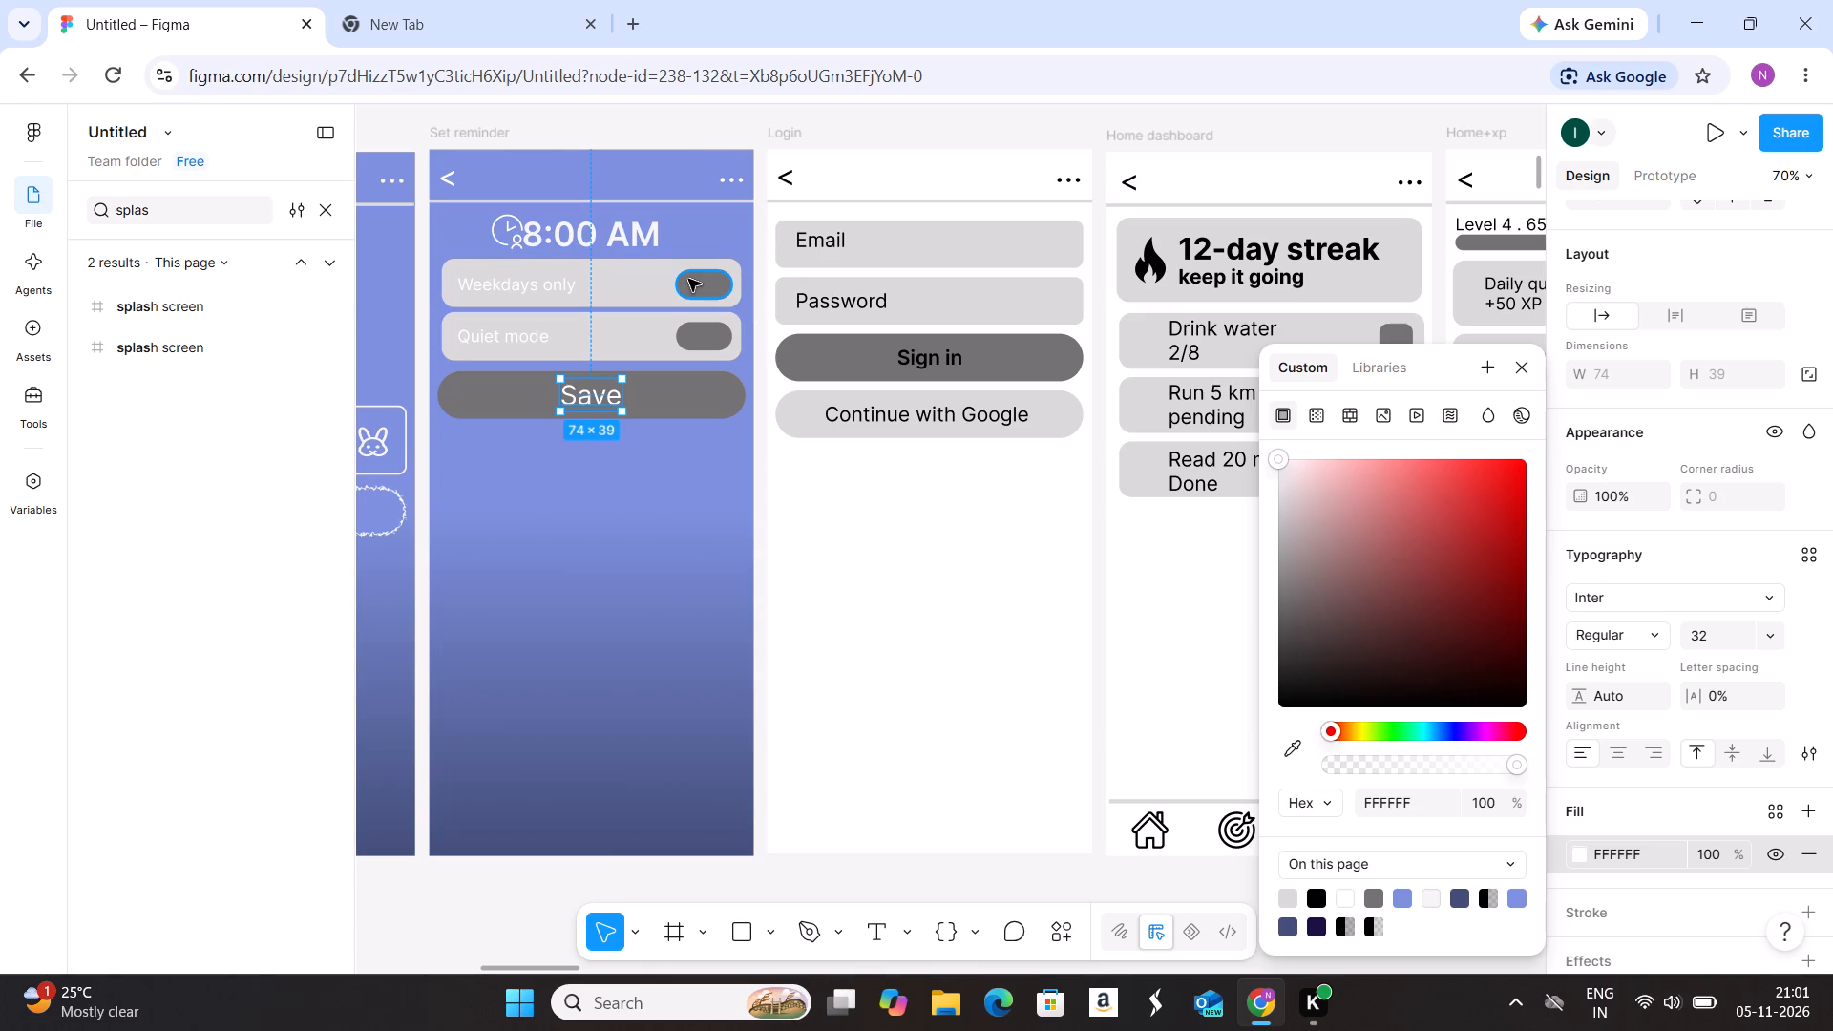
Change the fill of the Weekdays only and Quiet mode toggles on the Set reminder screen to white, FFFFFF.
{"action": "left_click", "coordinate": [688, 279]}
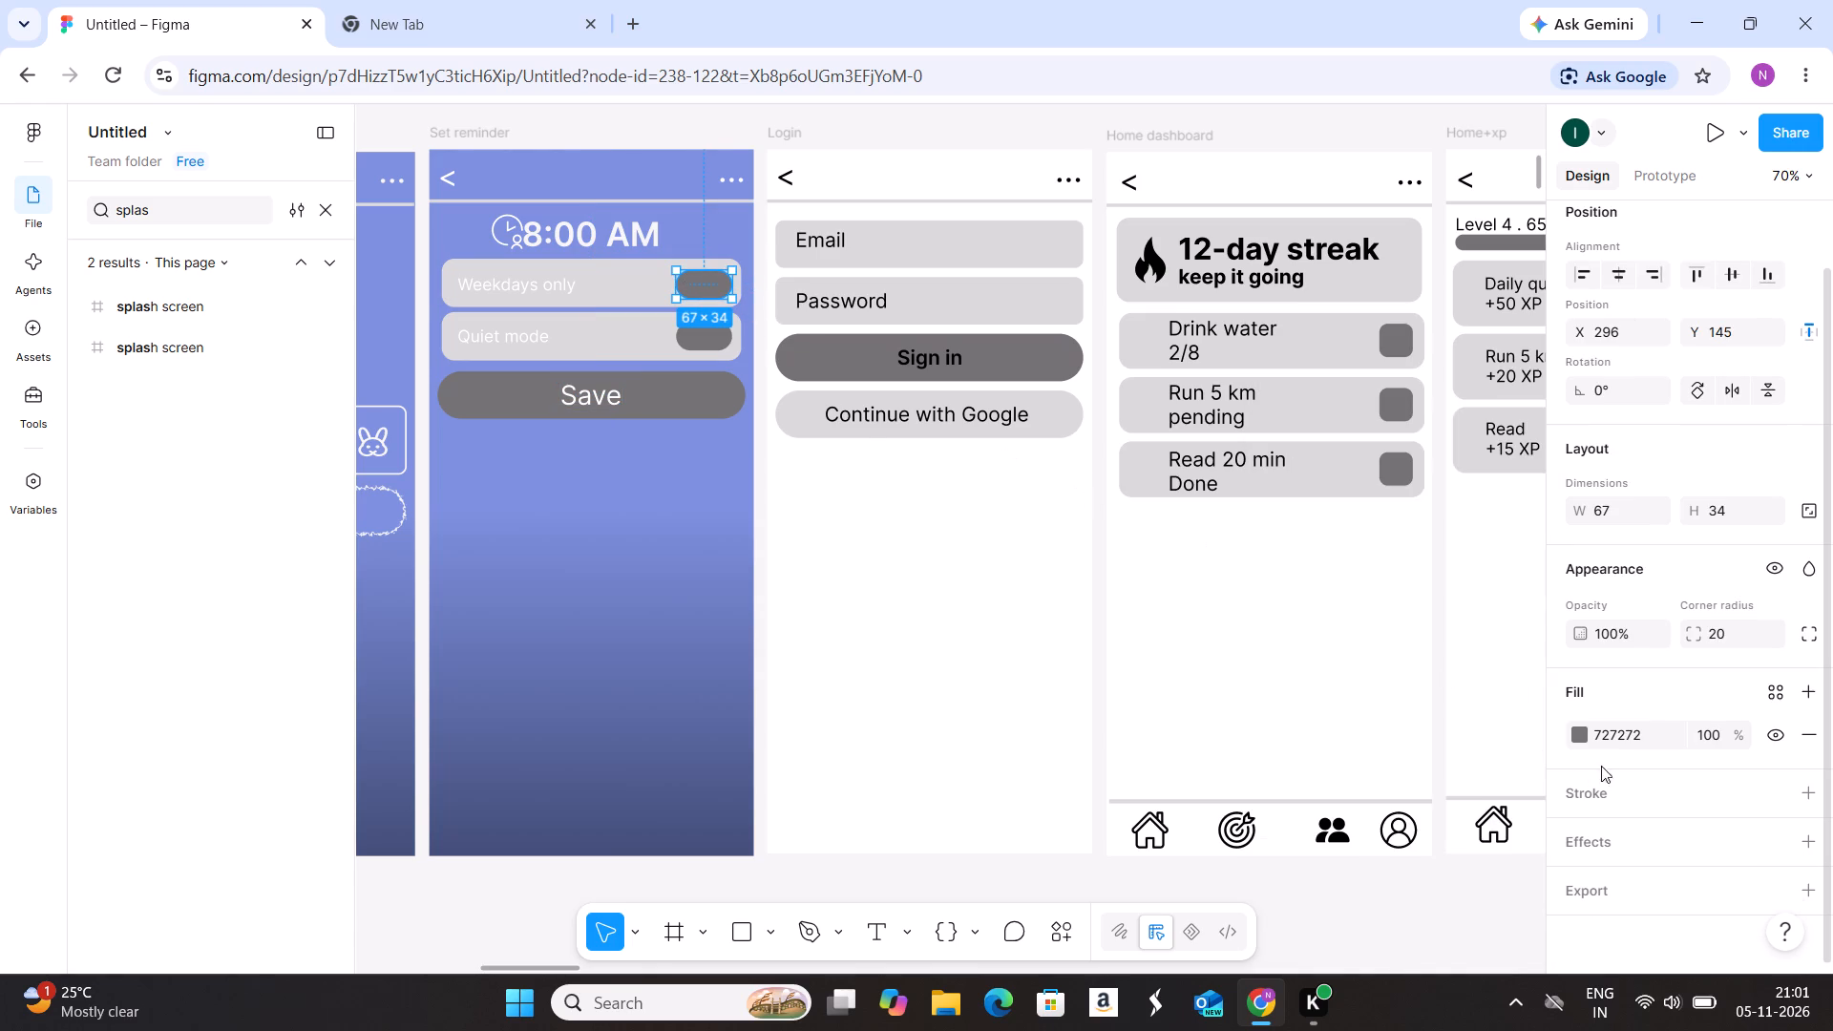
{"action": "left_click", "coordinate": [1582, 737]}
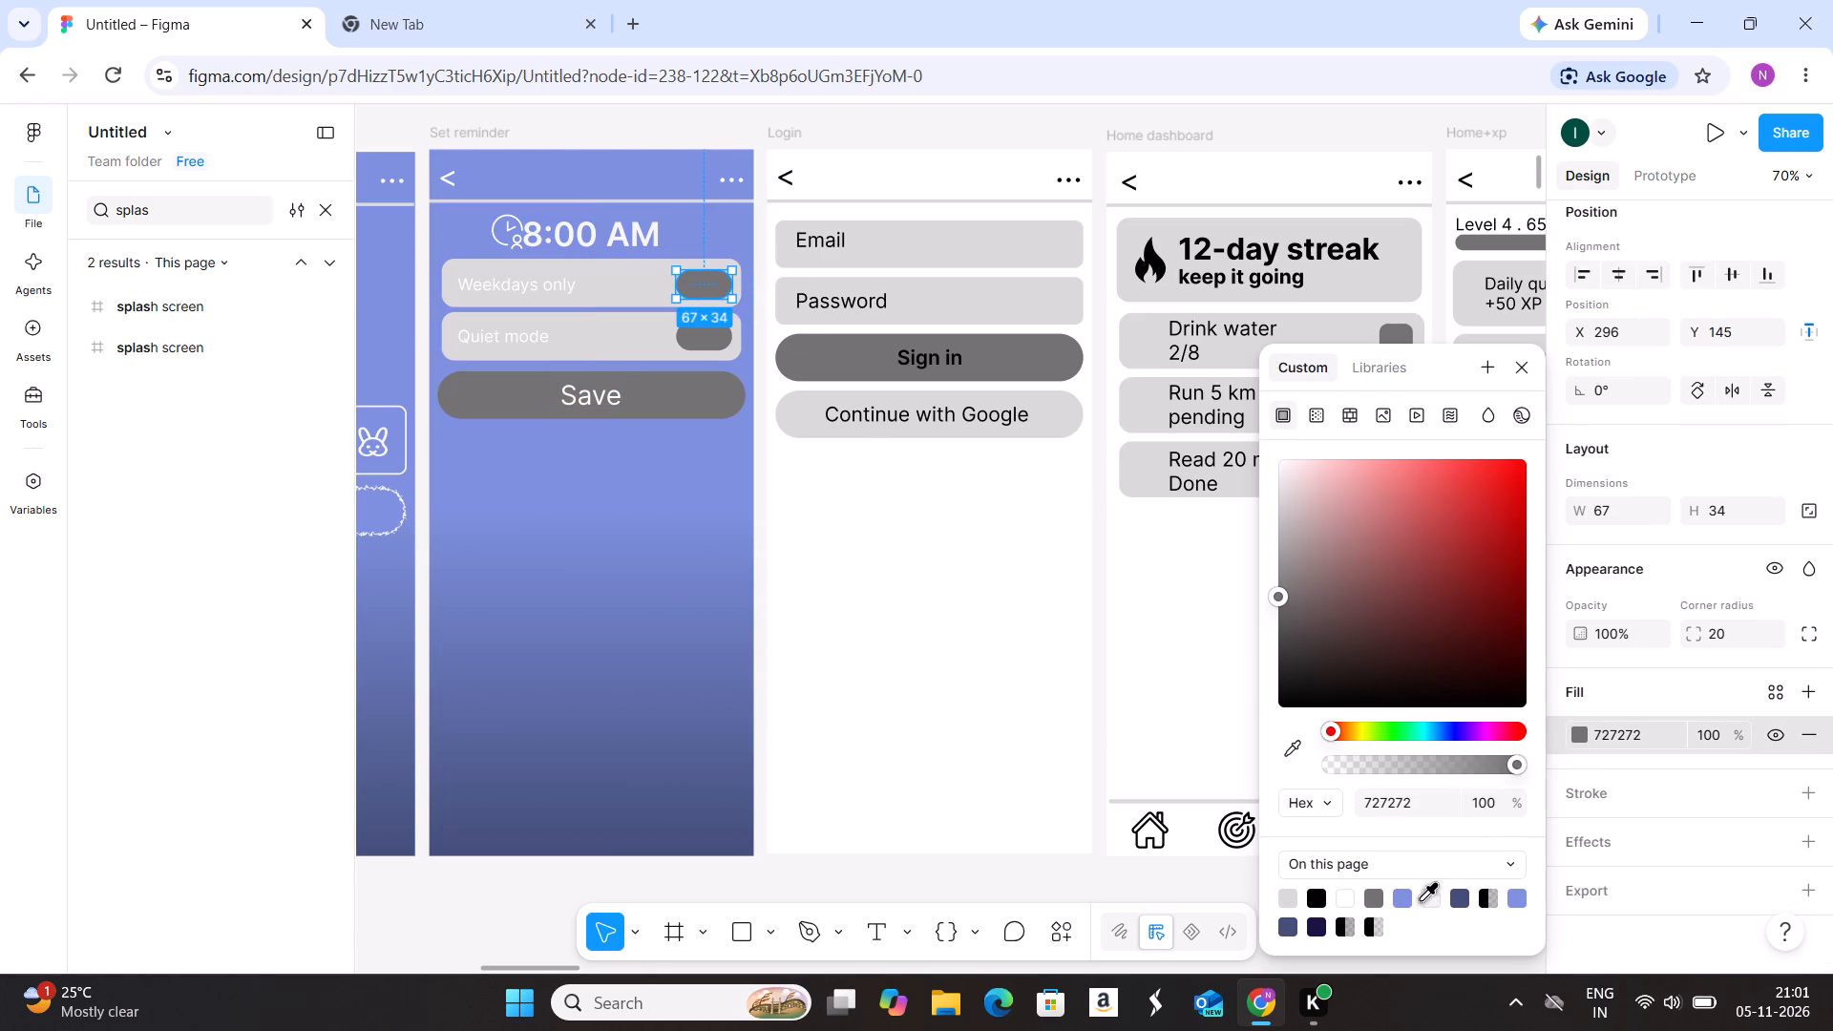
{"action": "left_click", "coordinate": [1350, 895]}
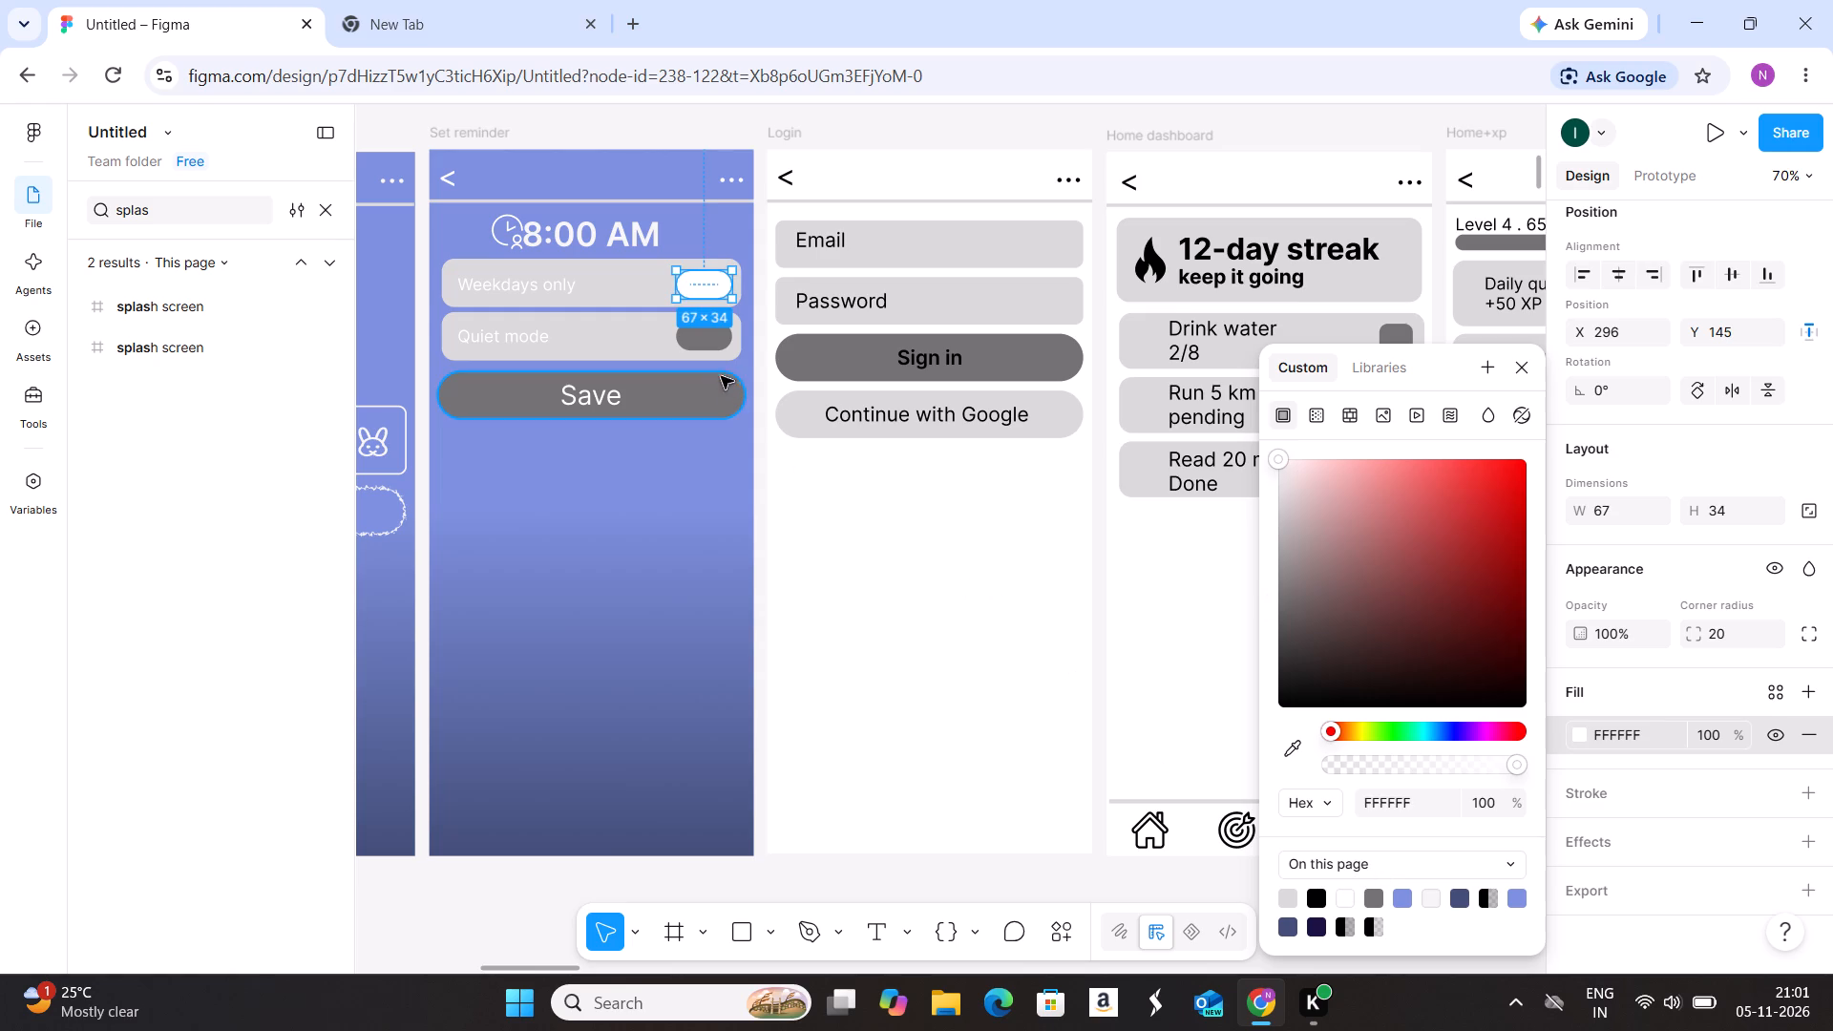
{"action": "left_click", "coordinate": [713, 342]}
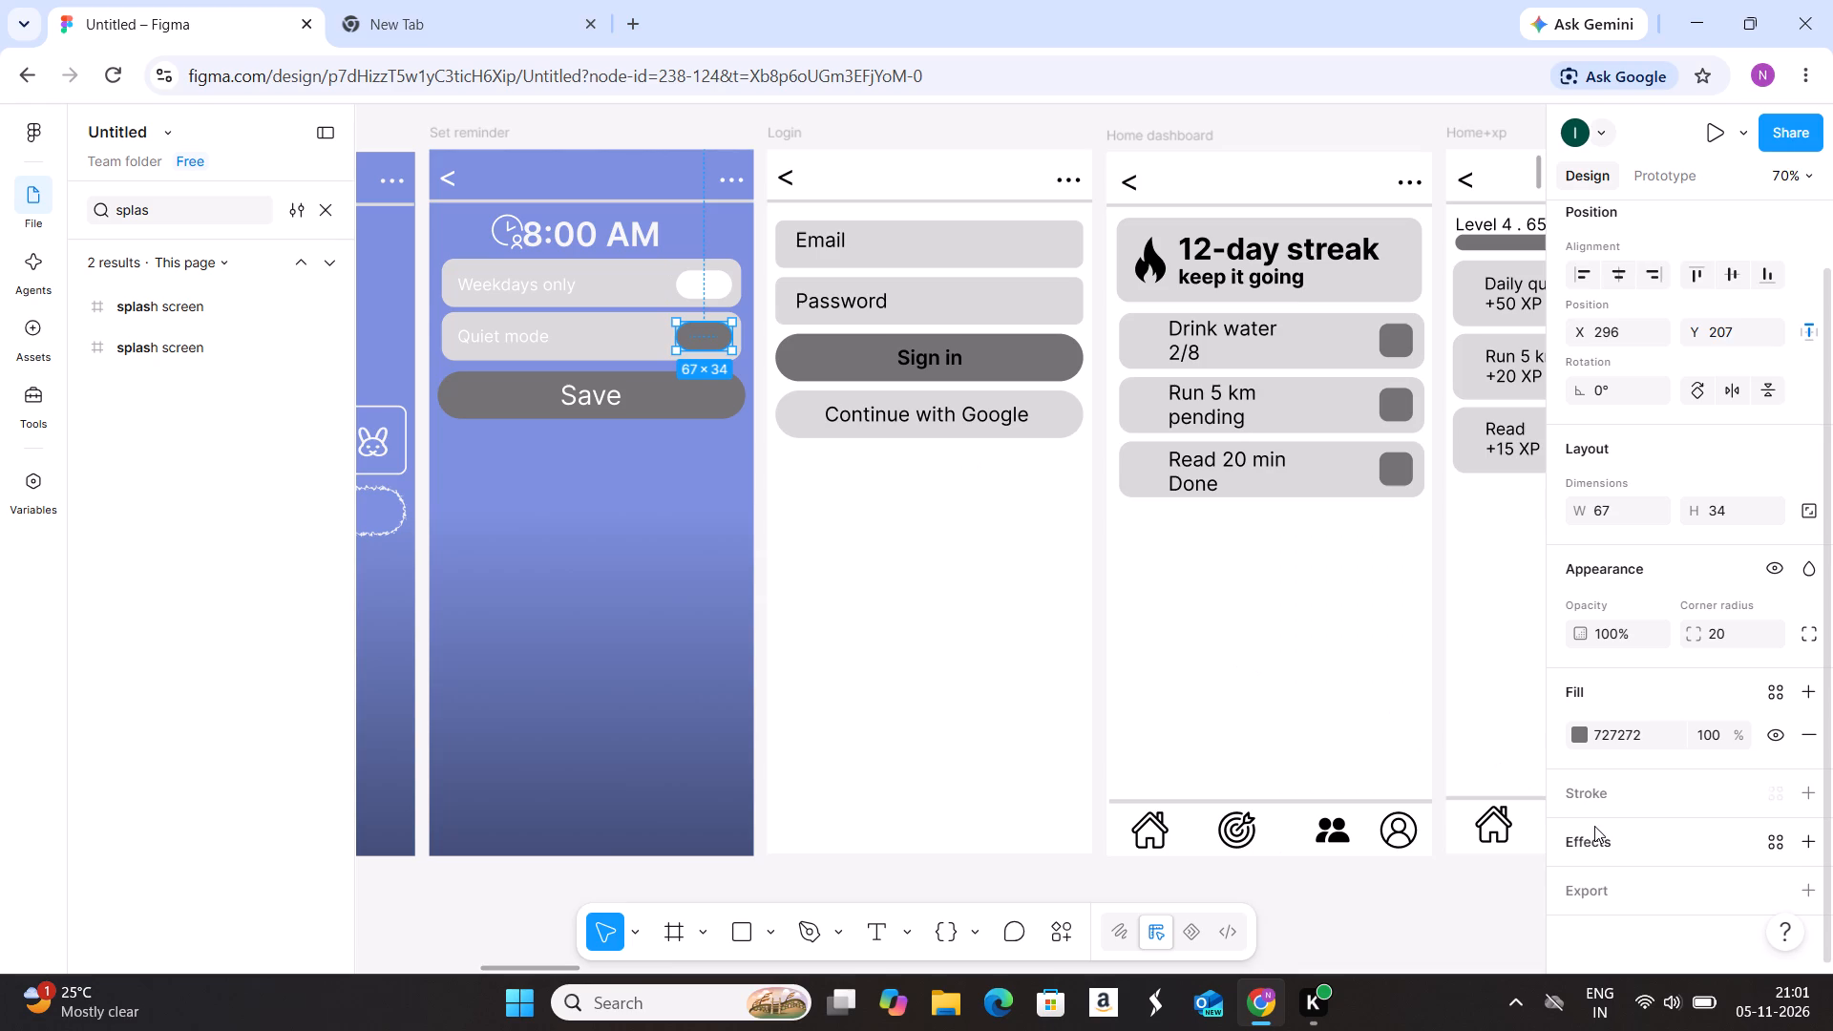
{"action": "left_click", "coordinate": [1583, 740]}
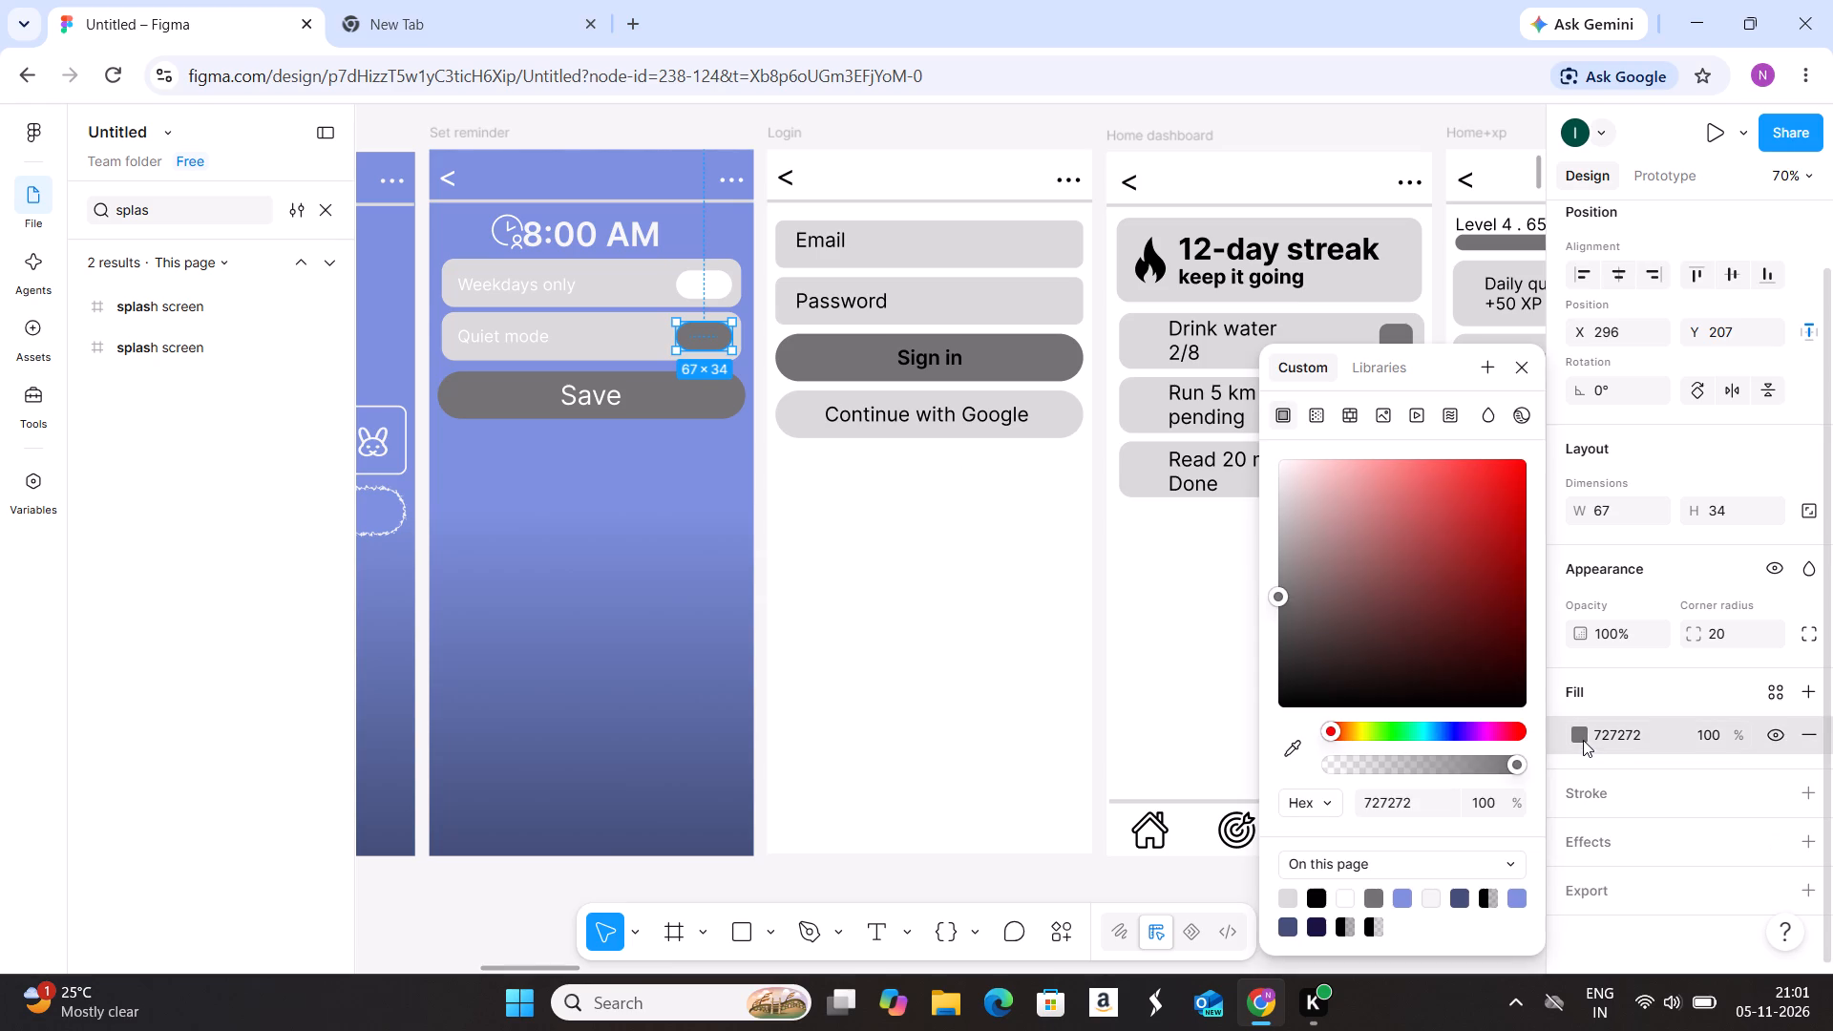
{"action": "left_click", "coordinate": [1346, 899]}
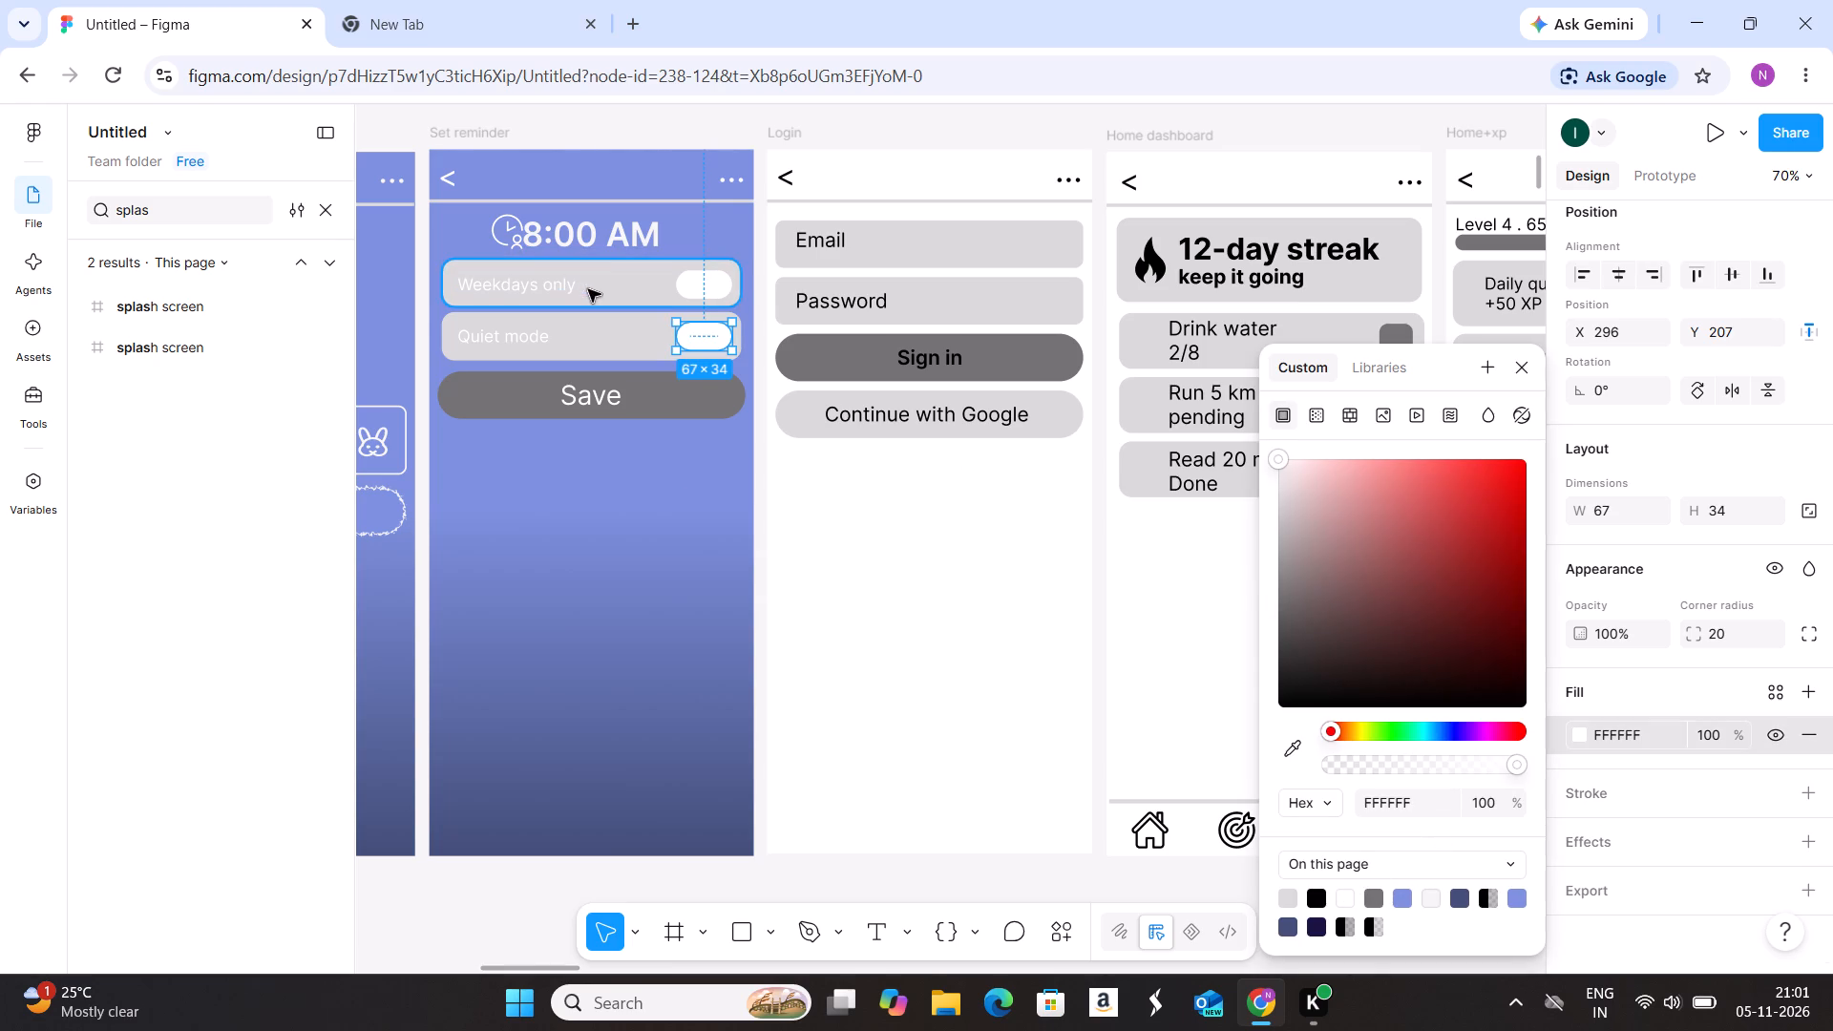
Add an inside stroke of weight 2 in white, FFFFFF, to the Weekdays only row rectangle on the Set reminder screen.
{"action": "left_click", "coordinate": [598, 261]}
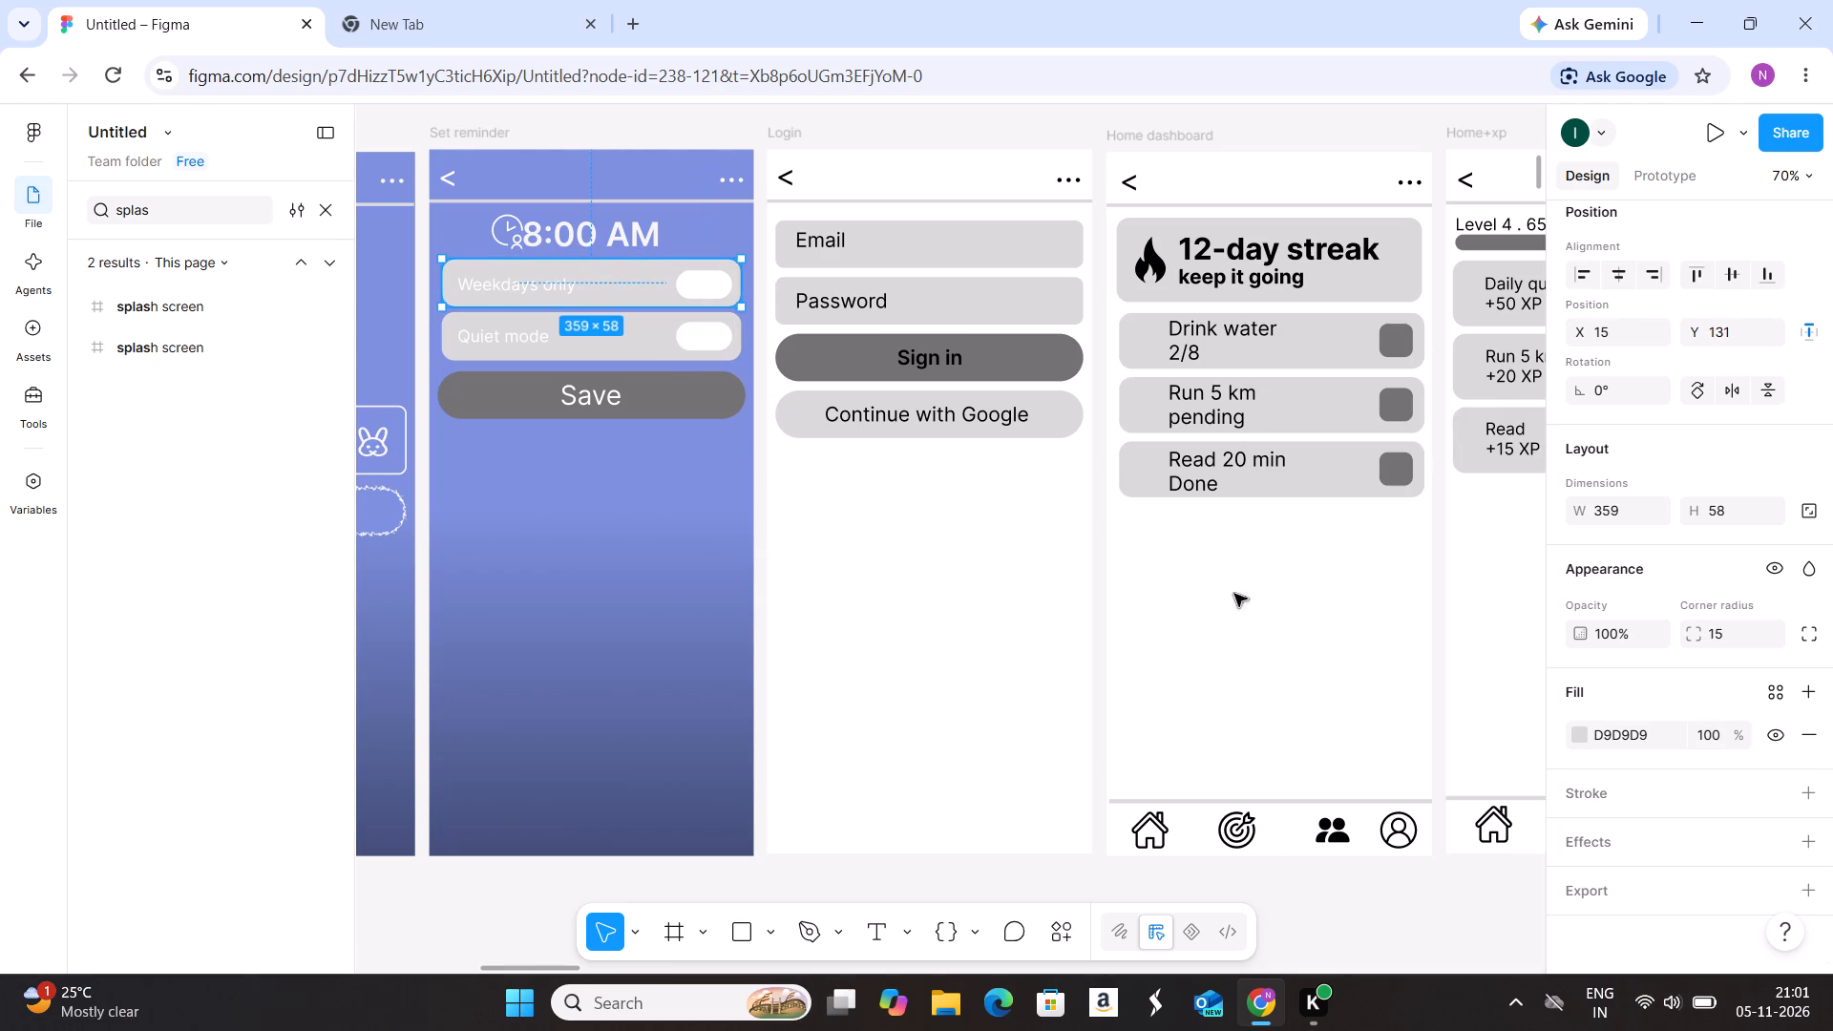
{"action": "left_click", "coordinate": [1779, 796]}
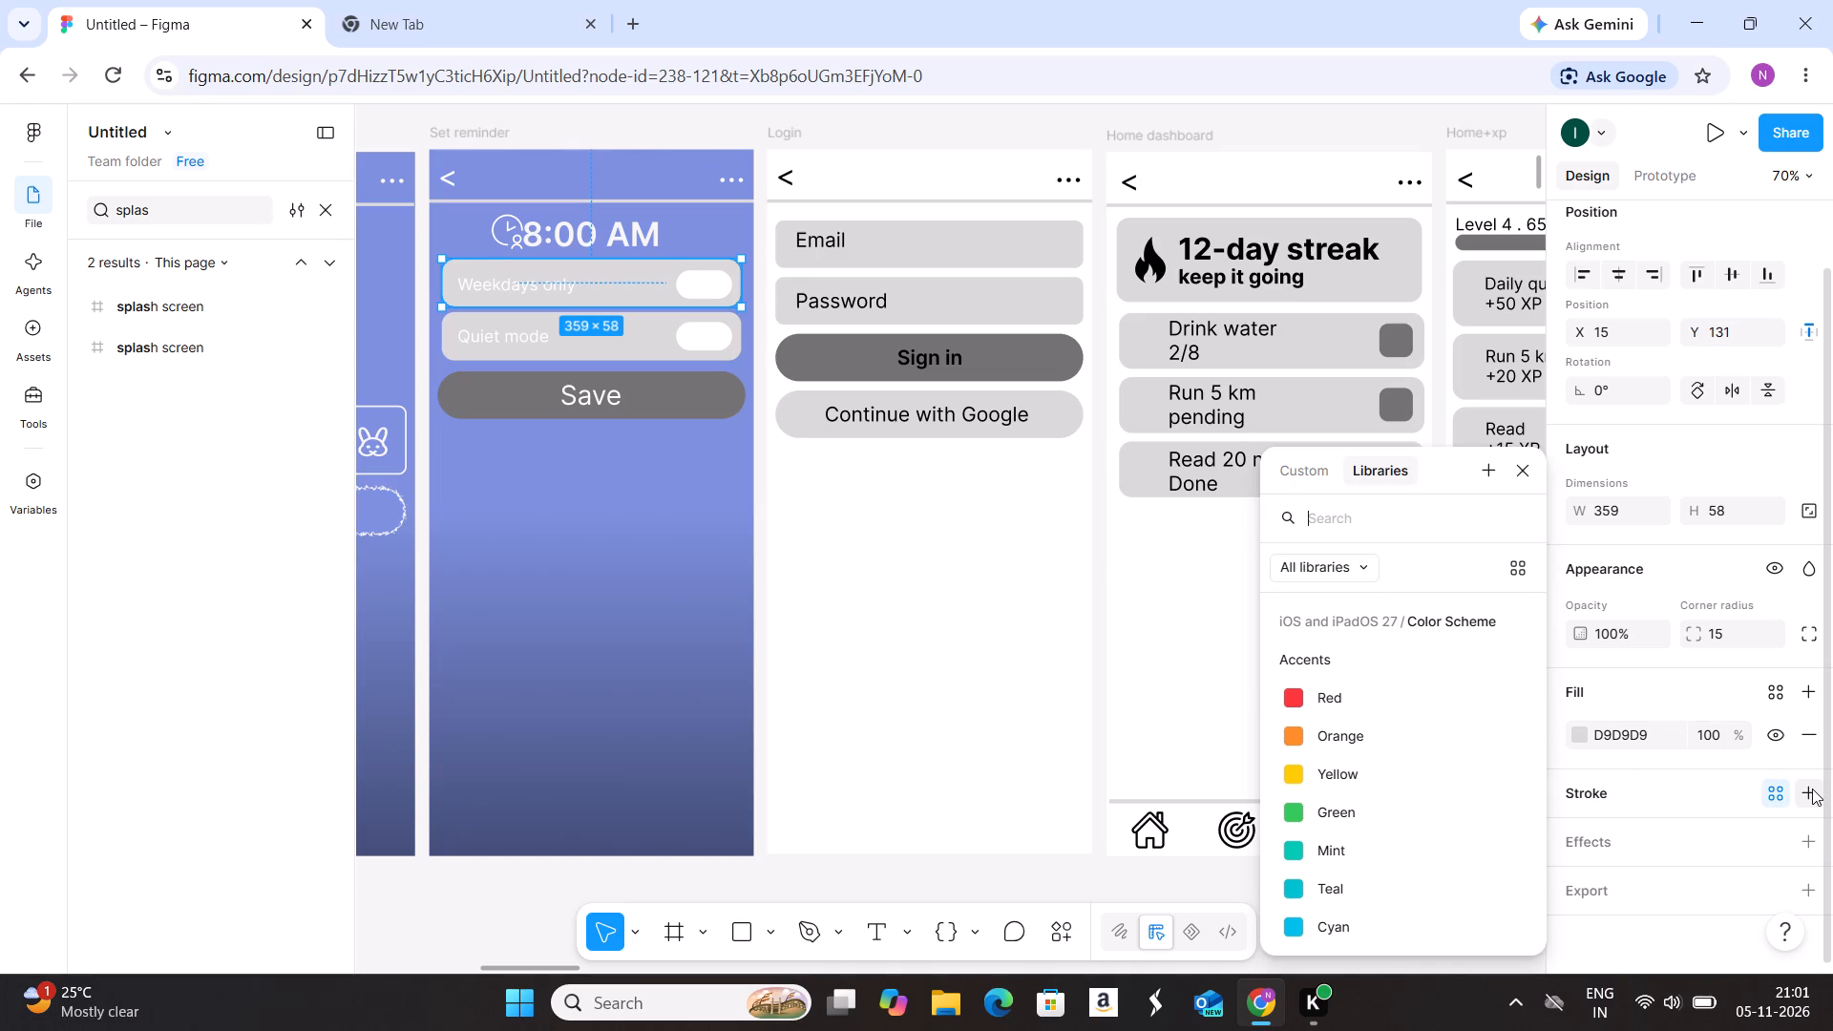
{"action": "left_click", "coordinate": [1812, 789]}
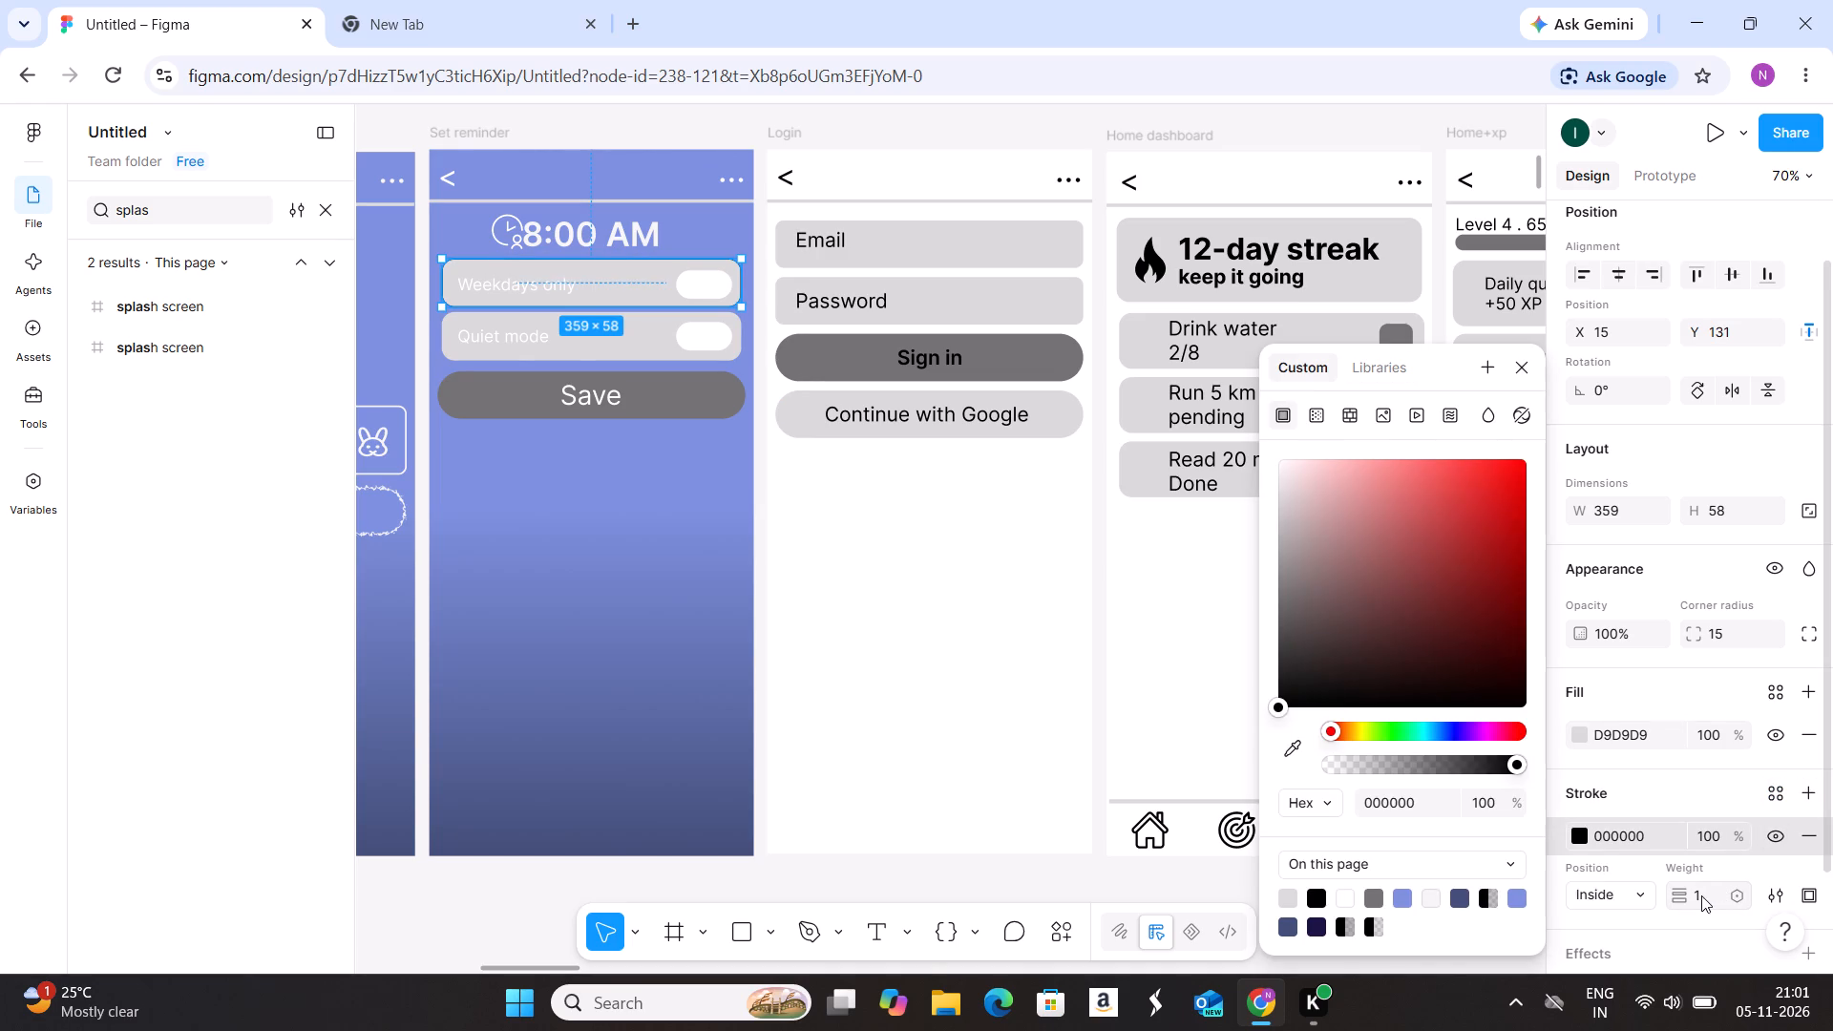
{"action": "double_click", "coordinate": [1701, 895]}
{"action": "key", "text": "2"}
{"action": "key", "text": "Return"}
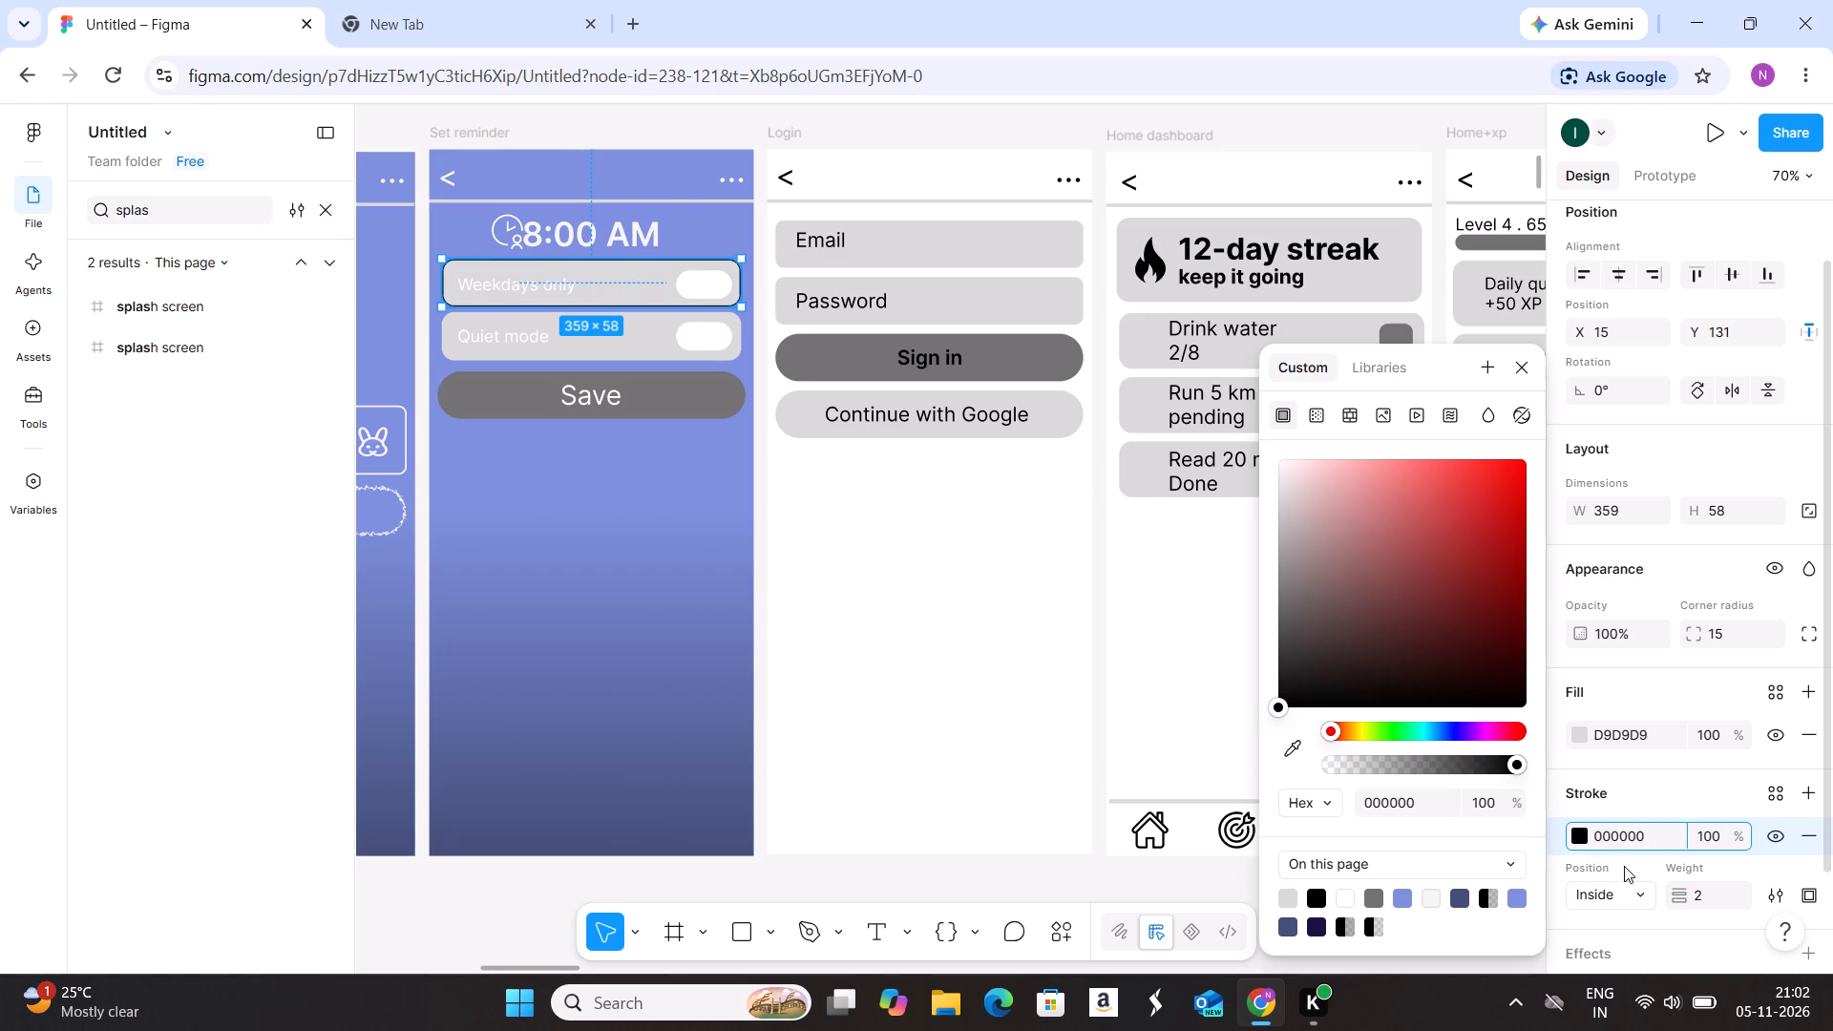
{"action": "left_click", "coordinate": [1578, 836]}
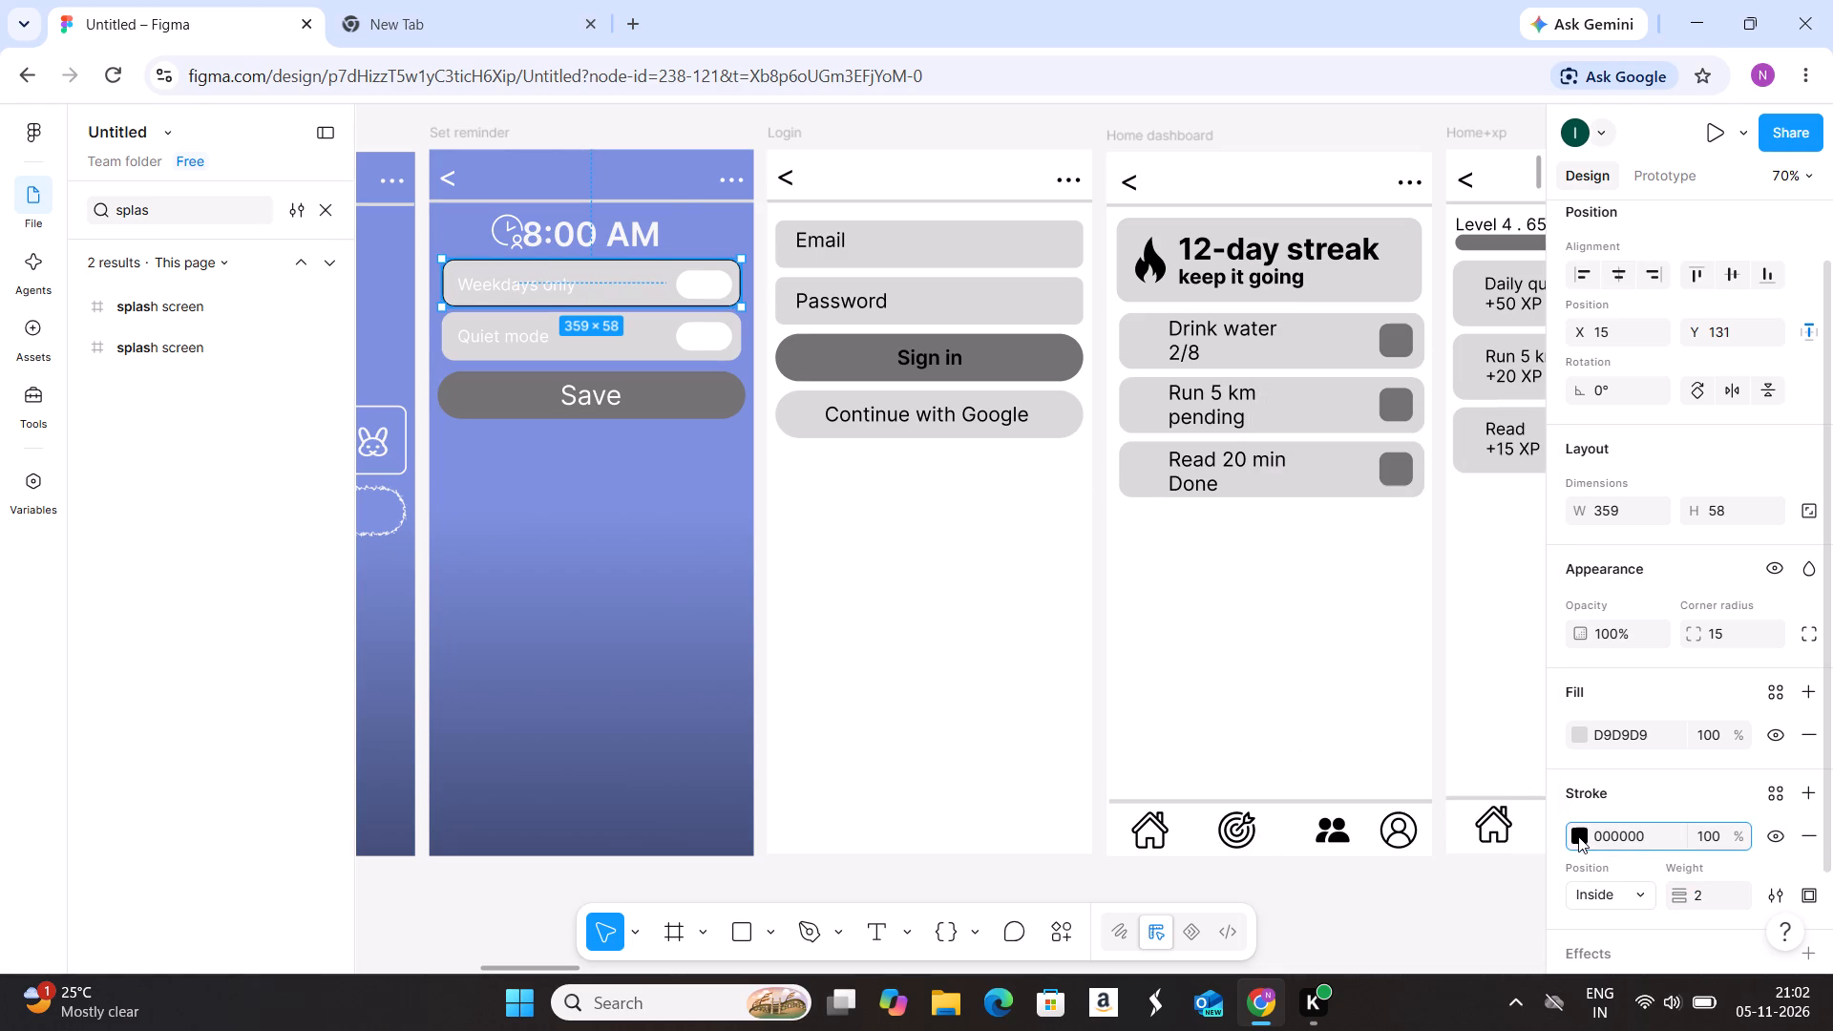
{"action": "left_click", "coordinate": [1577, 836]}
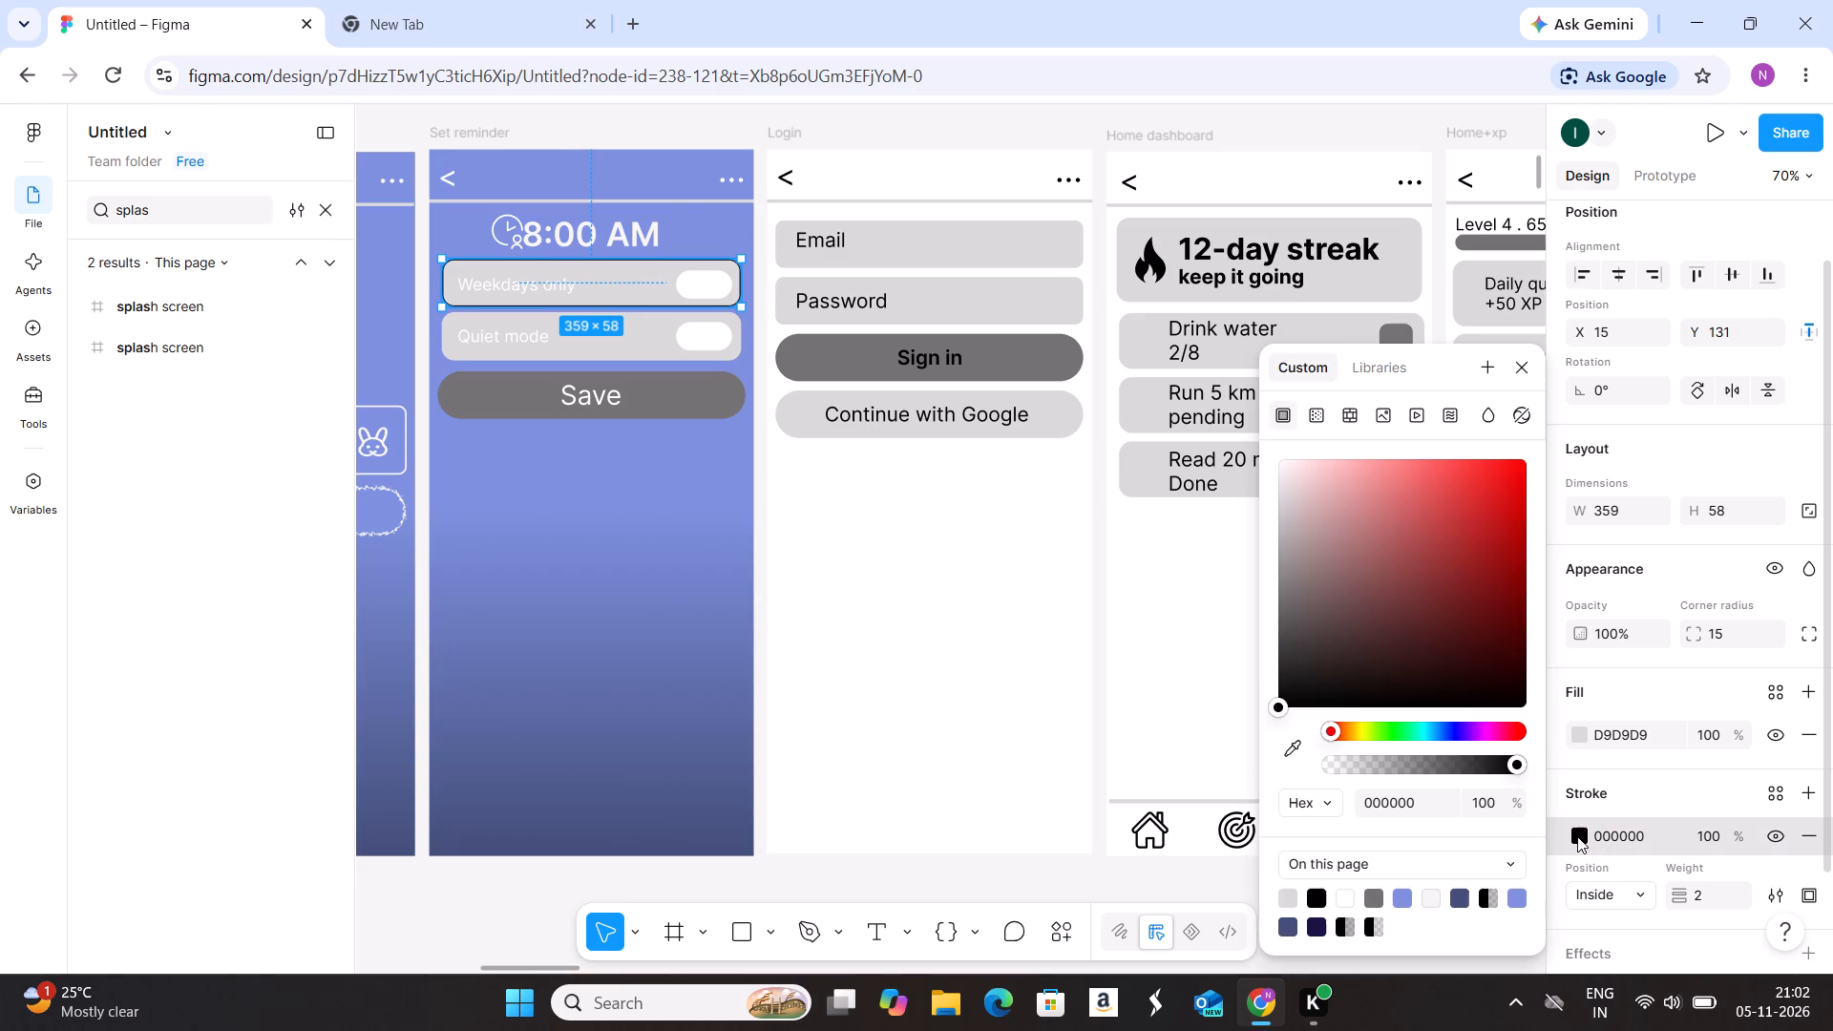
{"action": "left_click", "coordinate": [1347, 894]}
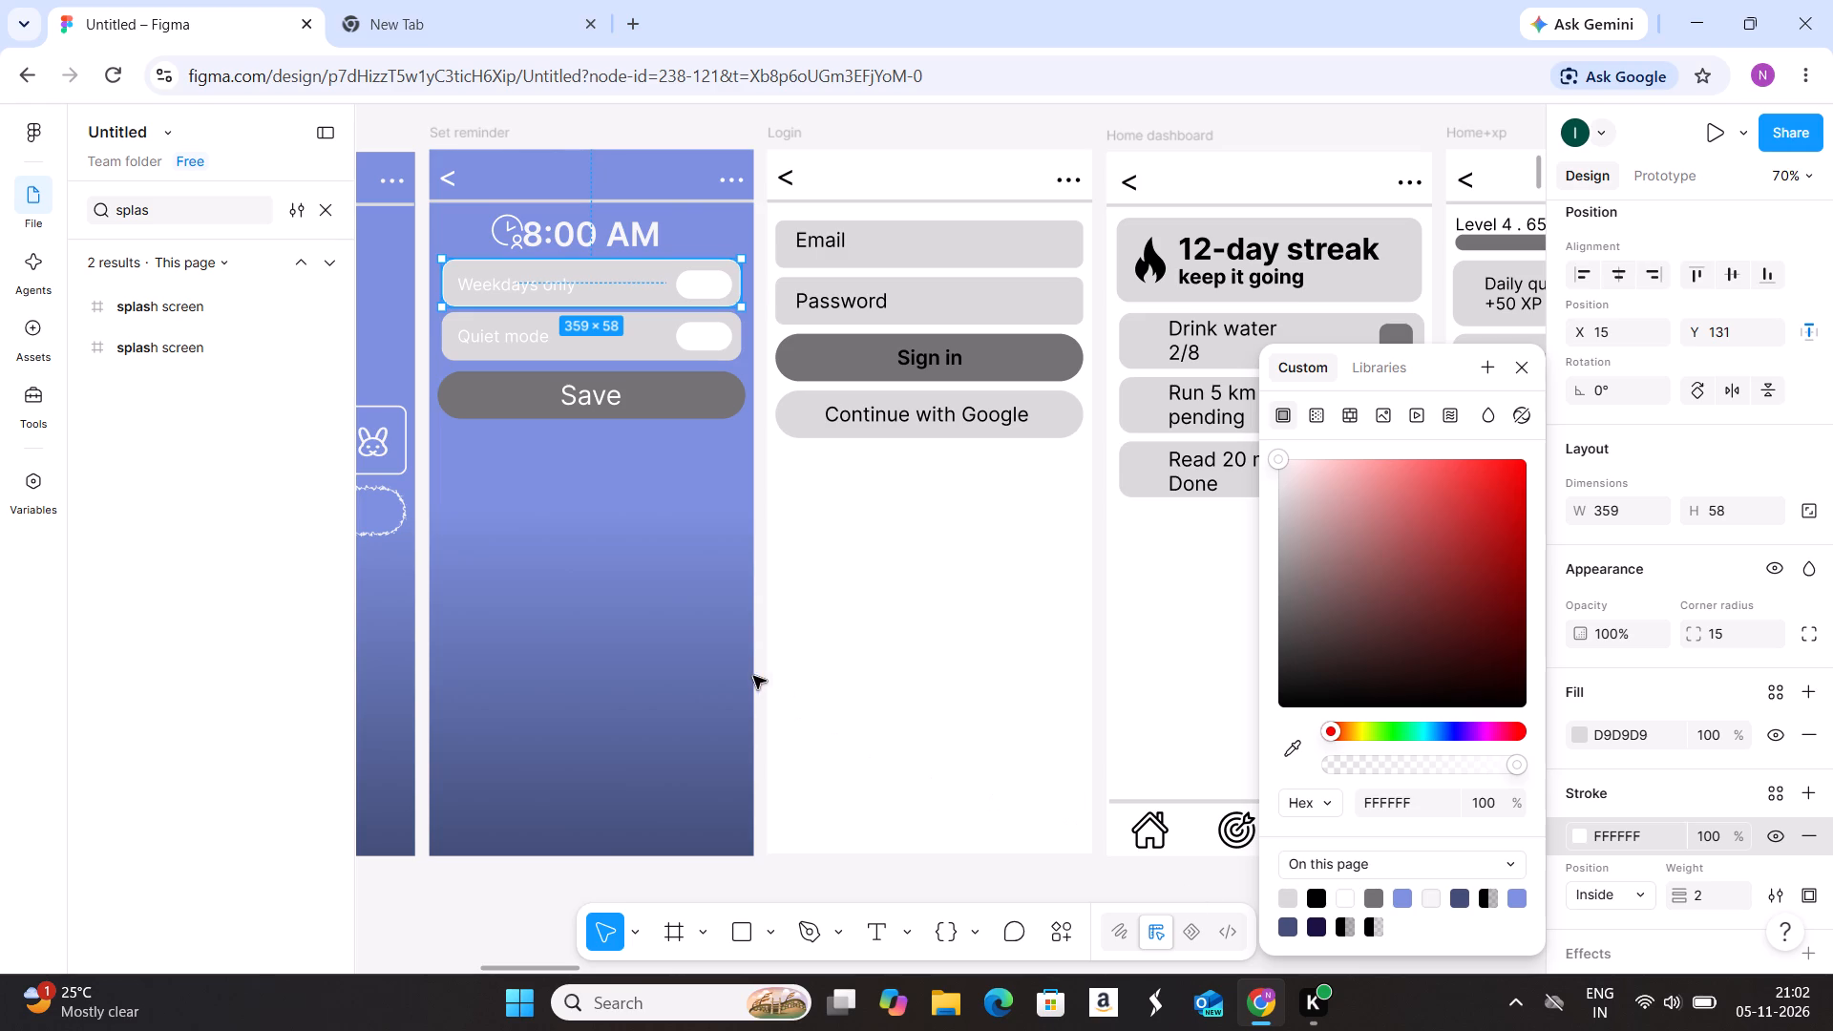
{"action": "left_click", "coordinate": [593, 558]}
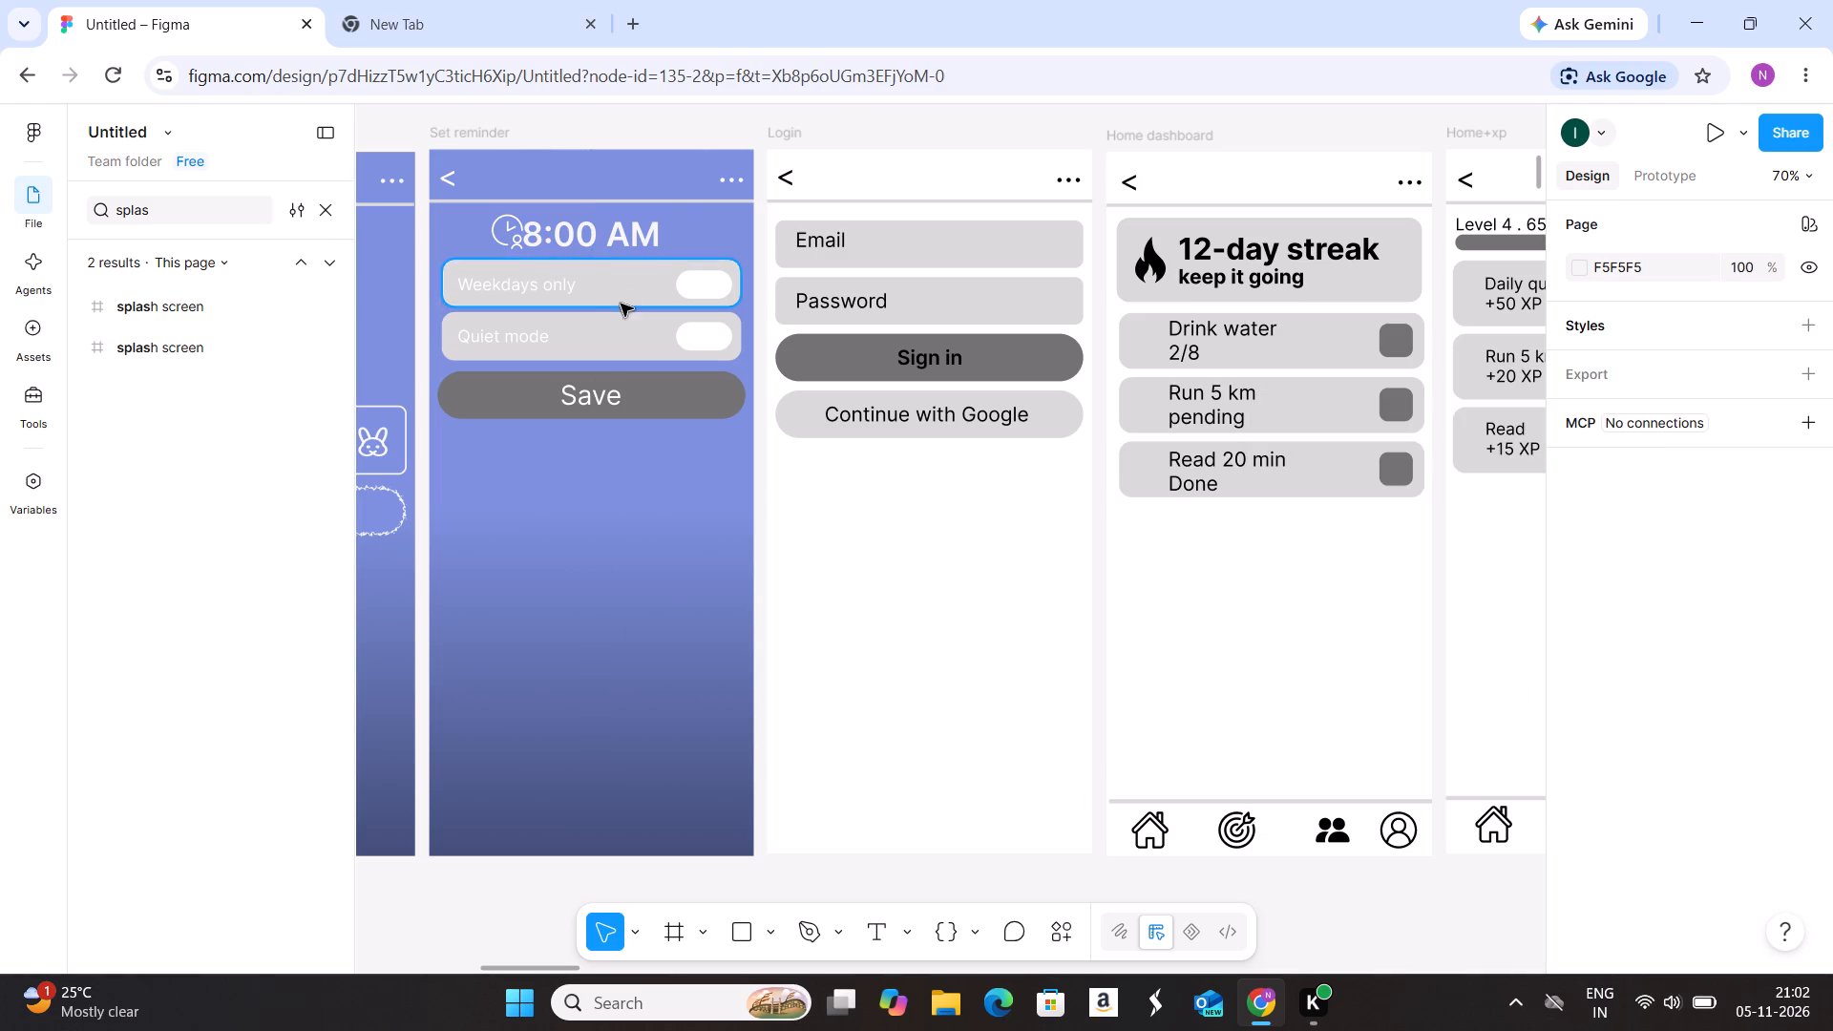
Add an inside stroke of weight 2 in white, FFFFFF, to the Quiet mode row rectangle on the Set reminder screen.
{"action": "left_click", "coordinate": [616, 332]}
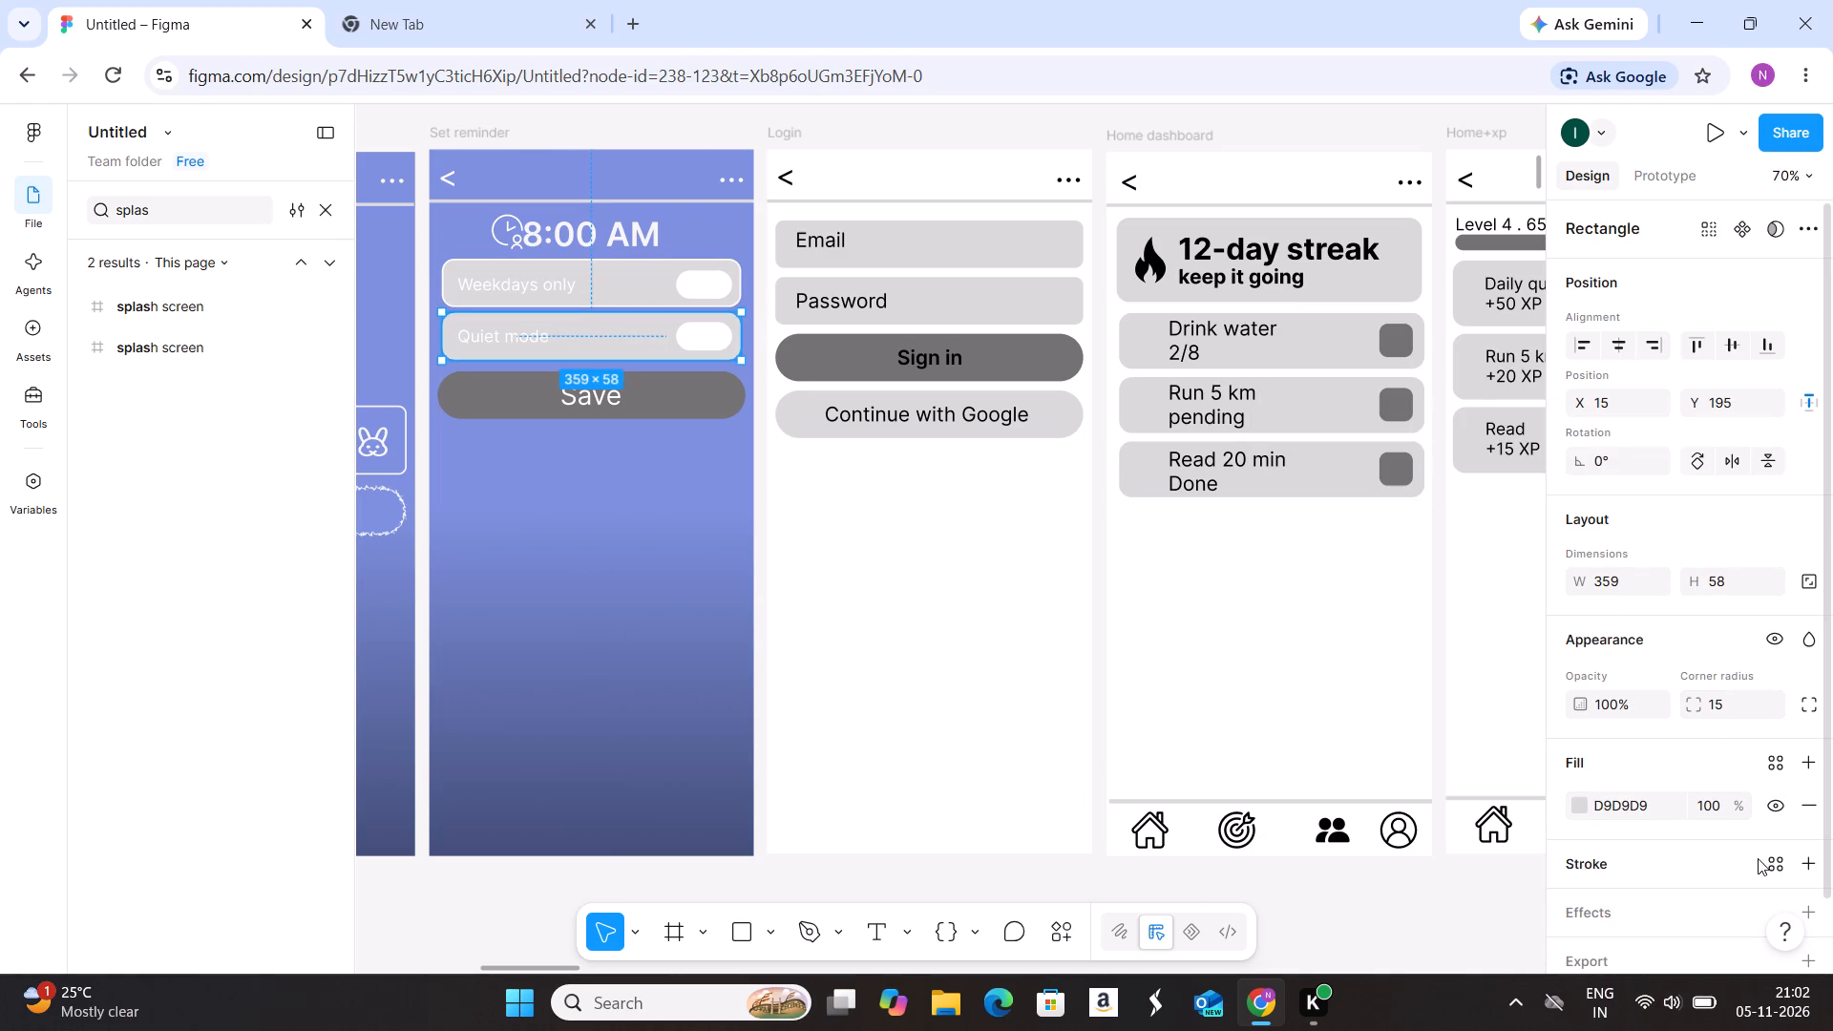
{"action": "left_click", "coordinate": [1803, 861]}
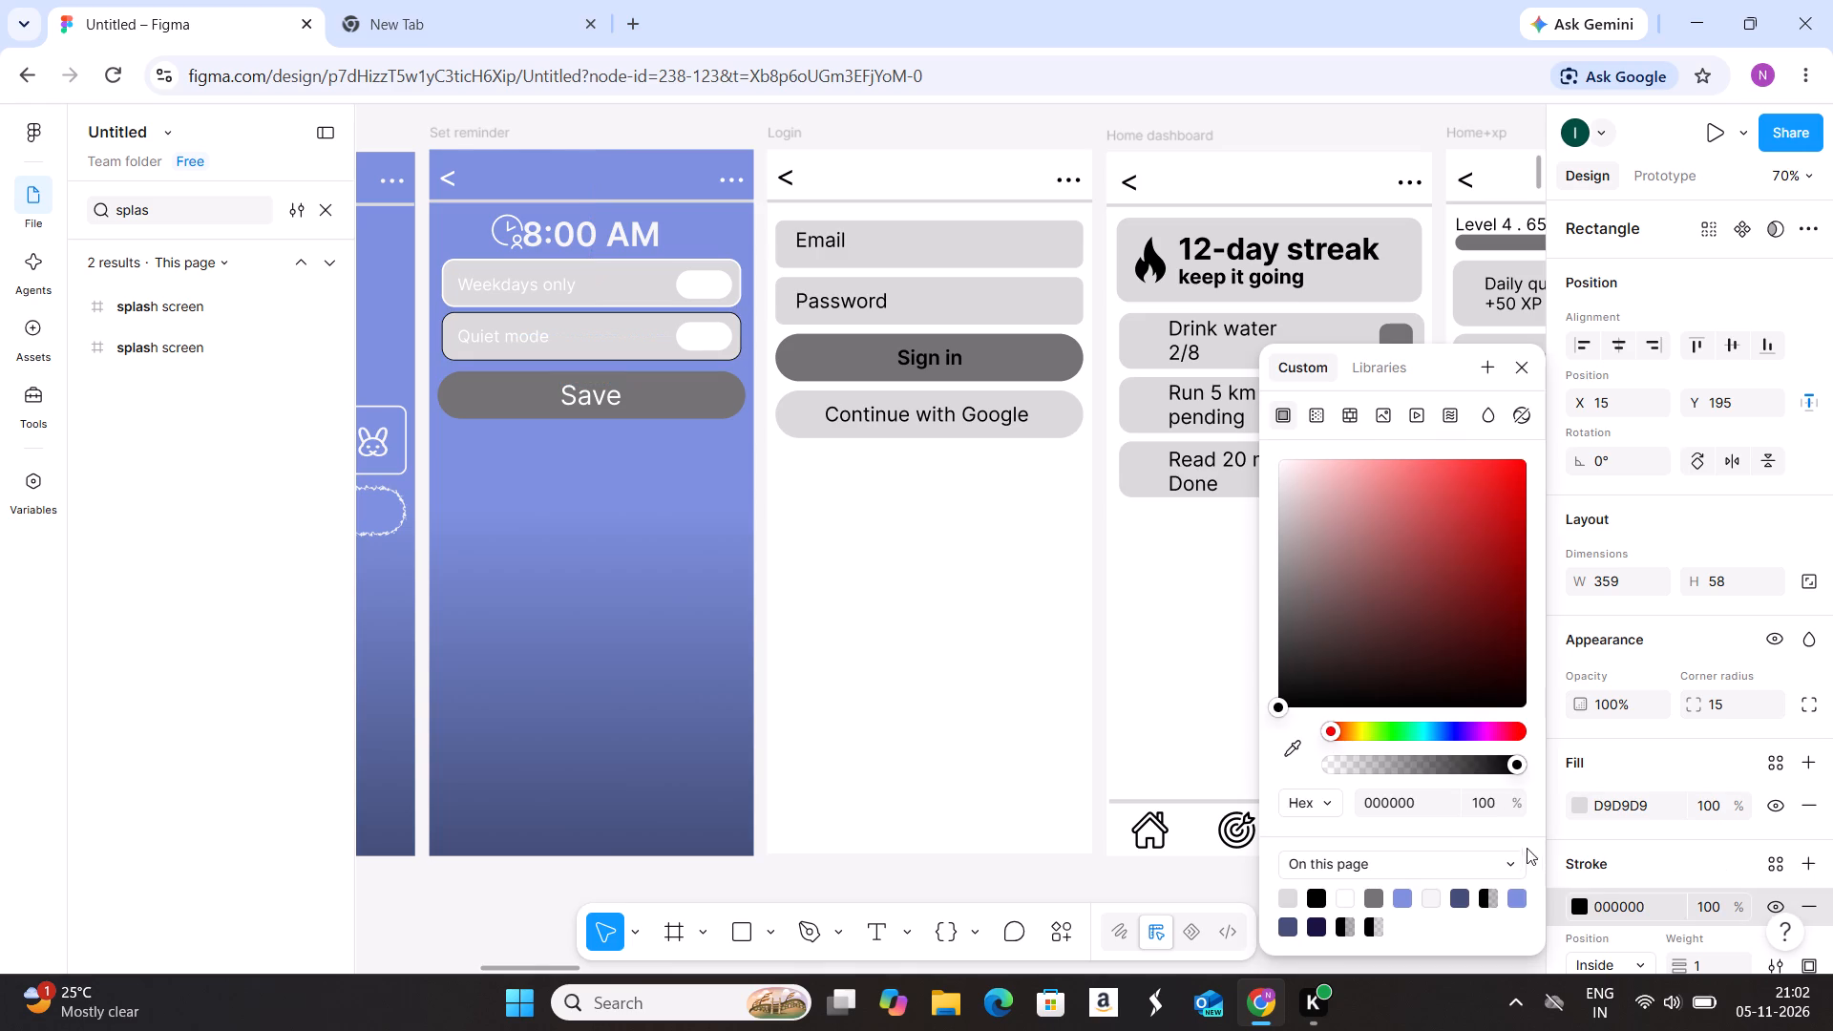
{"action": "double_click", "coordinate": [1700, 966]}
{"action": "key", "text": "2"}
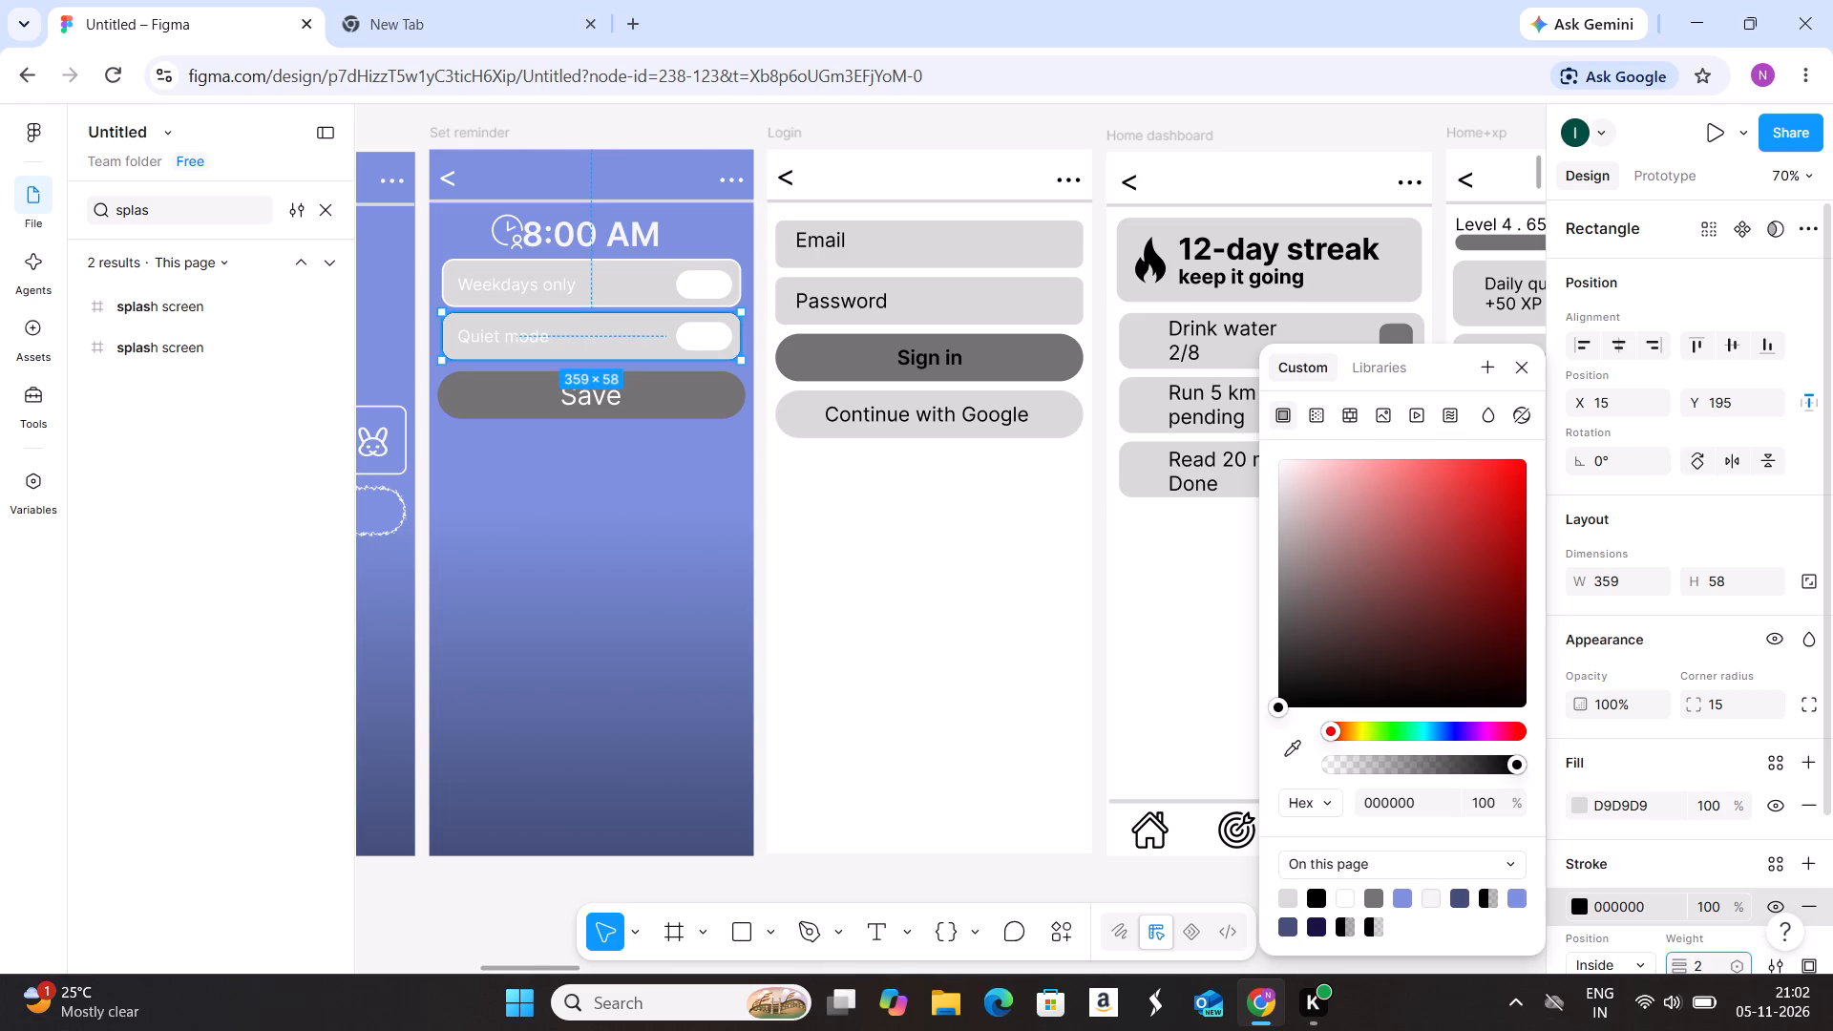
{"action": "left_click", "coordinate": [1581, 908]}
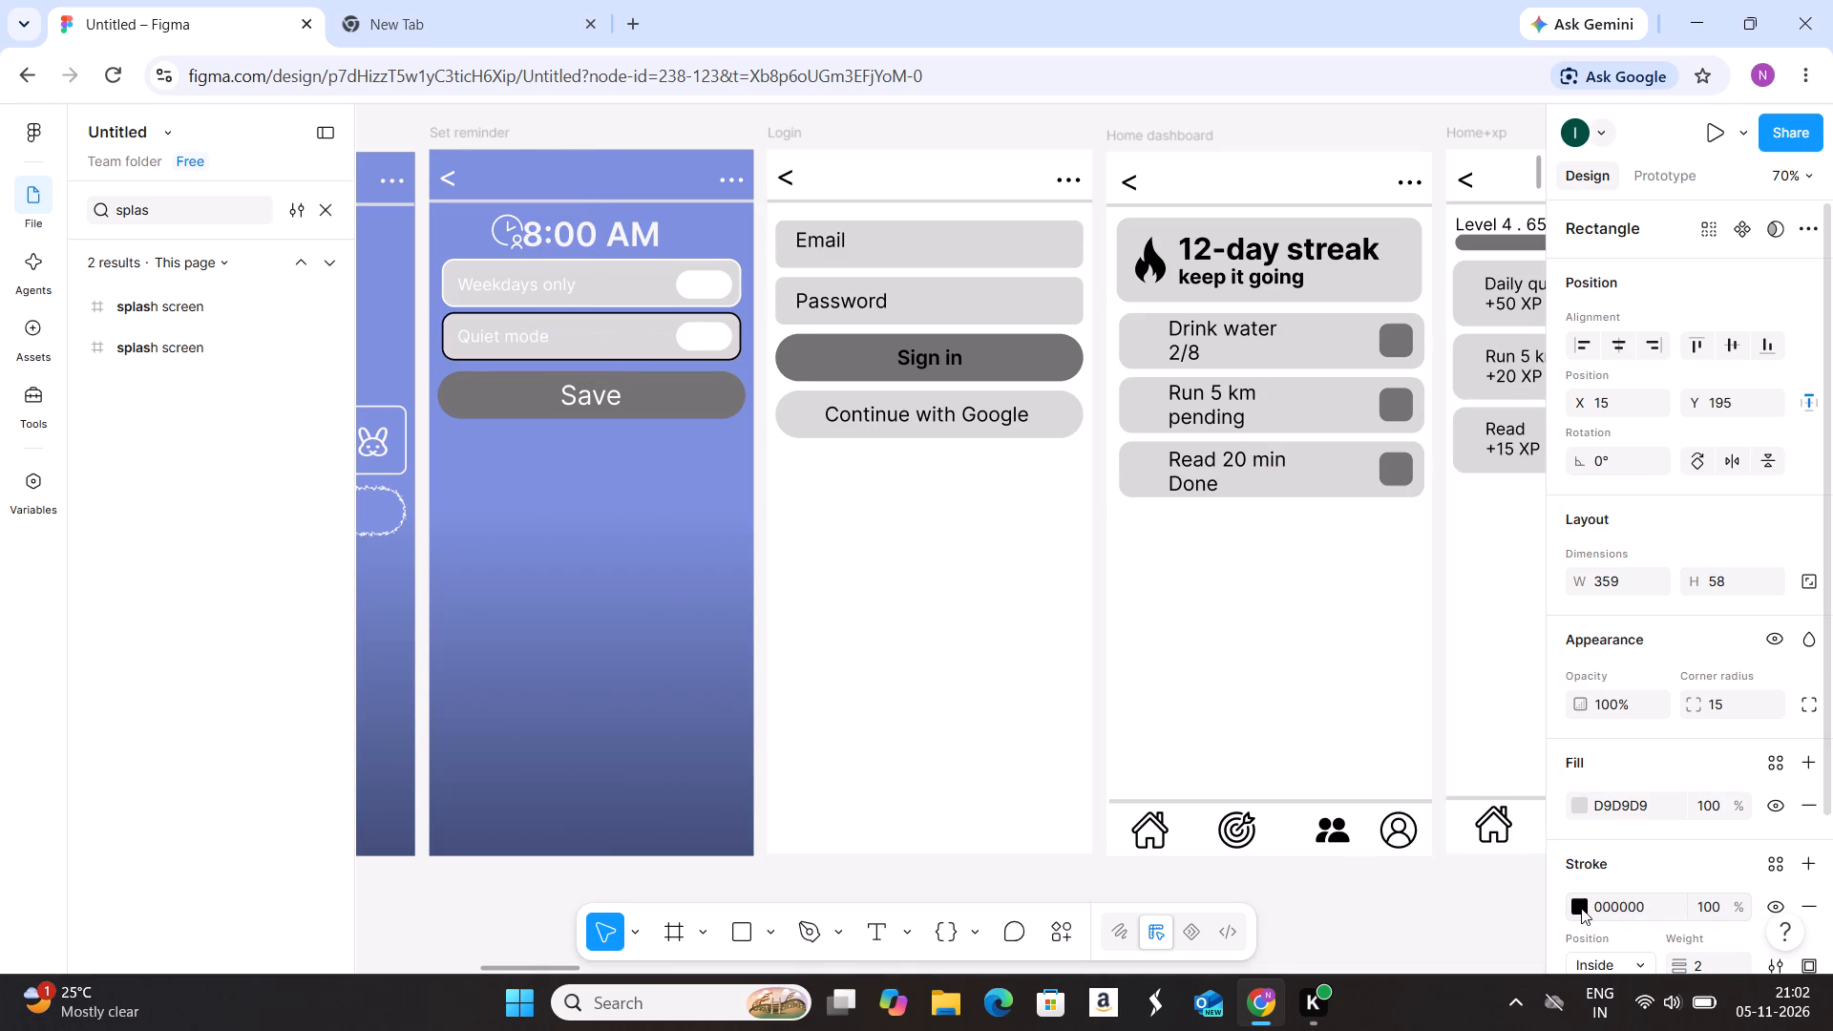
{"action": "left_click", "coordinate": [1574, 908]}
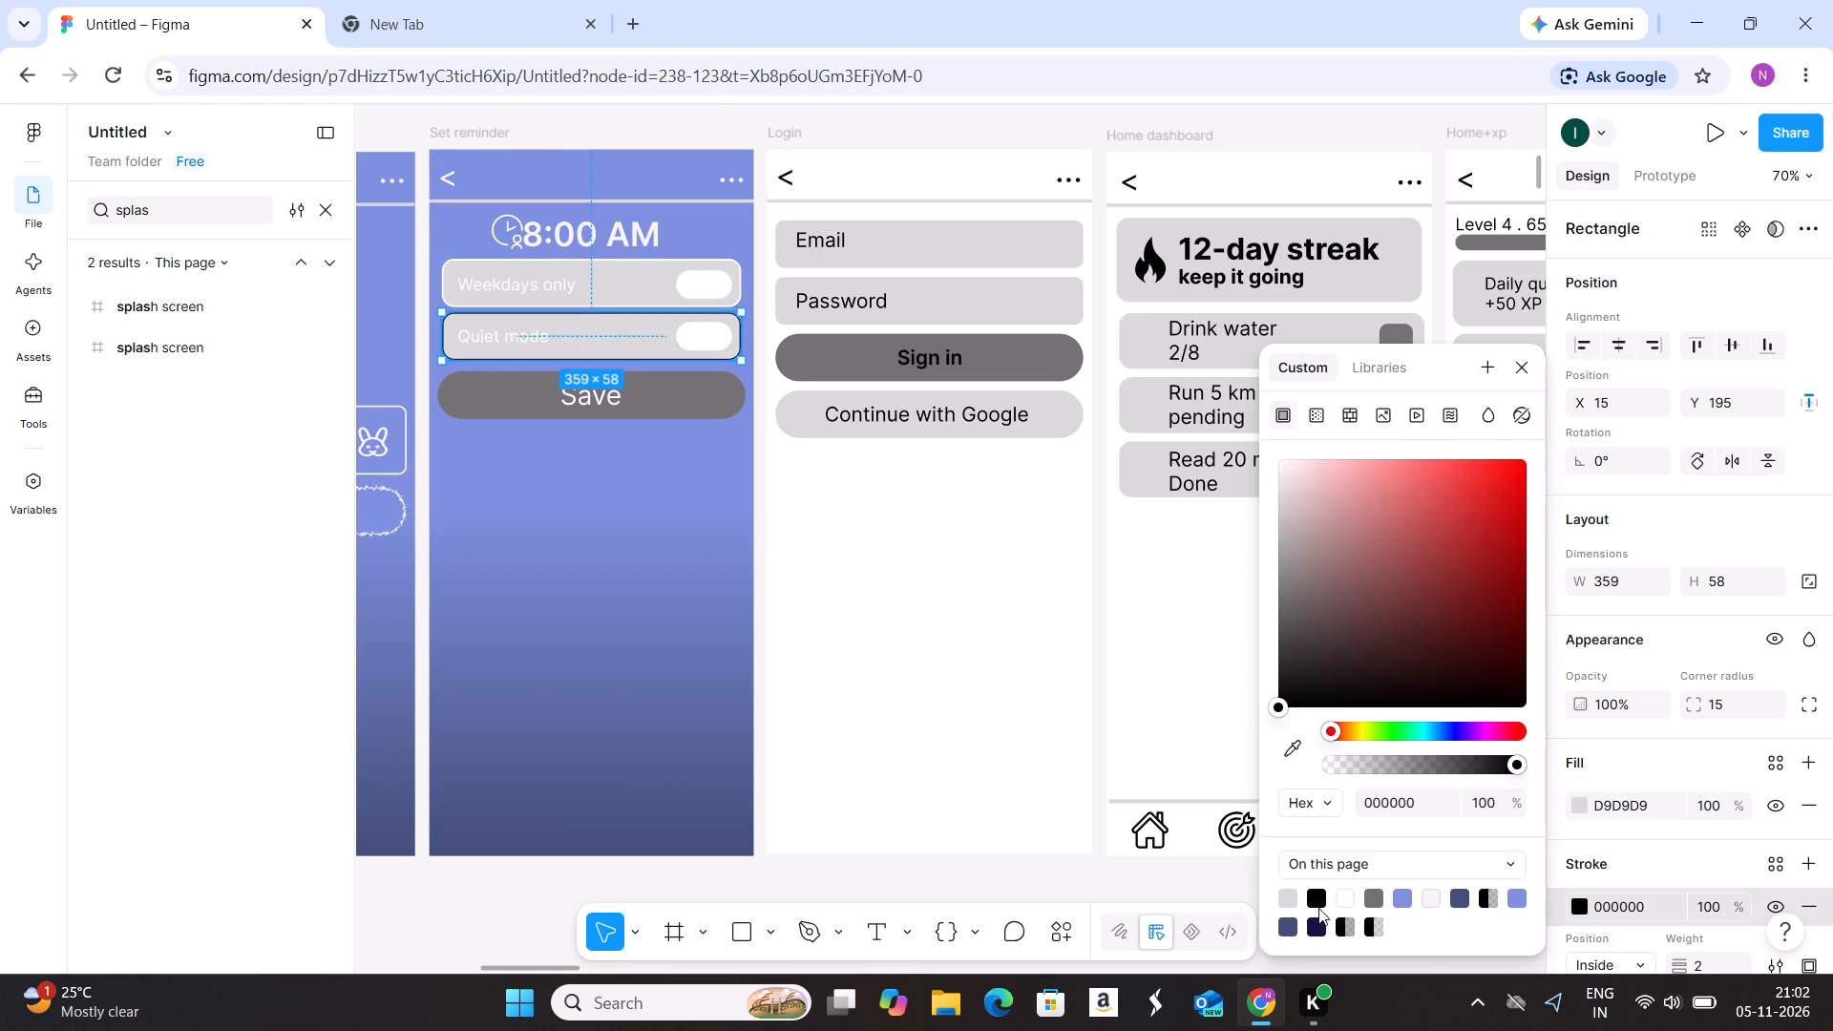
{"action": "left_click", "coordinate": [1351, 899]}
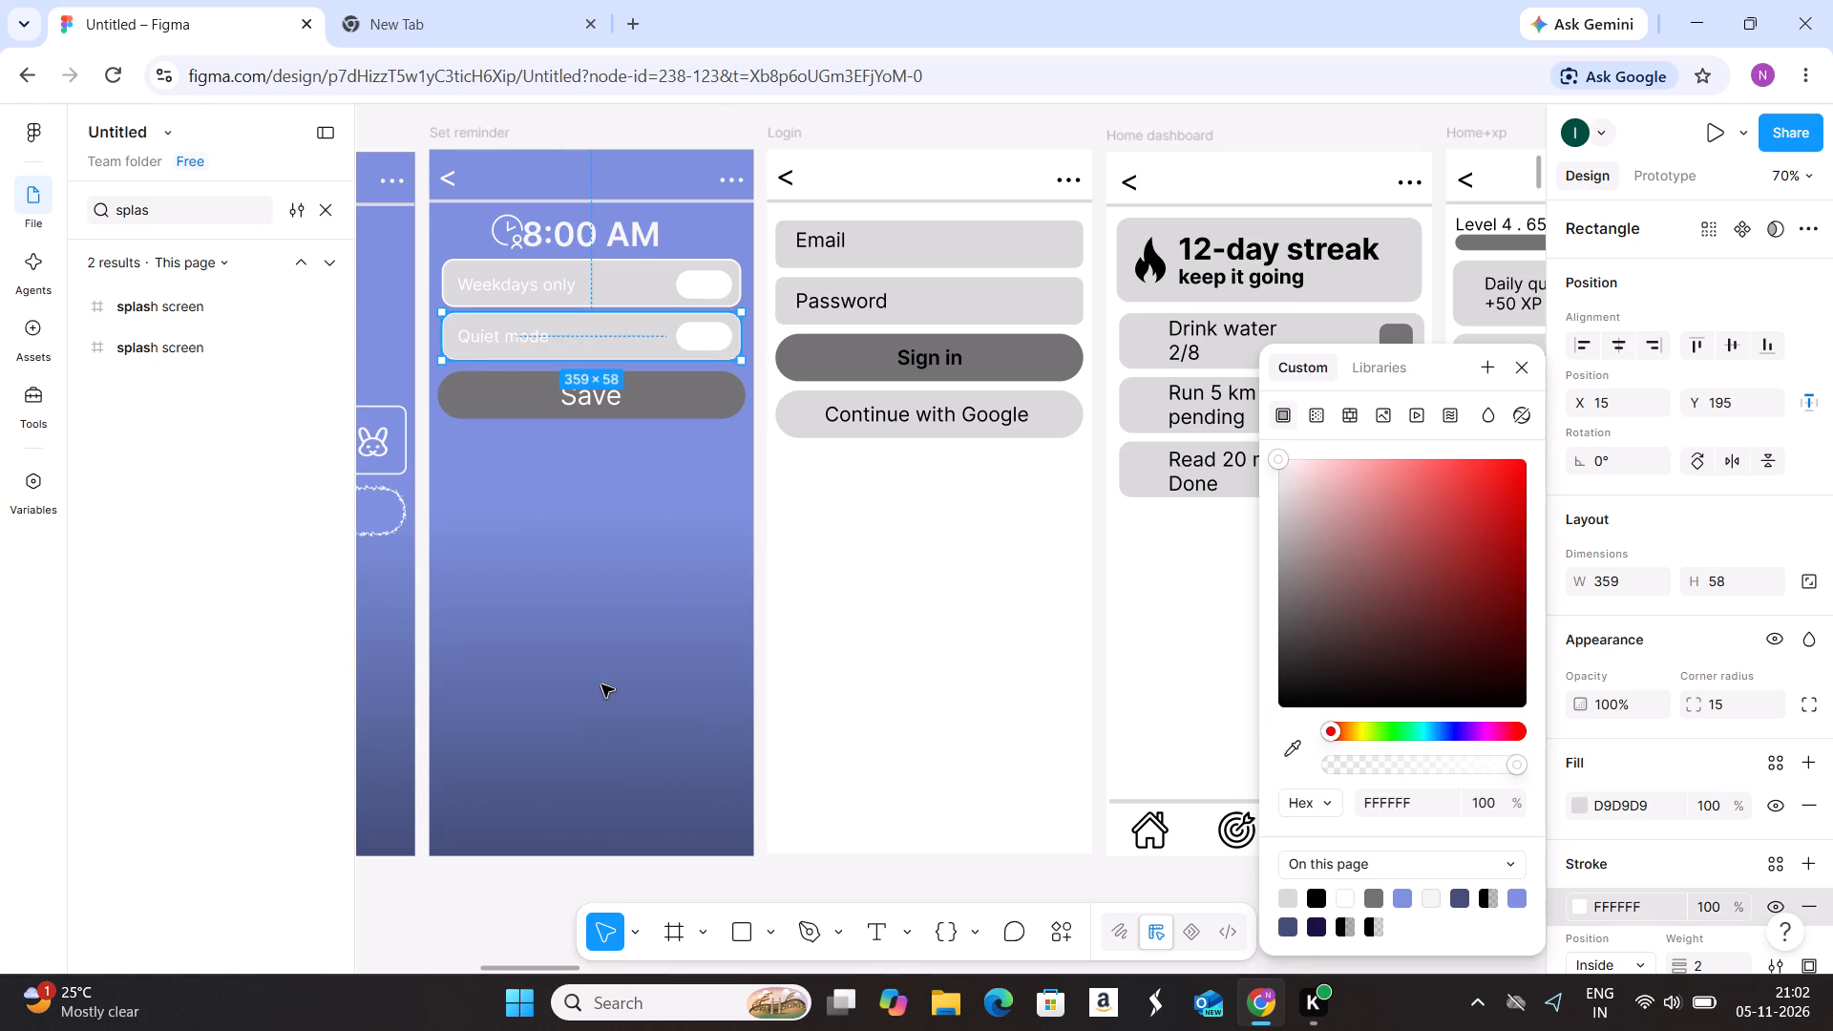
{"action": "left_click", "coordinate": [601, 684]}
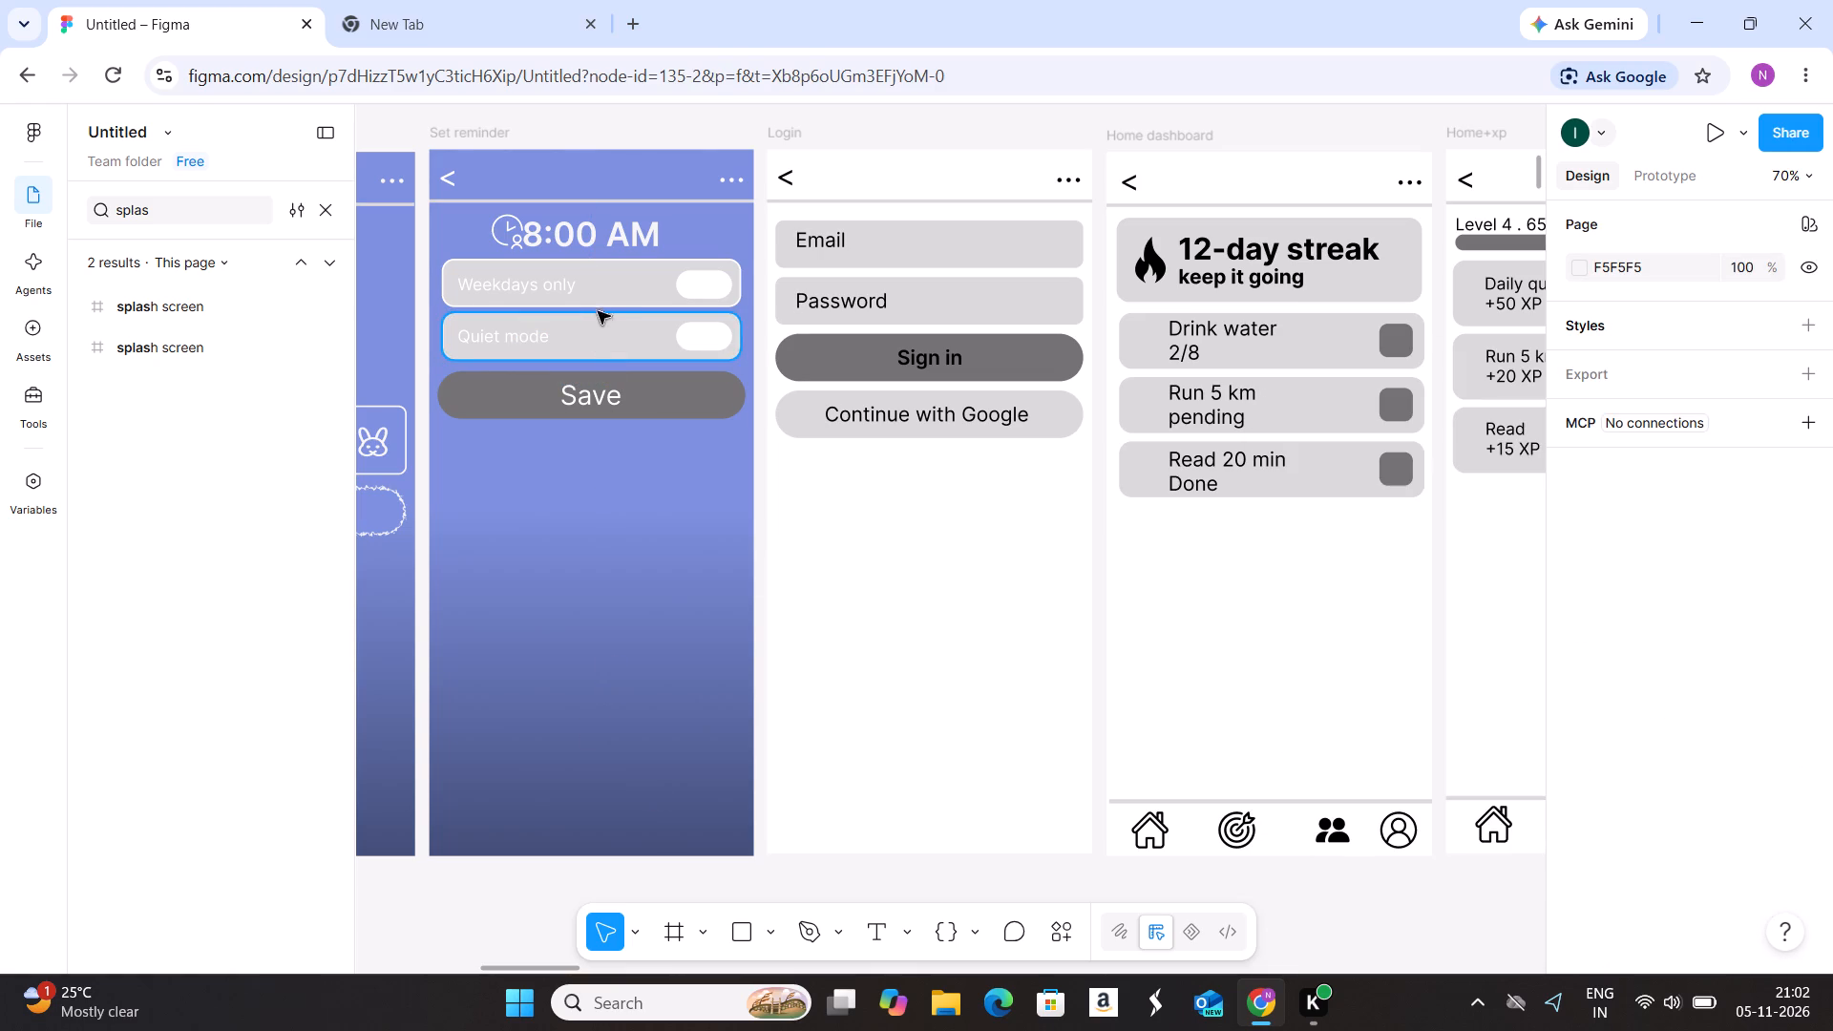
Change the fill of the Weekdays only and Quiet mode row rectangles to the page's periwinkle blue, 7C91DE.
{"action": "left_click", "coordinate": [606, 293]}
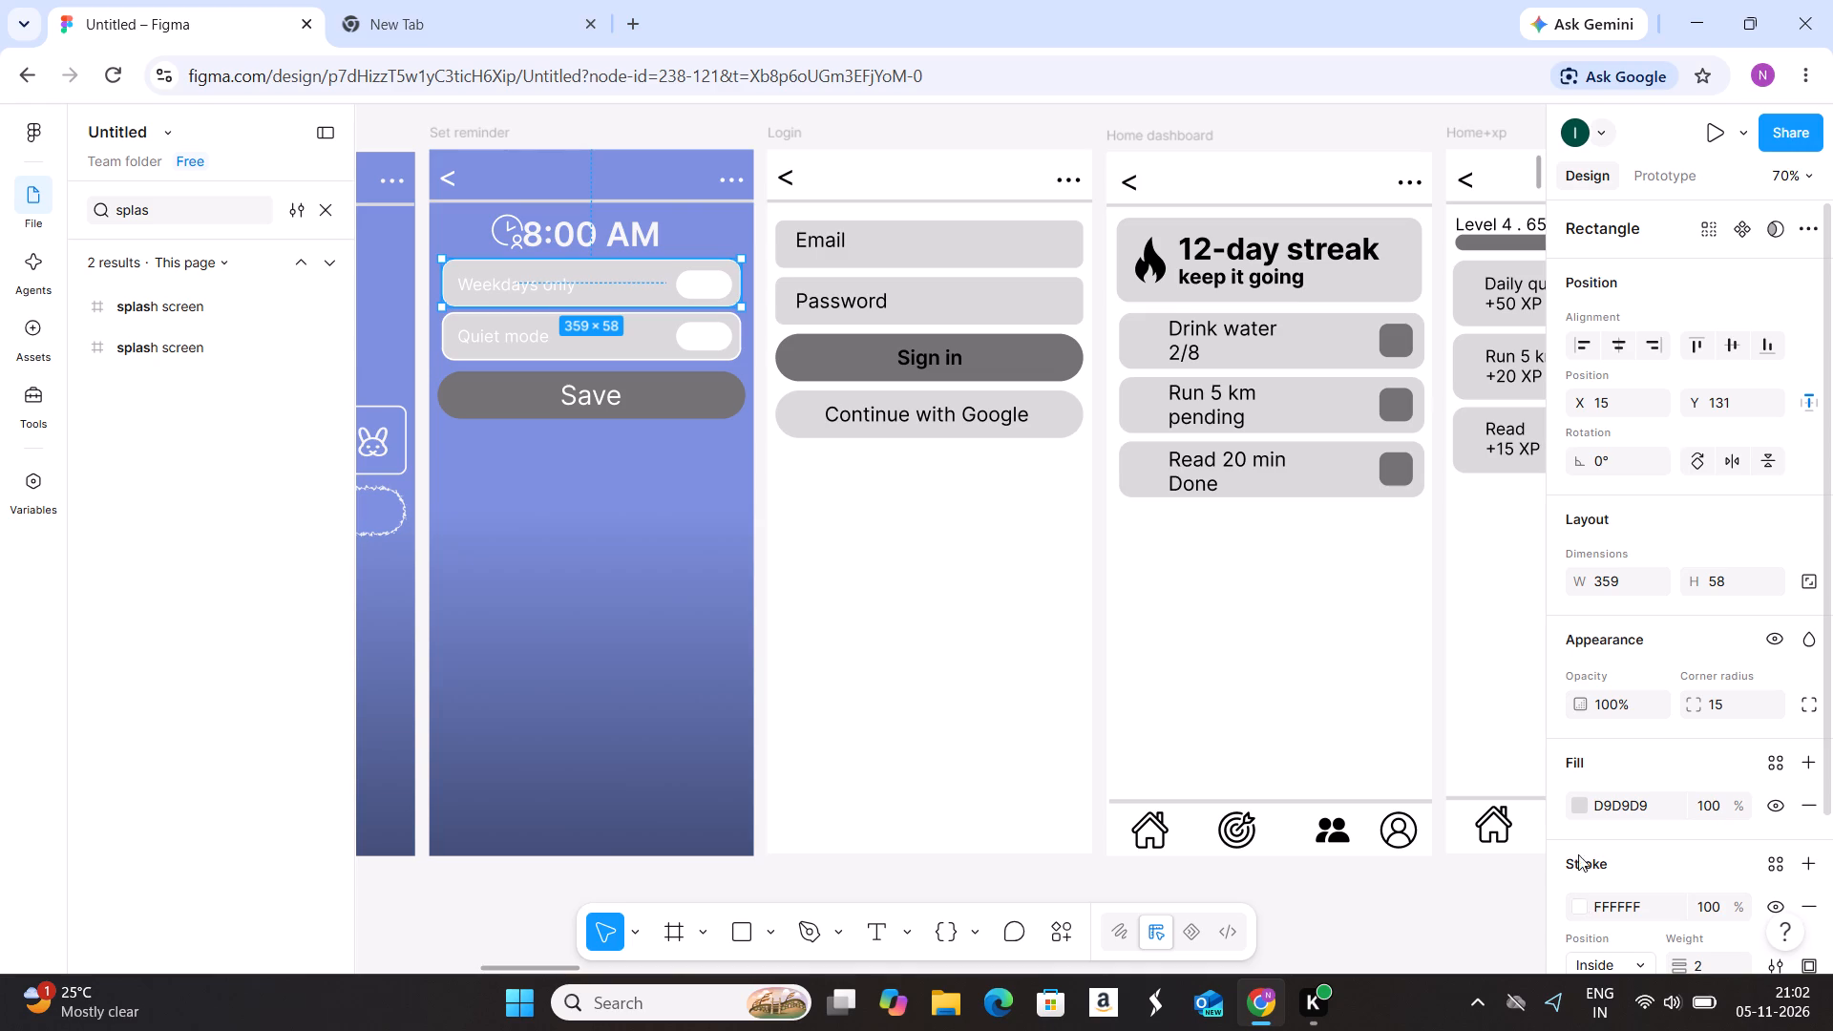
{"action": "left_click", "coordinate": [1581, 810]}
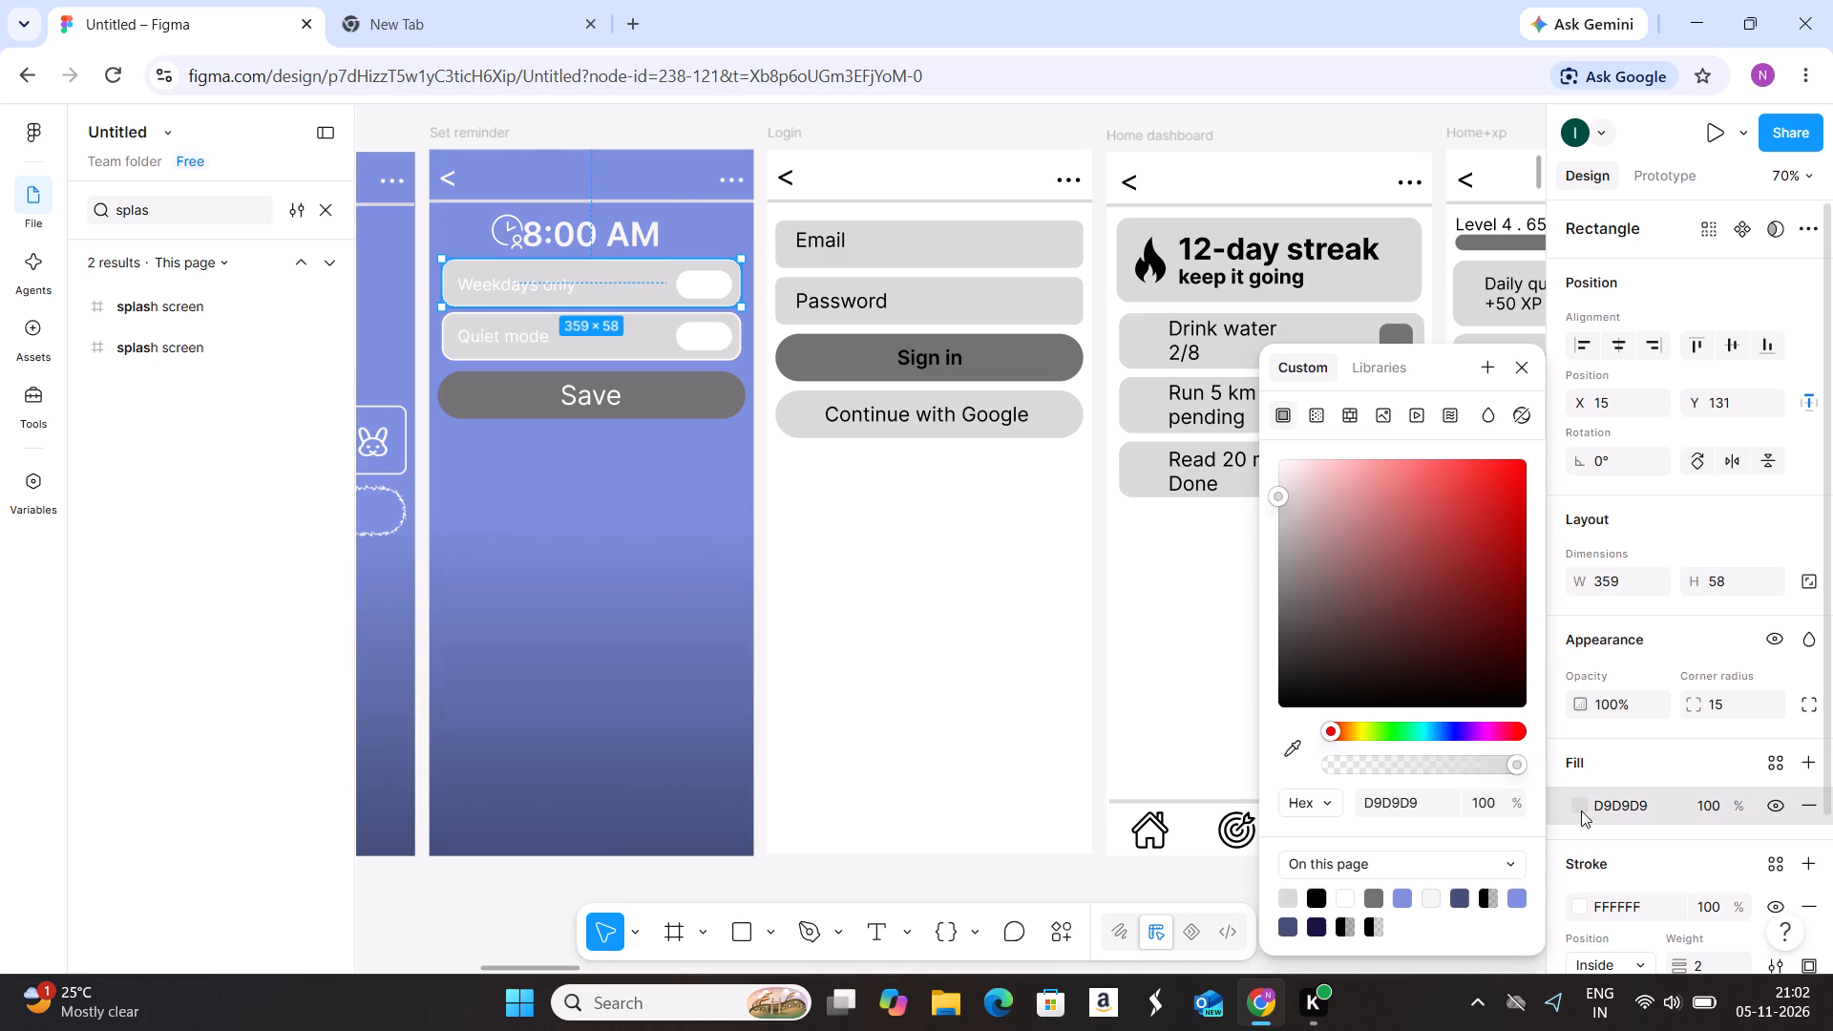
{"action": "left_click", "coordinate": [1401, 900]}
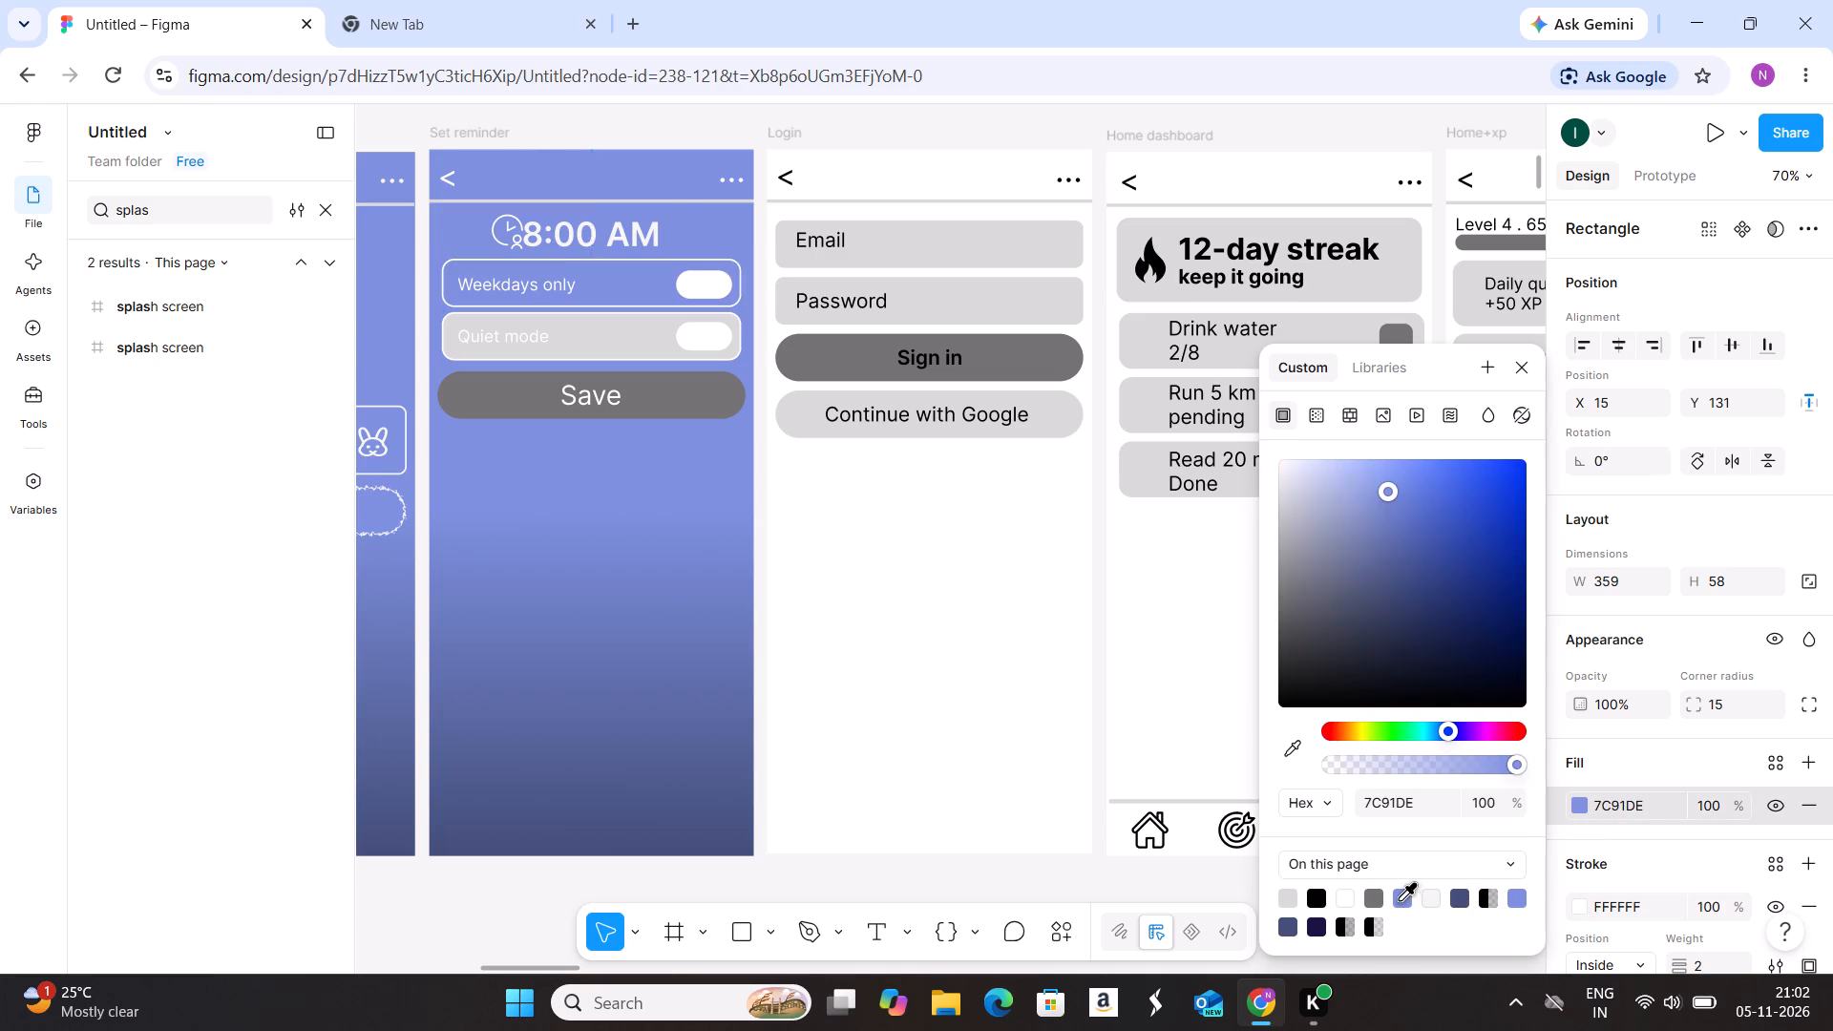
{"action": "left_click", "coordinate": [639, 338]}
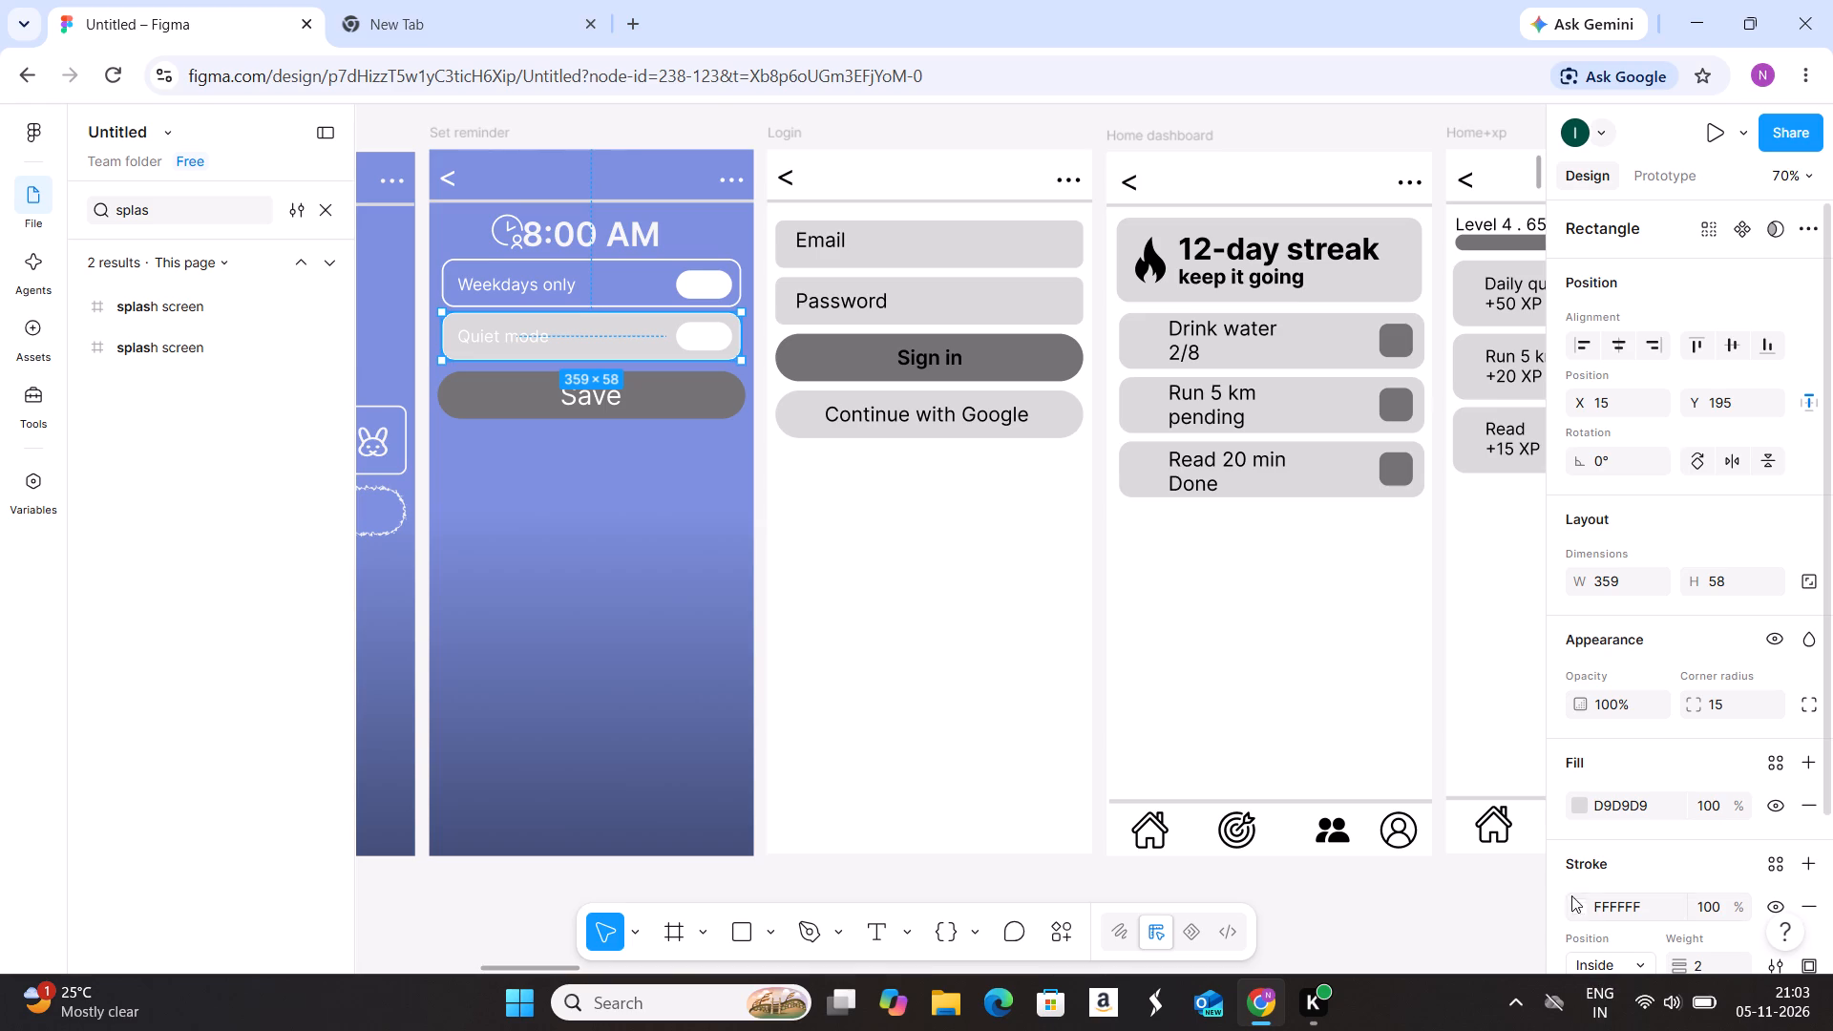
{"action": "left_click", "coordinate": [1581, 803]}
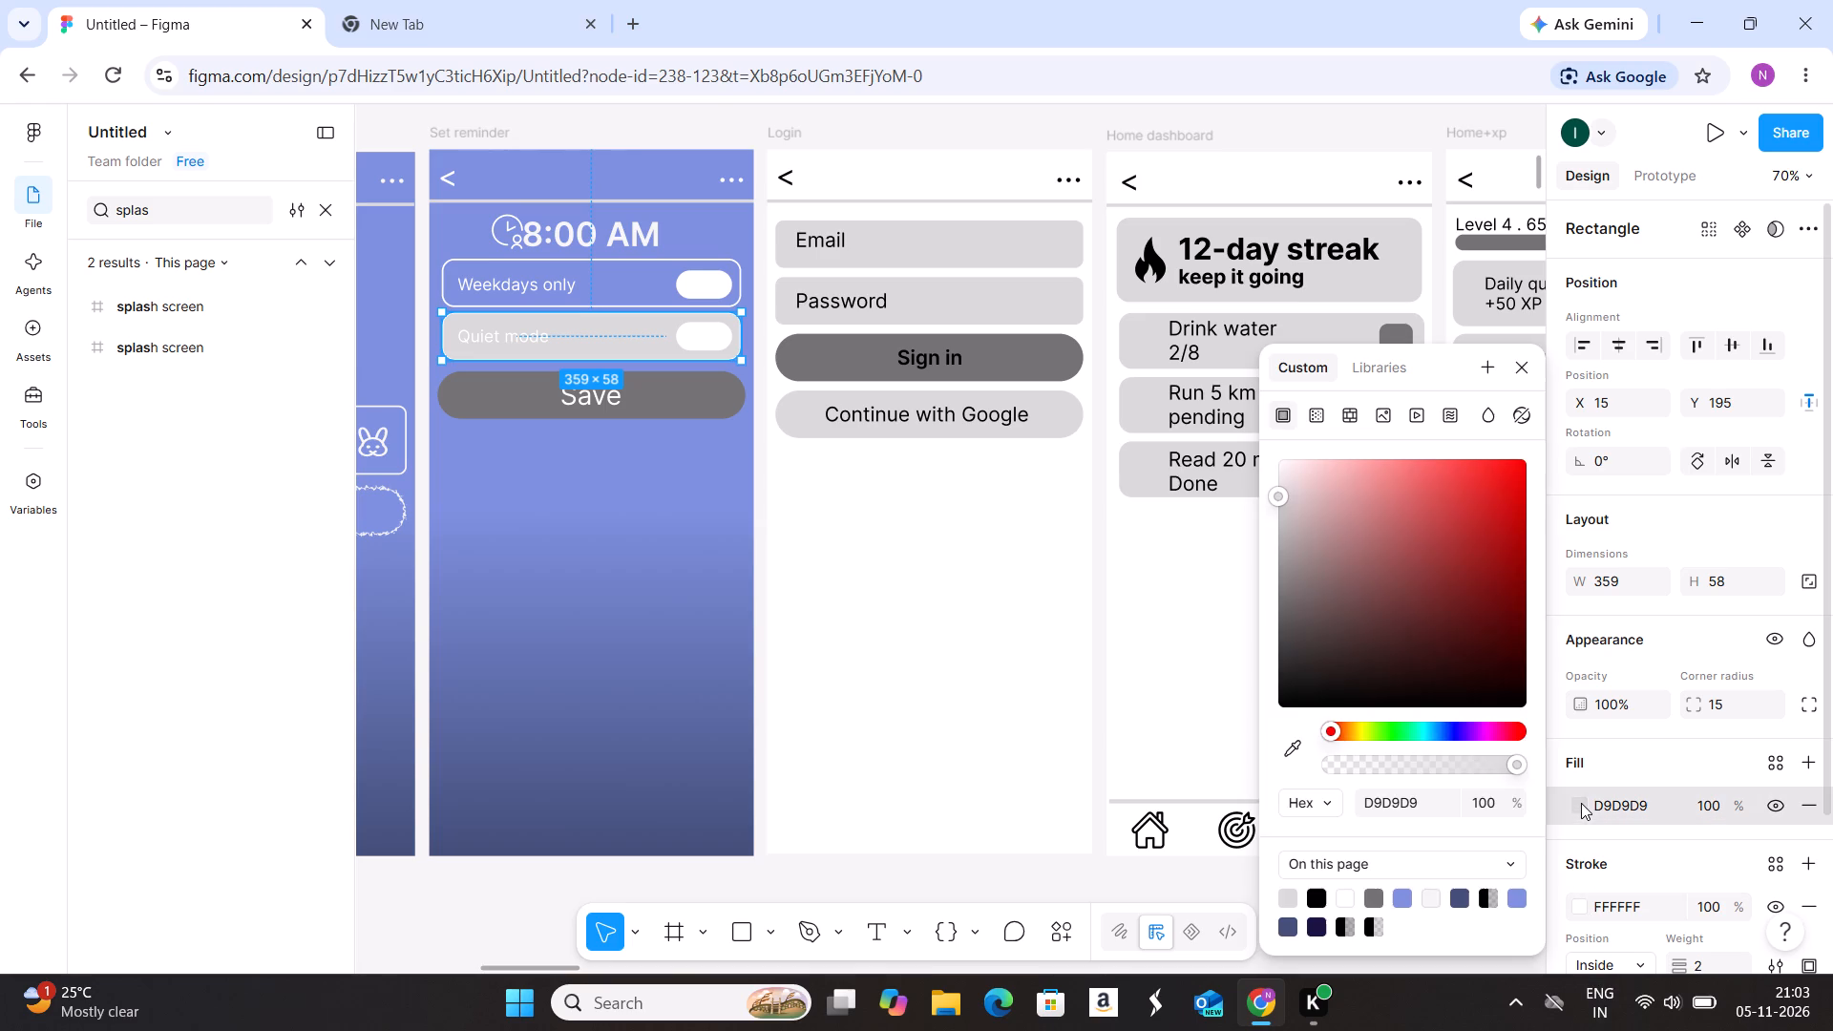
{"action": "left_click", "coordinate": [1401, 898]}
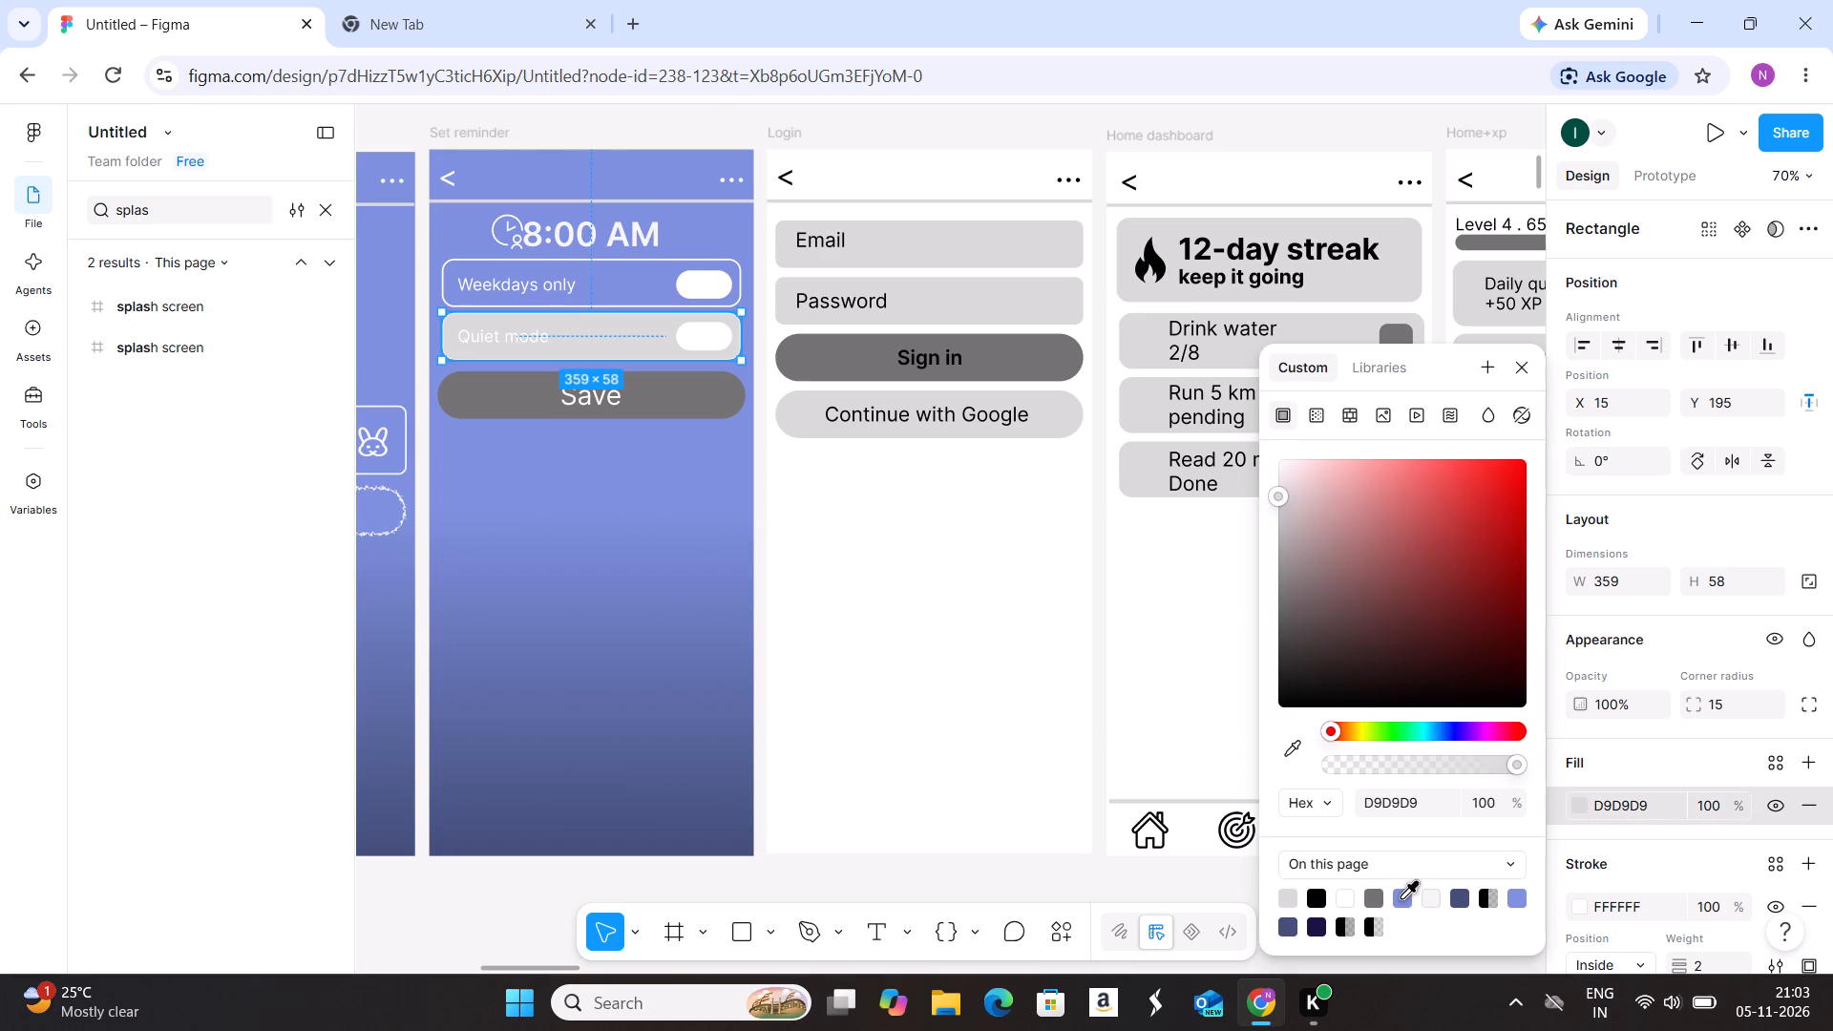
{"action": "left_click", "coordinate": [708, 677]}
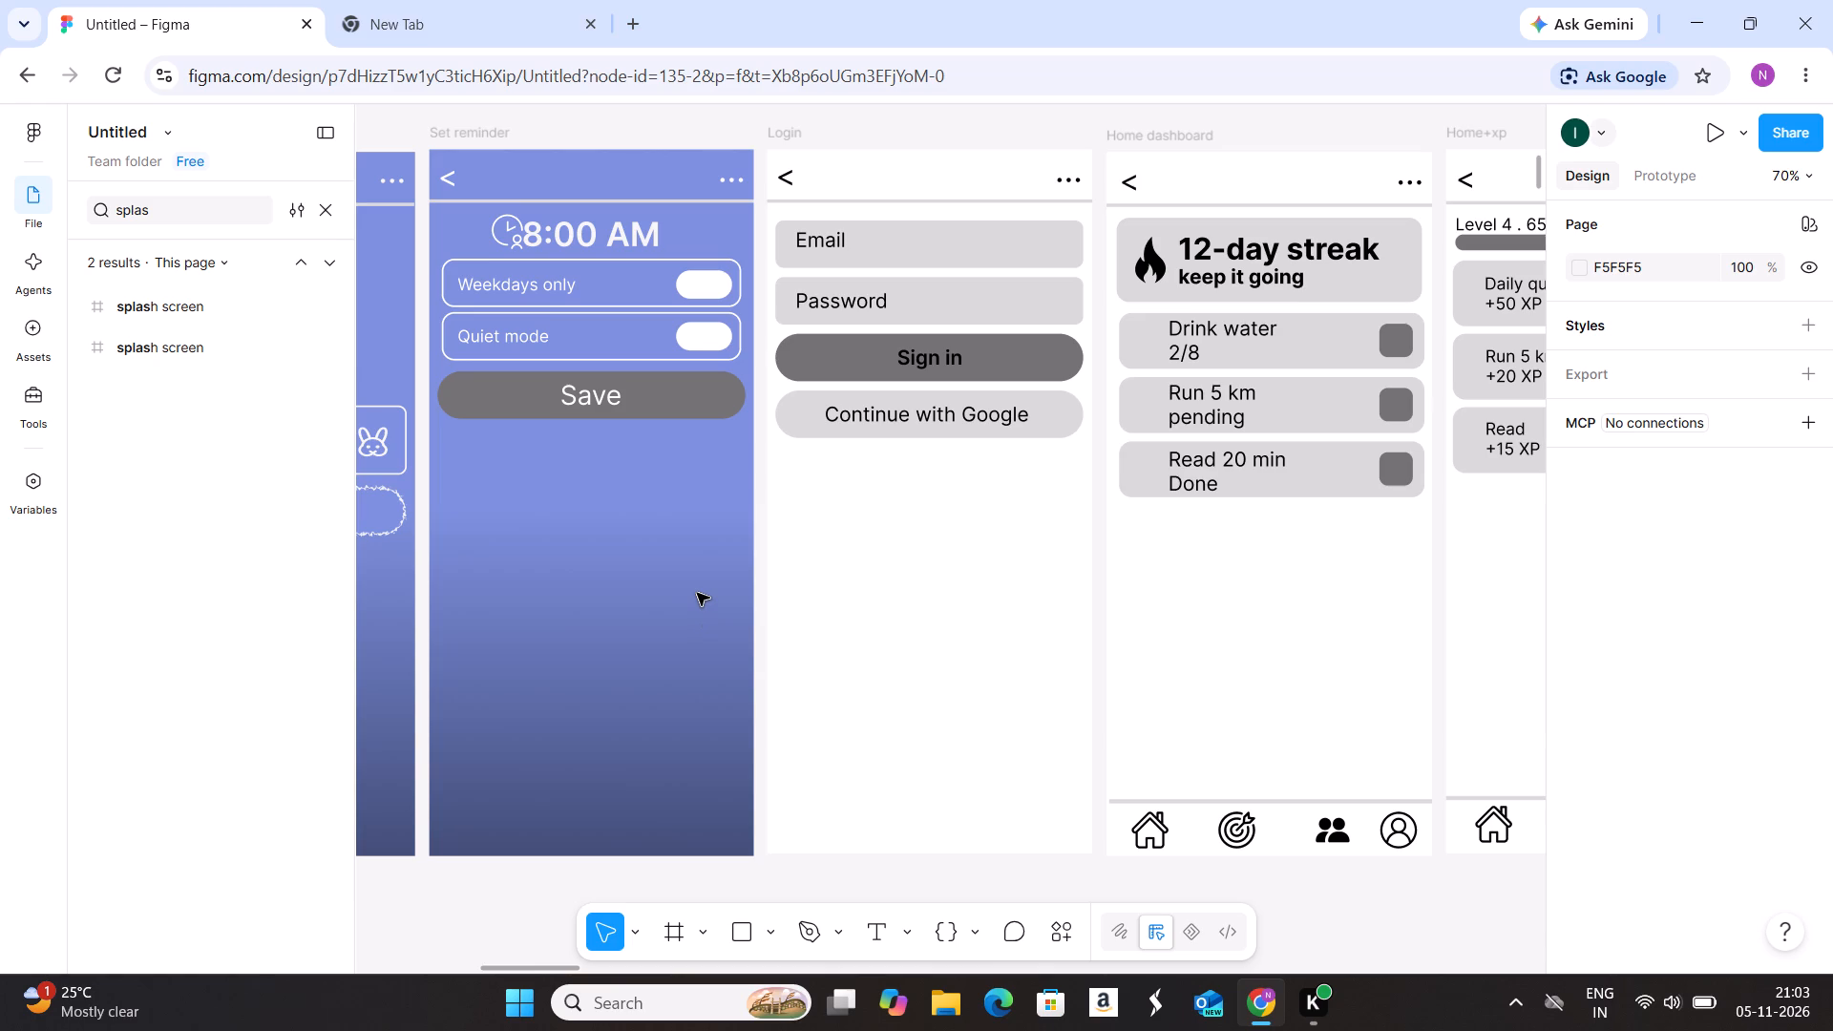
Change the fill of the Save button rectangle on the Set reminder screen to periwinkle blue, 7C91DE.
{"action": "left_click", "coordinate": [679, 399]}
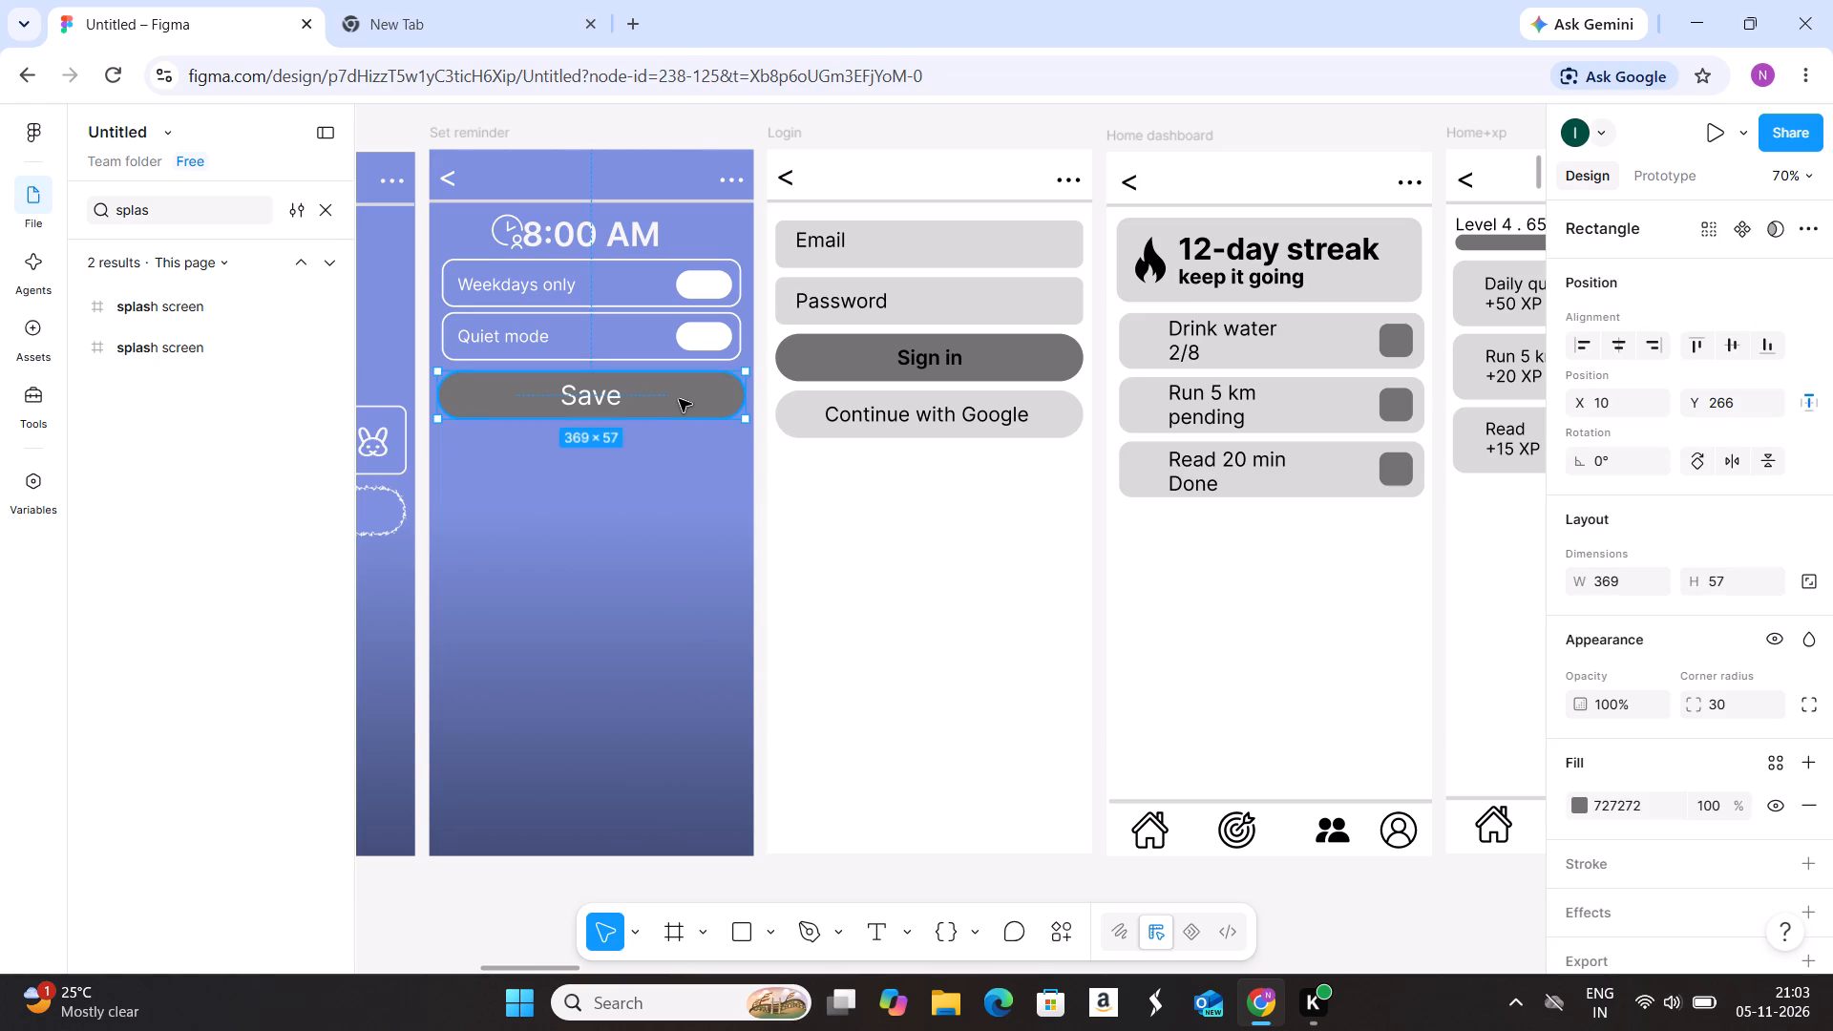
{"action": "left_click", "coordinate": [1579, 805]}
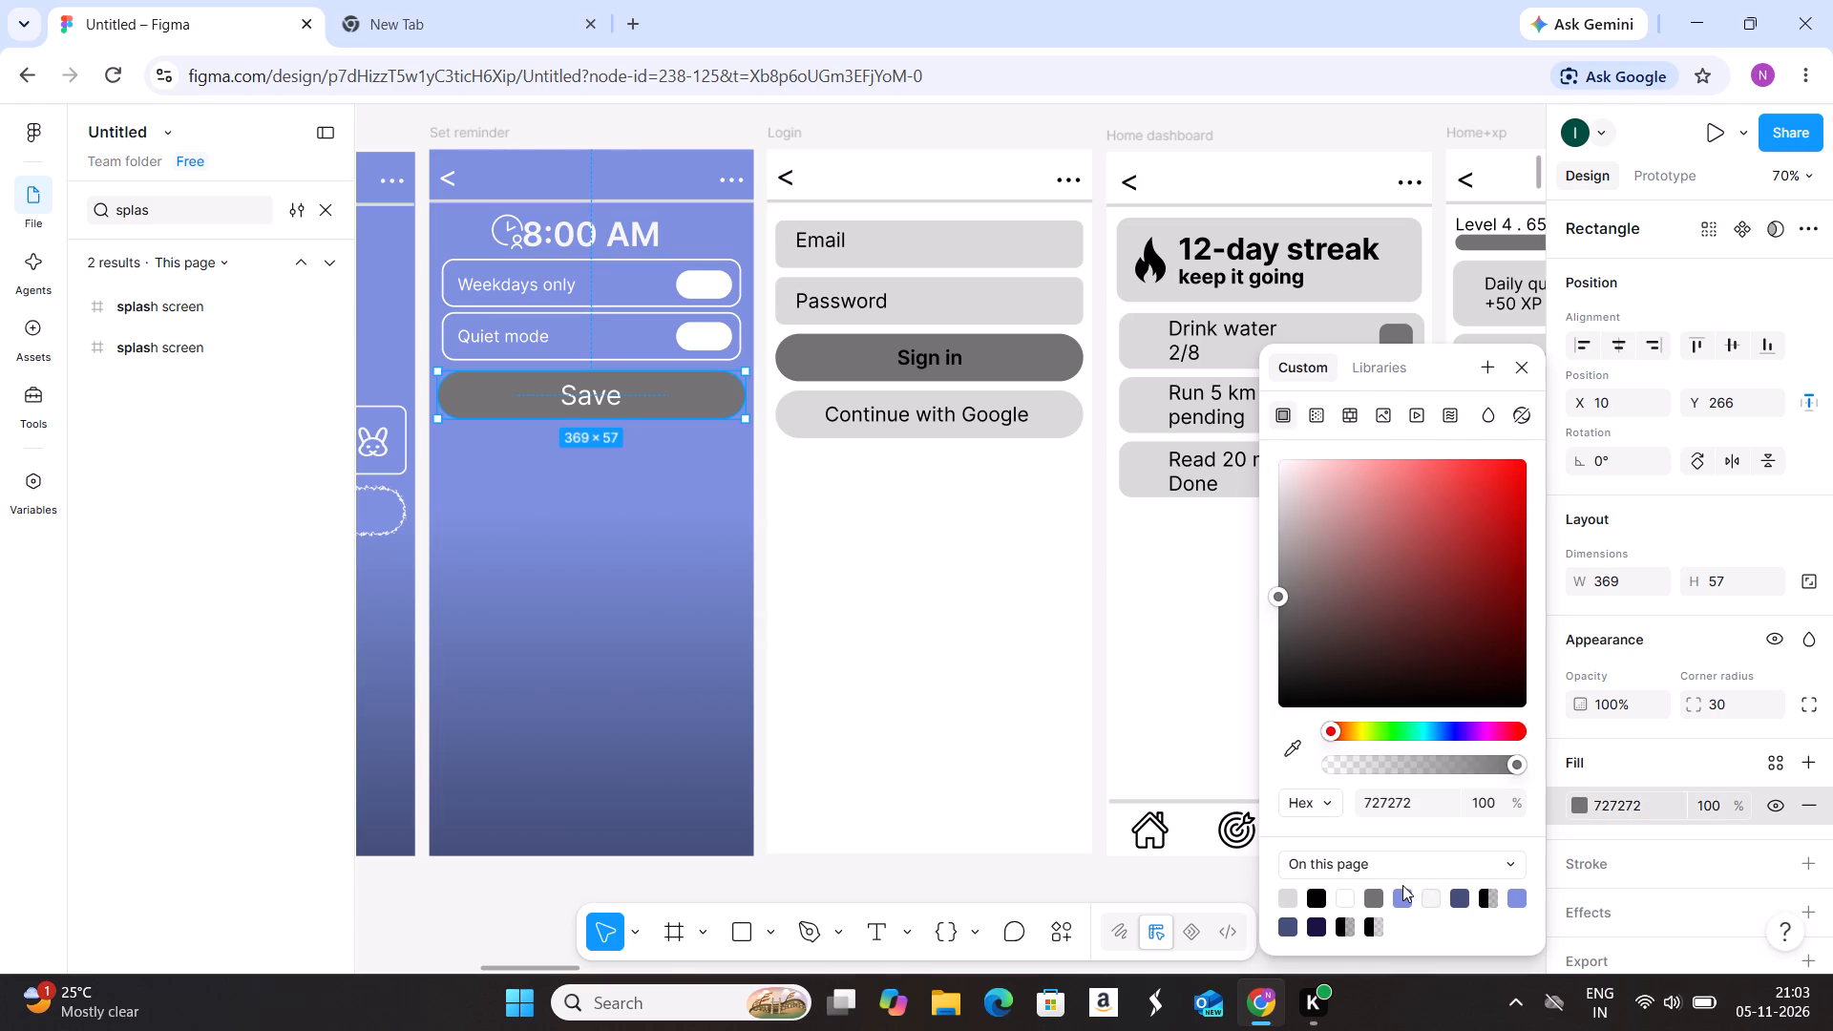
{"action": "left_click", "coordinate": [1400, 898]}
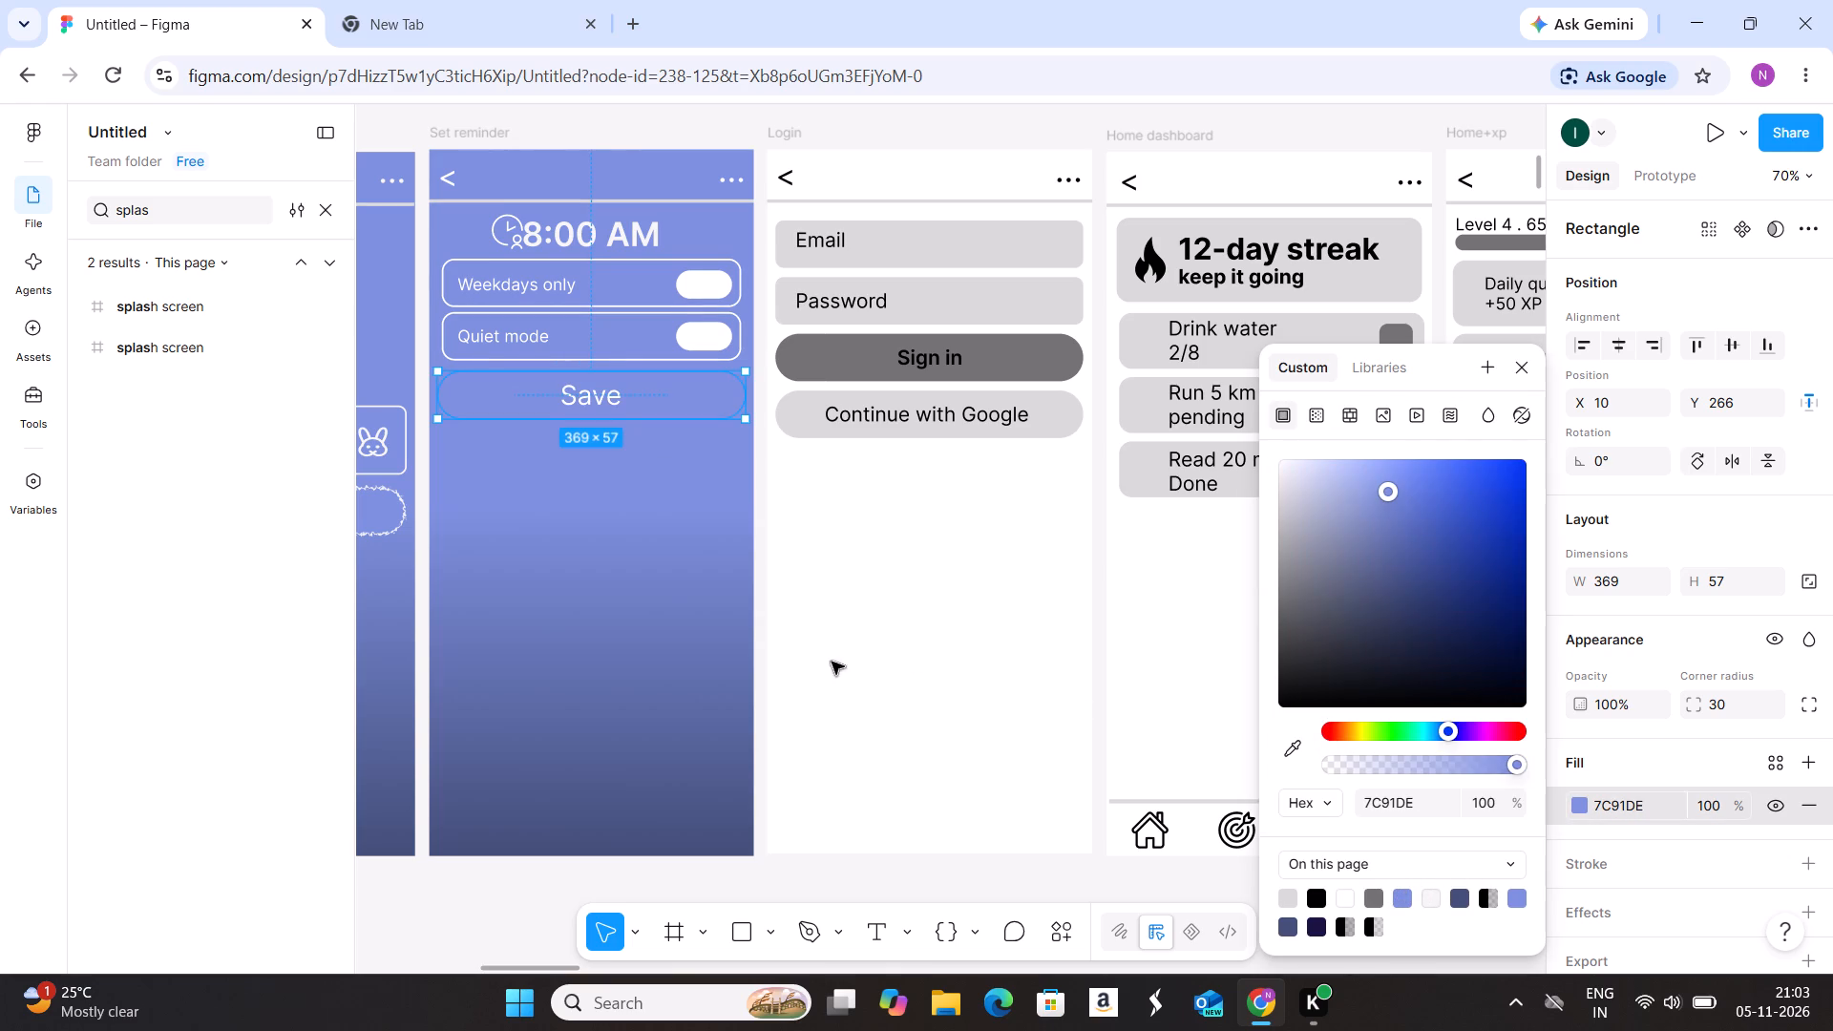
{"action": "left_click", "coordinate": [702, 634]}
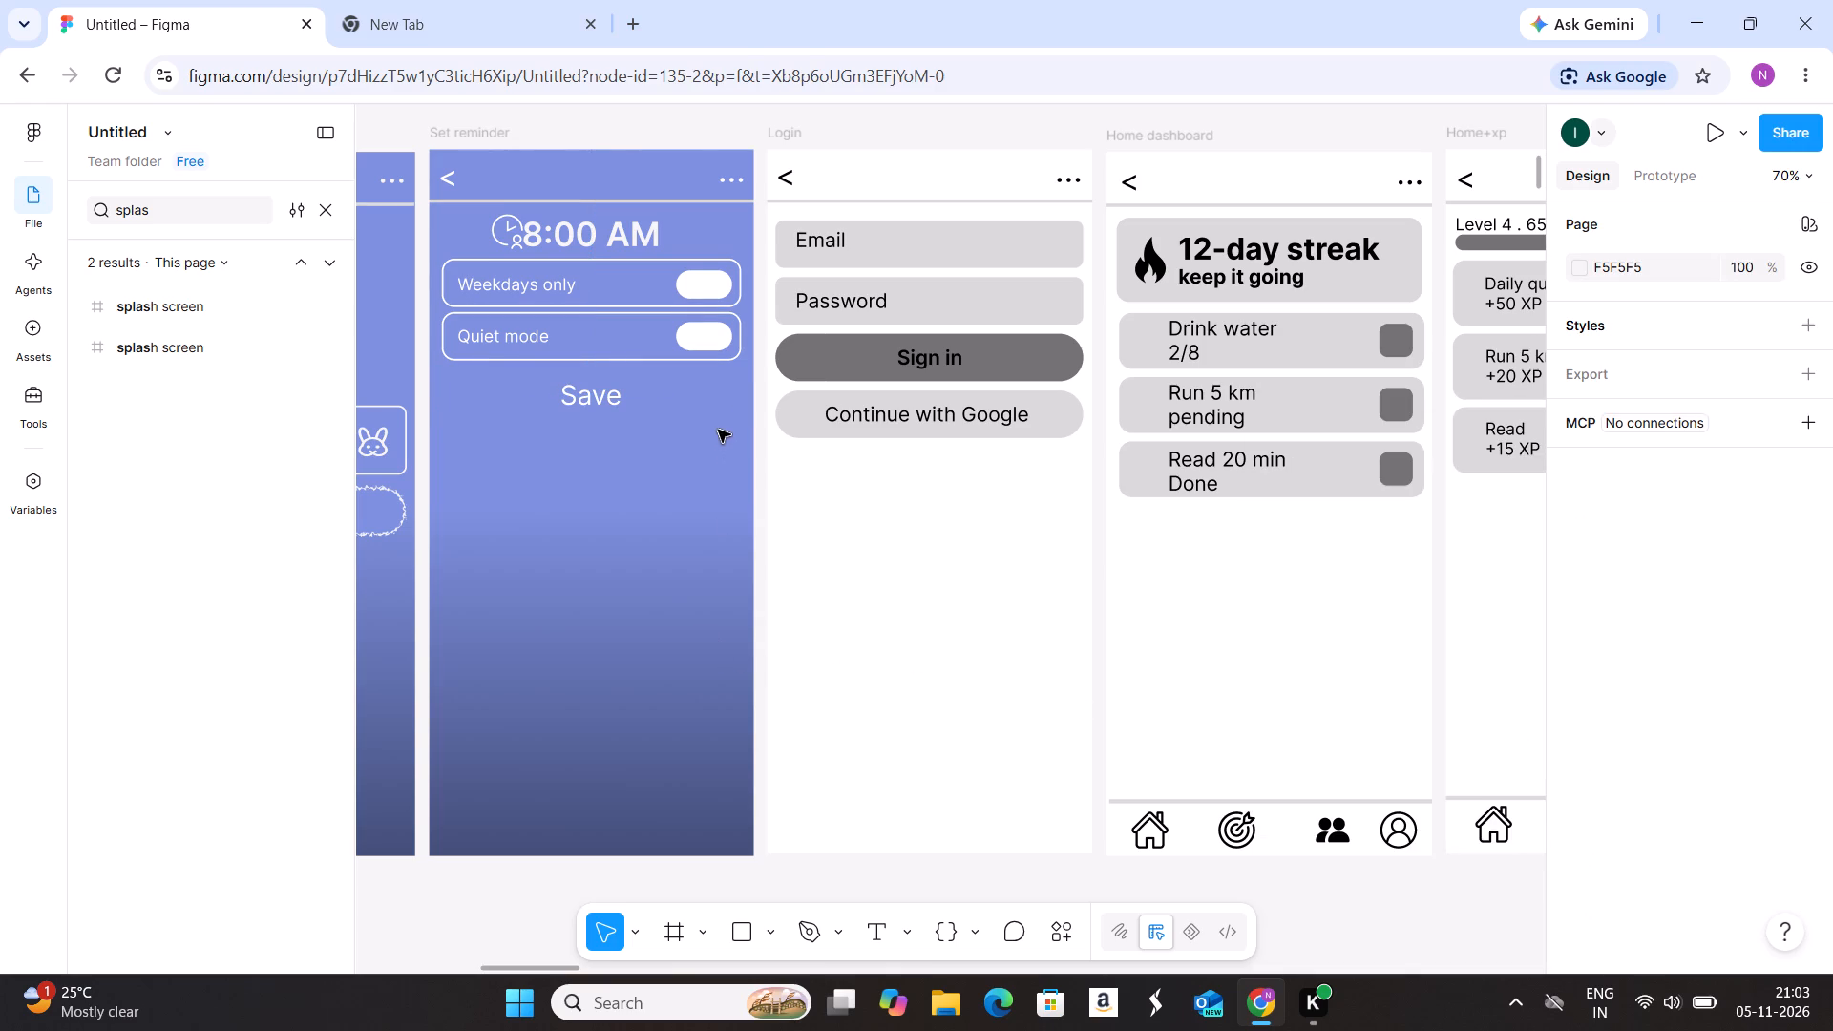
Add an inside stroke of weight 2 in white, FFFFFF, to the Save button rectangle on the Set reminder screen.
{"action": "left_click", "coordinate": [716, 400]}
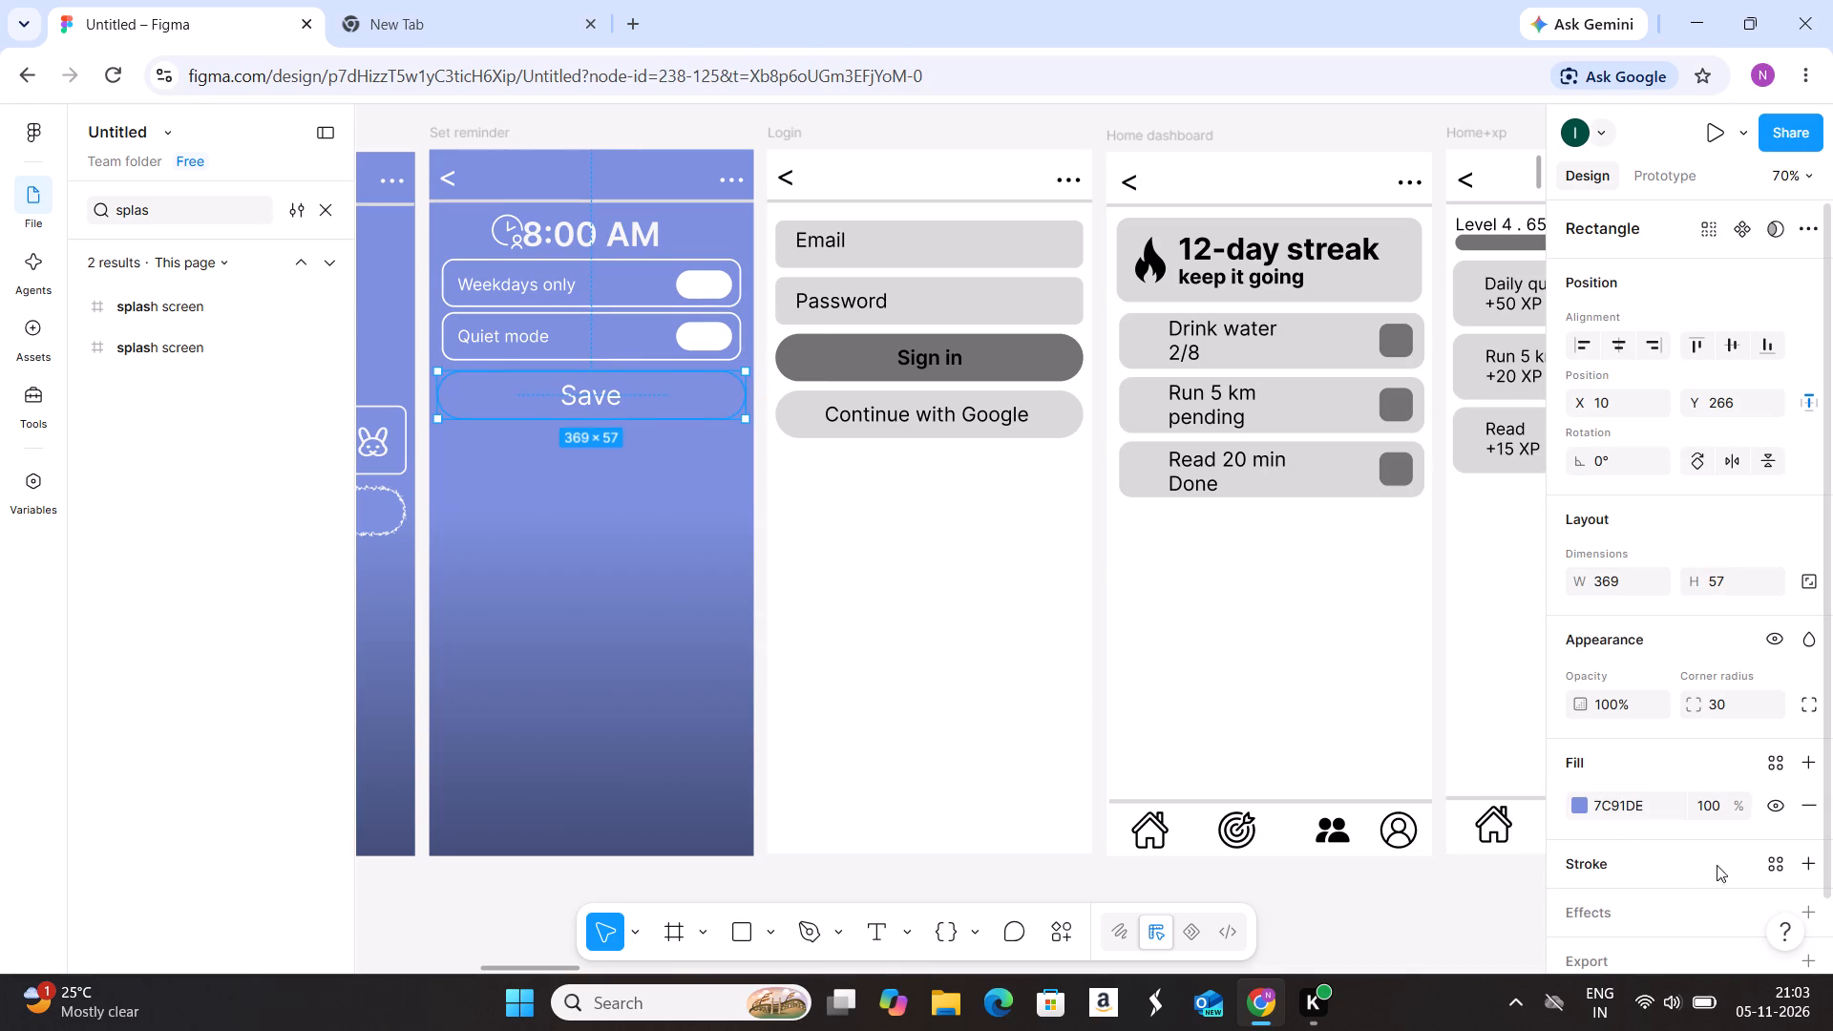
{"action": "left_click", "coordinate": [1809, 865]}
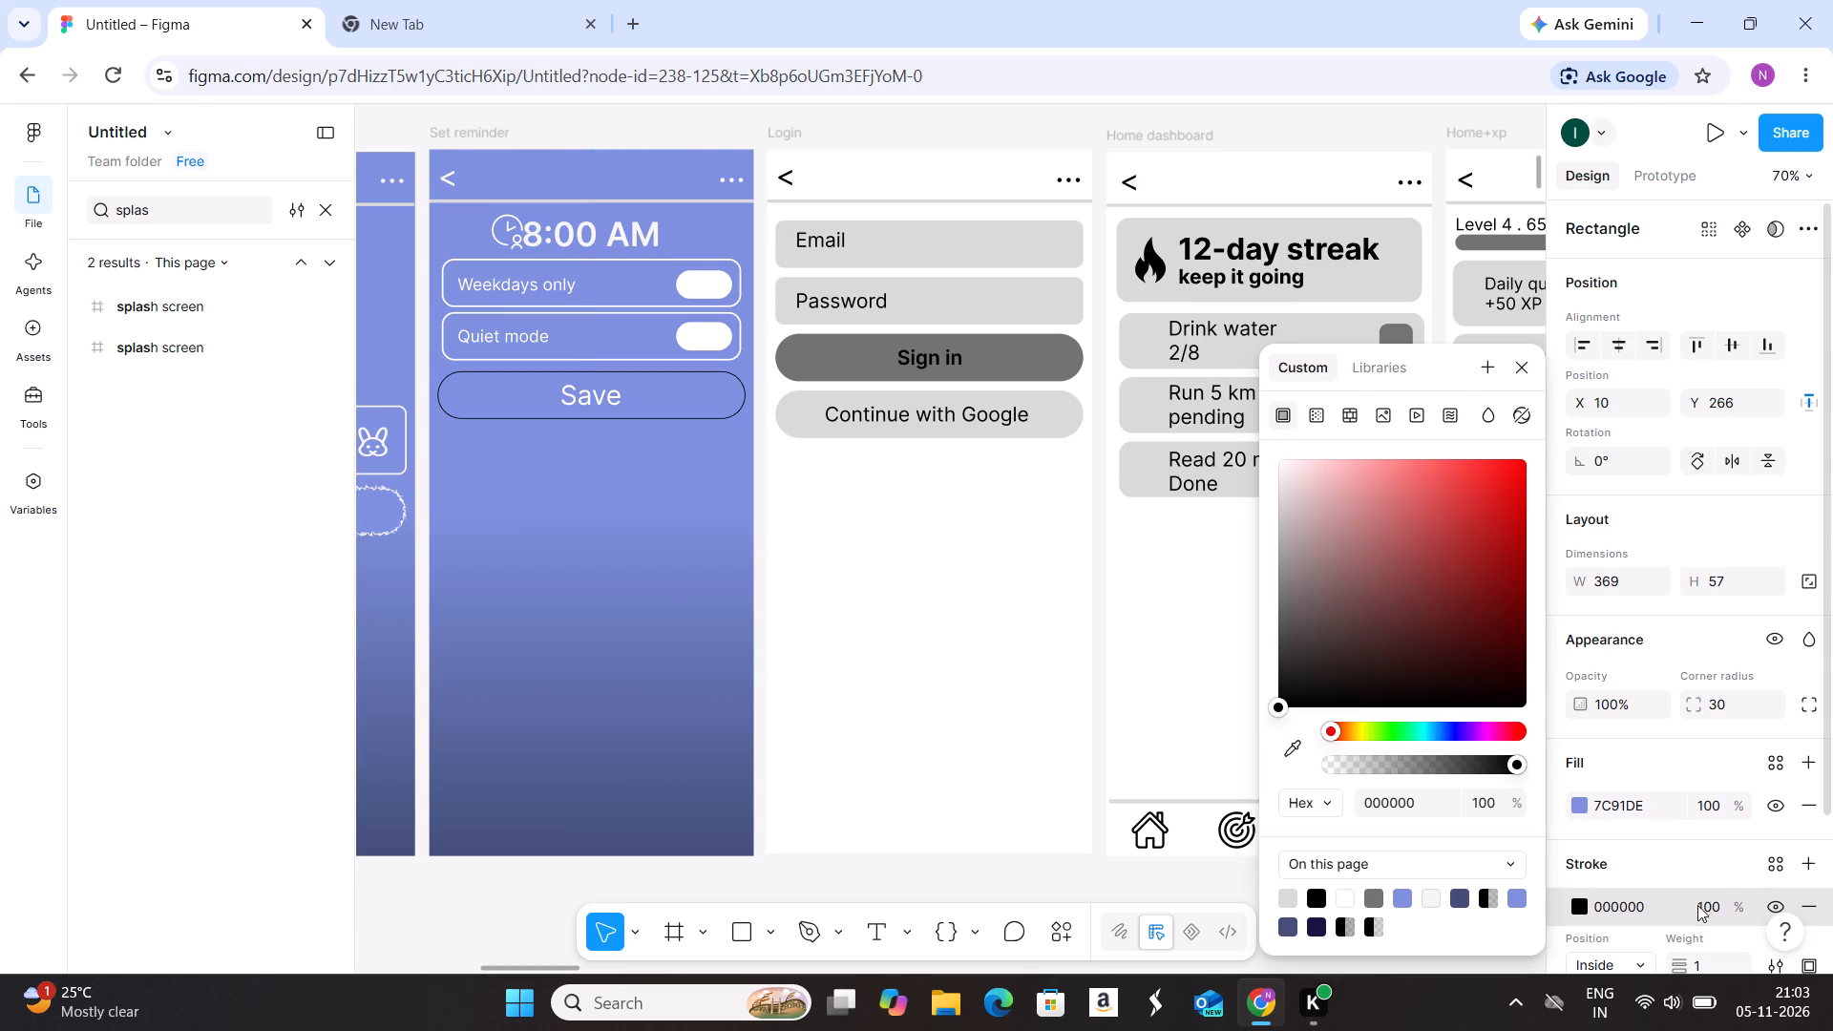
{"action": "left_click", "coordinate": [1577, 904]}
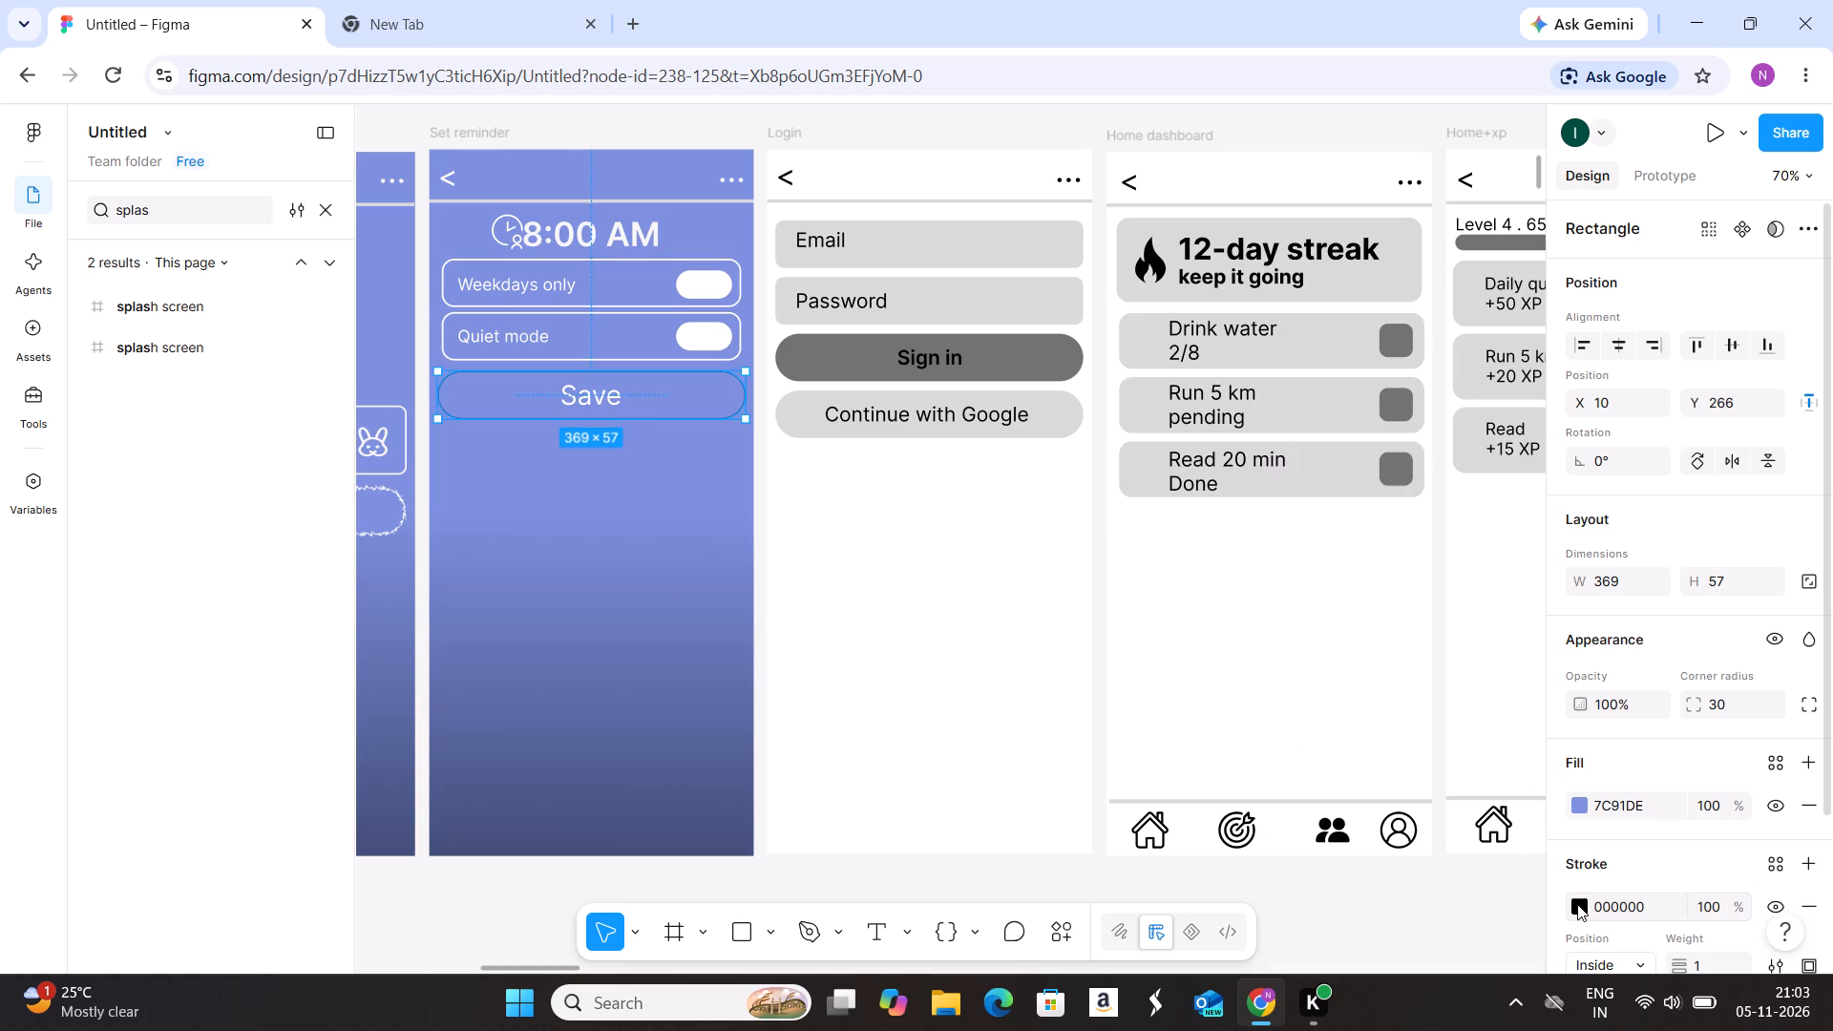
{"action": "left_click", "coordinate": [1577, 904]}
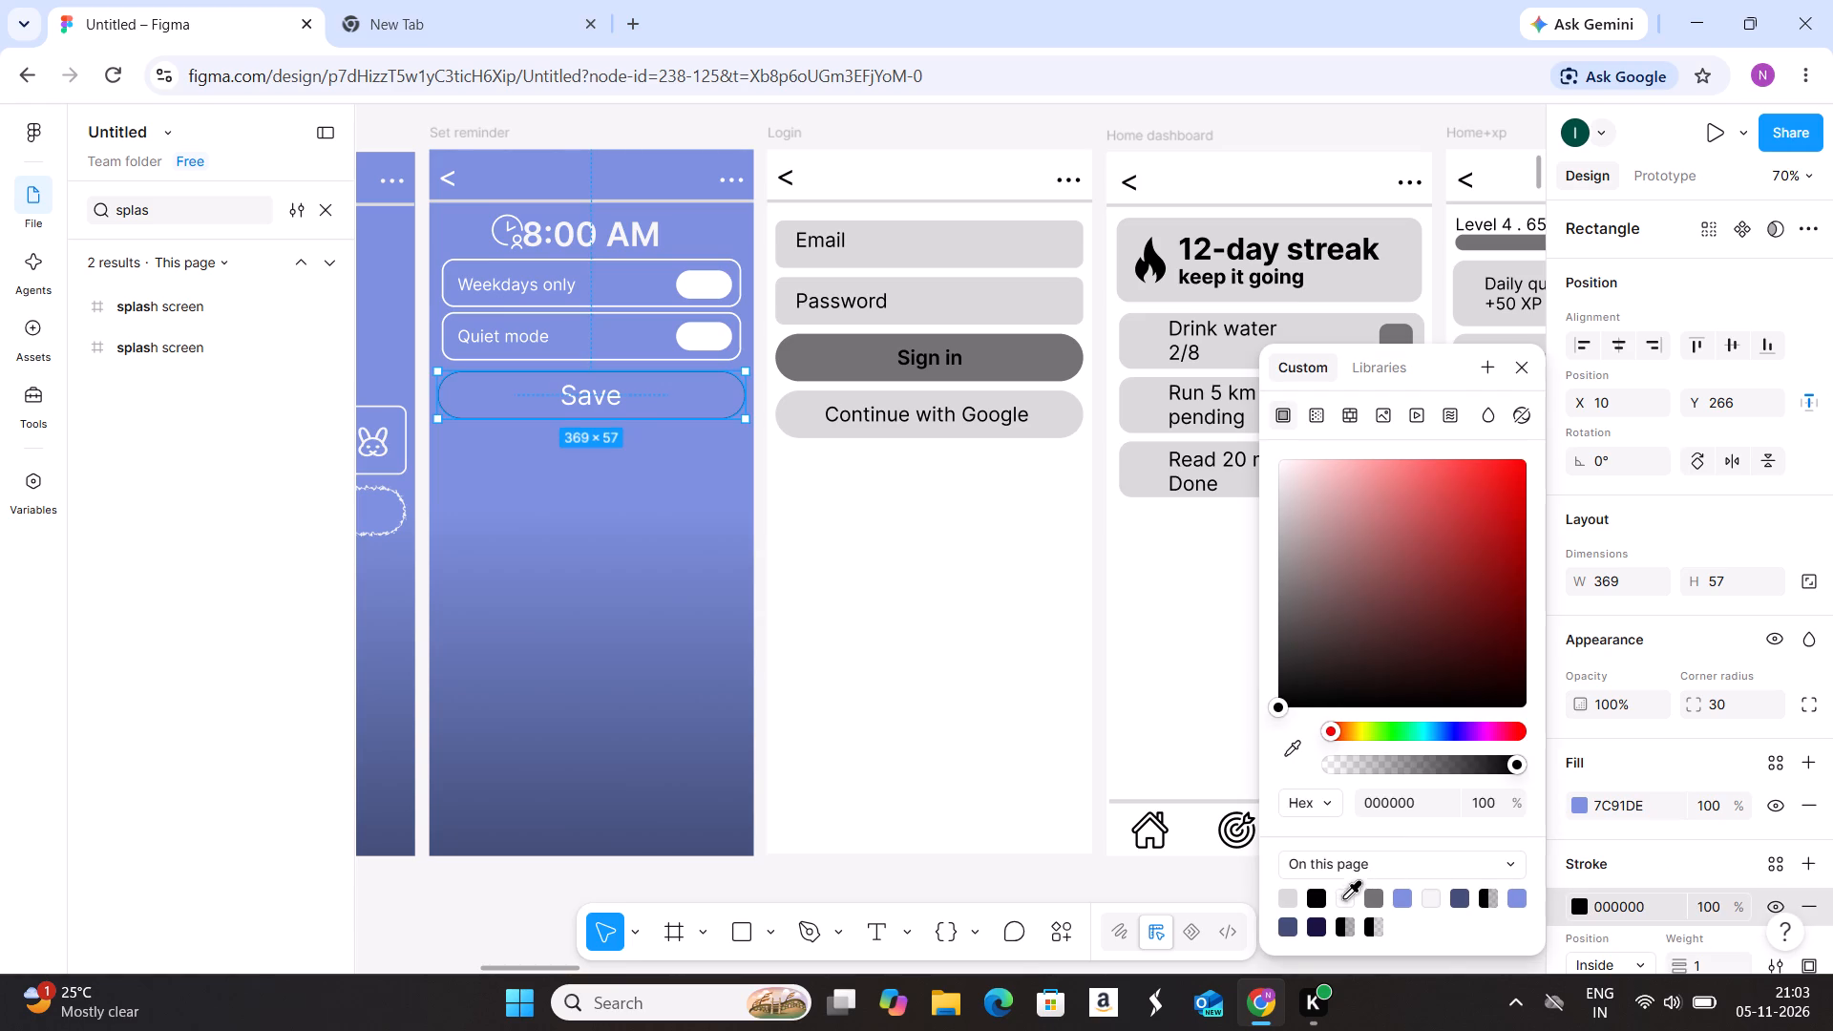
{"action": "left_click", "coordinate": [1344, 900]}
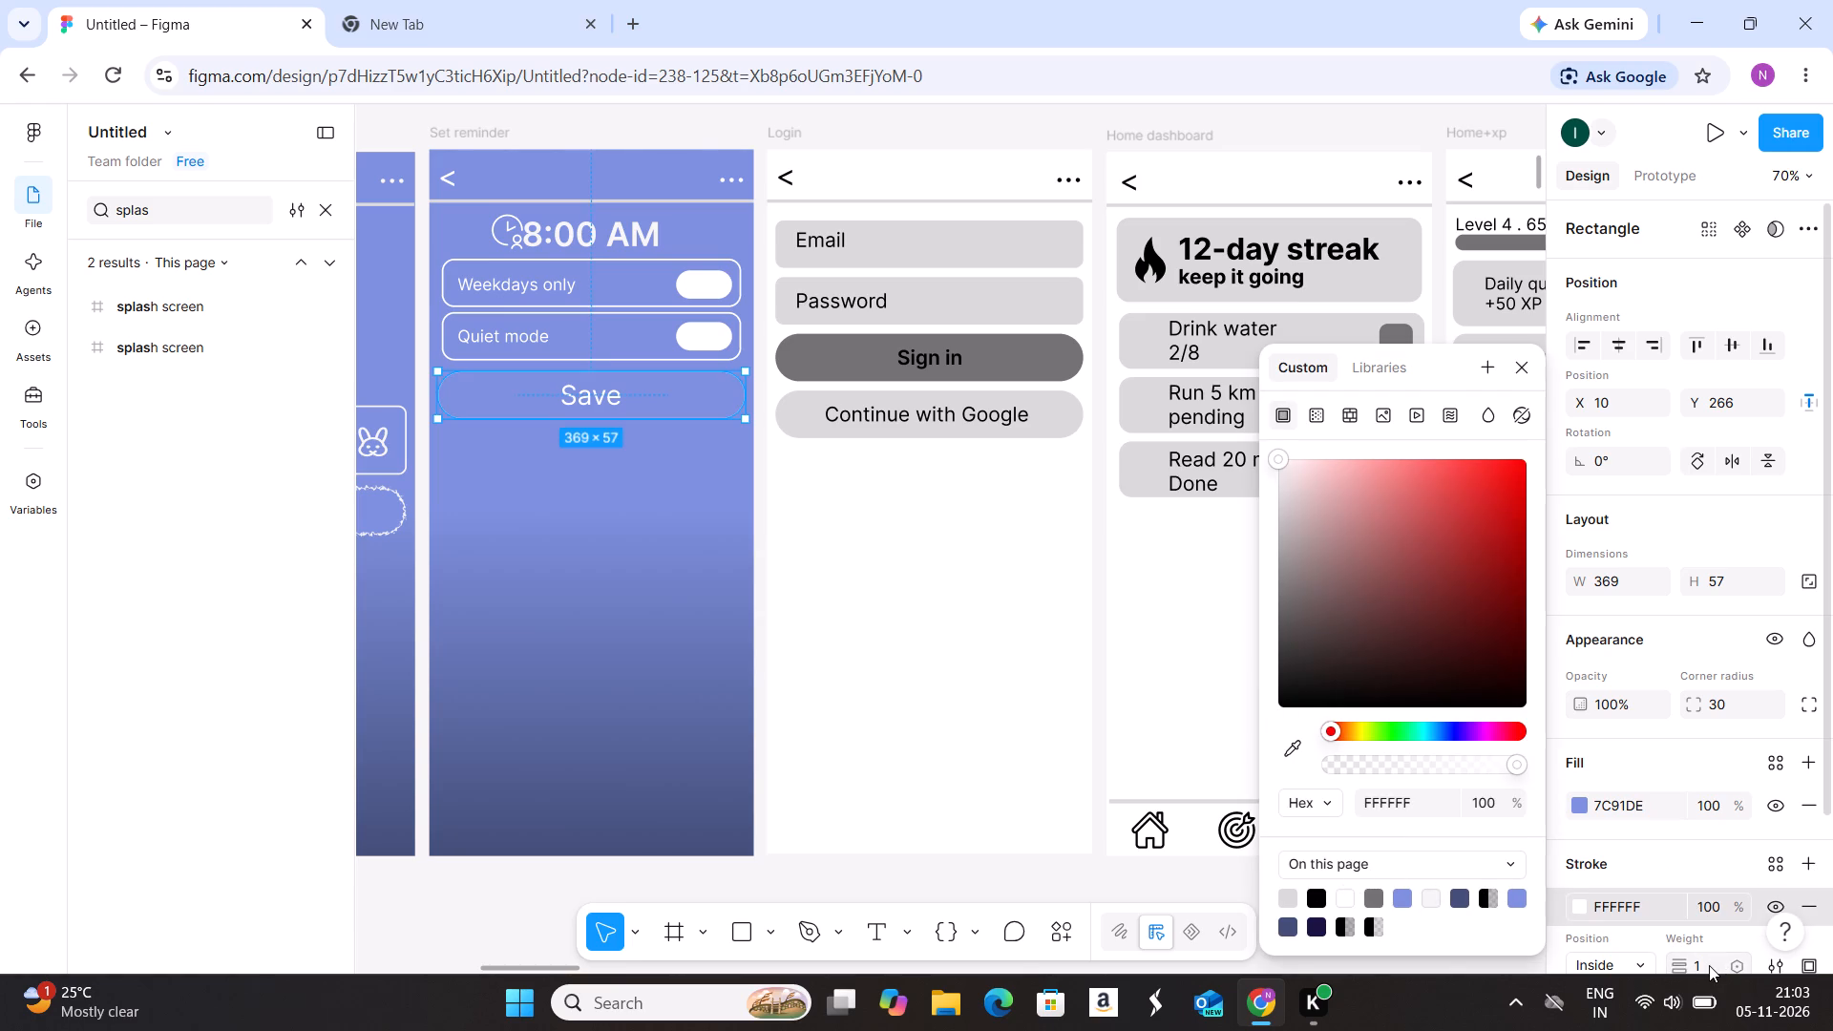
{"action": "double_click", "coordinate": [1709, 965]}
{"action": "key", "text": "2"}
{"action": "key", "text": "Return"}
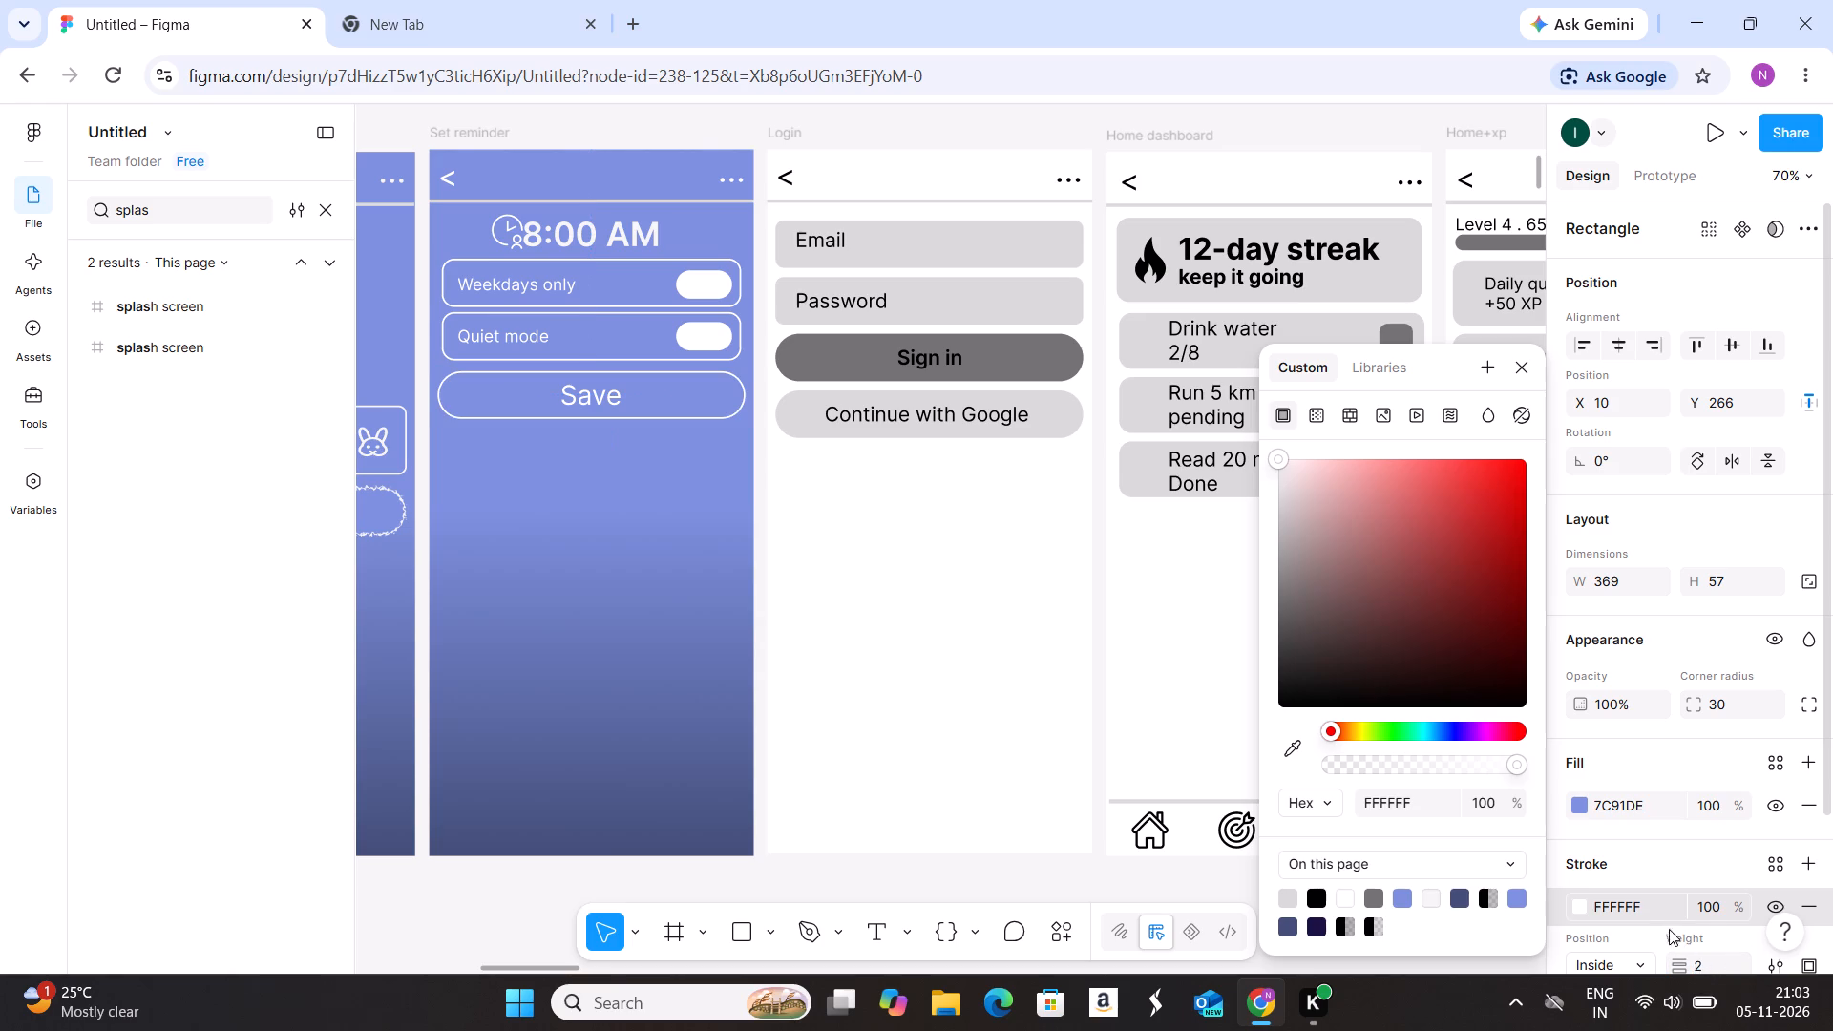
Apply a Texture effect to the Save button rectangle on the Set reminder screen.
{"action": "left_click_drag", "start_coordinate": [1831, 810], "coordinate": [1832, 823]}
{"action": "left_click", "coordinate": [1808, 831]}
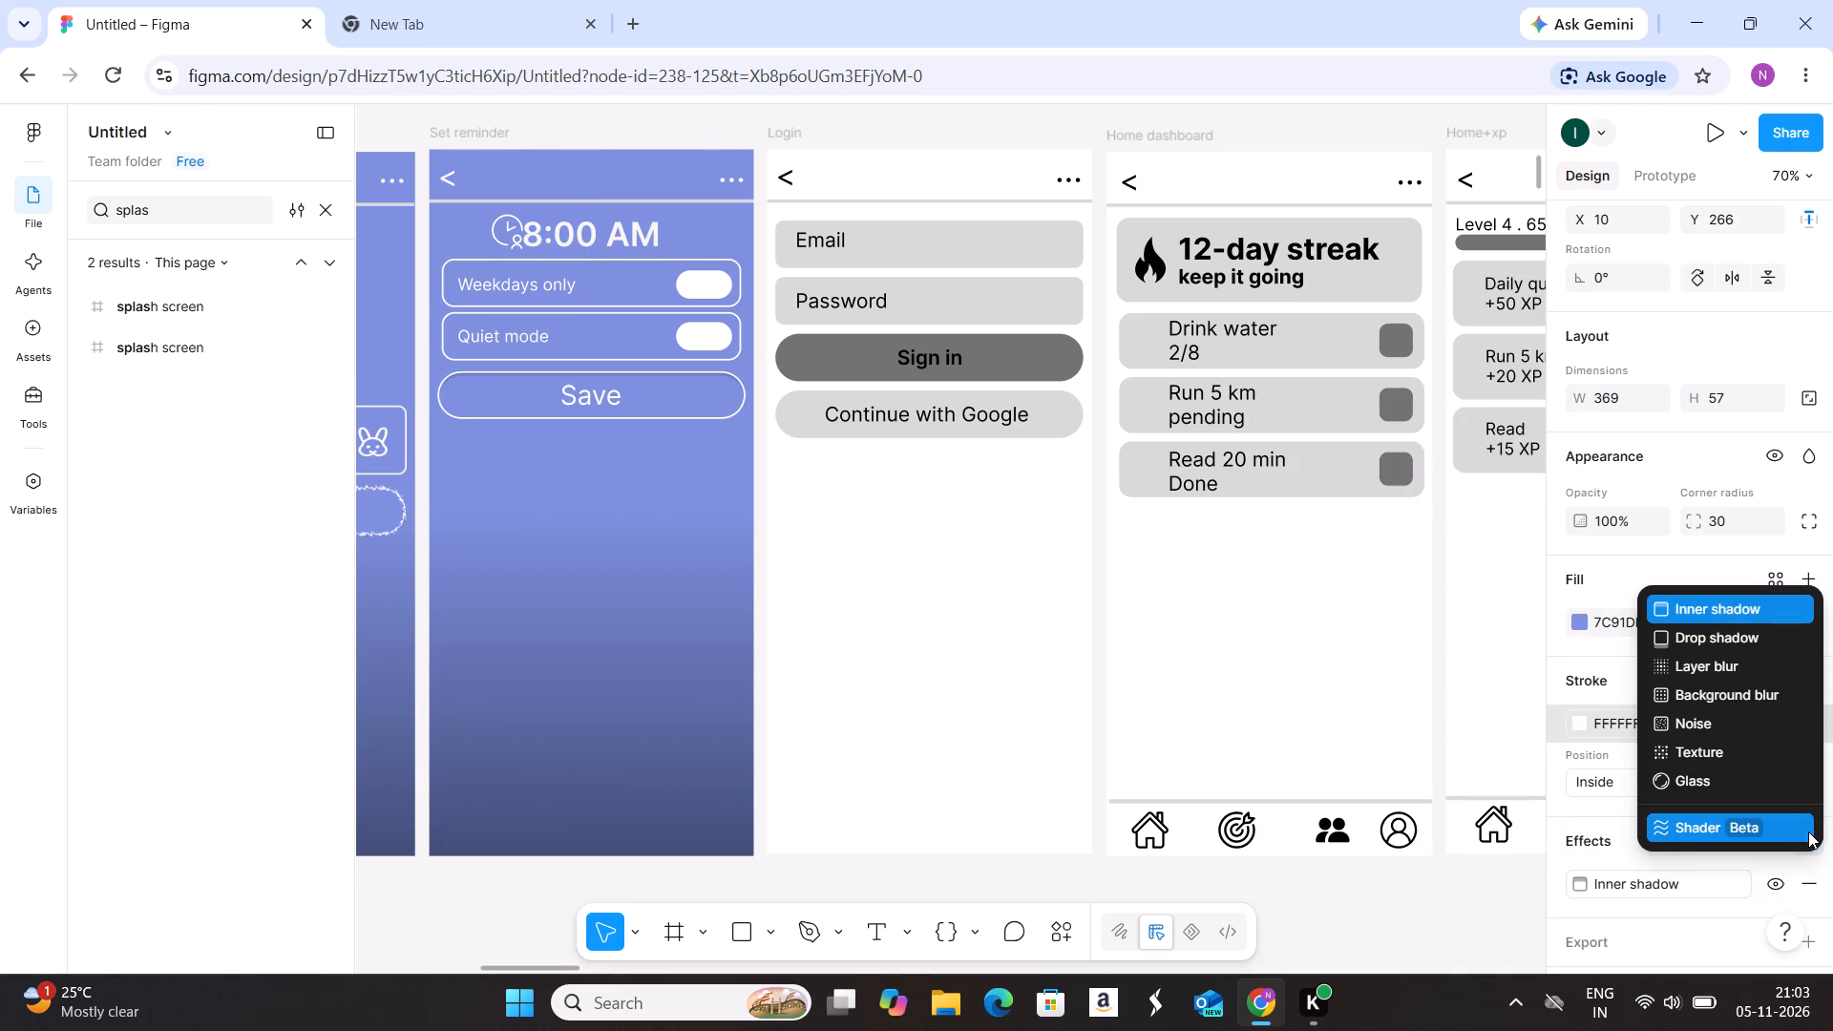
{"action": "left_click", "coordinate": [1757, 743]}
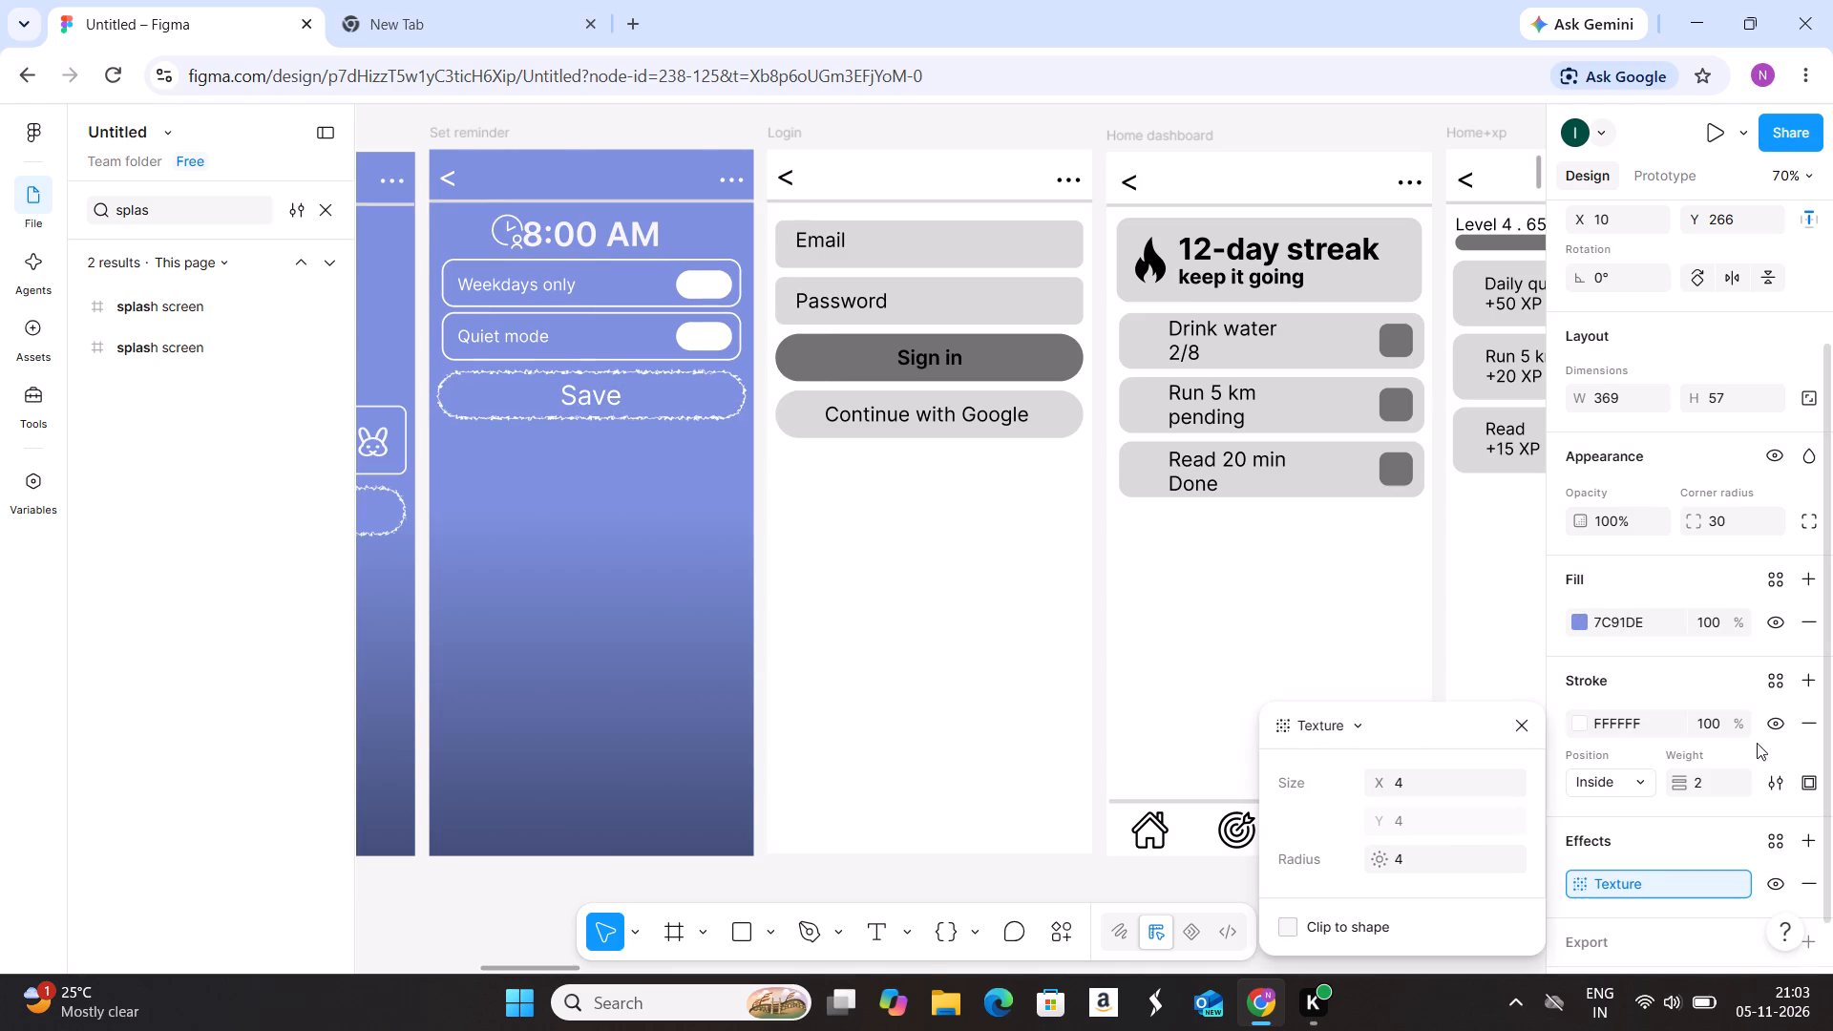
{"action": "left_click", "coordinate": [898, 634]}
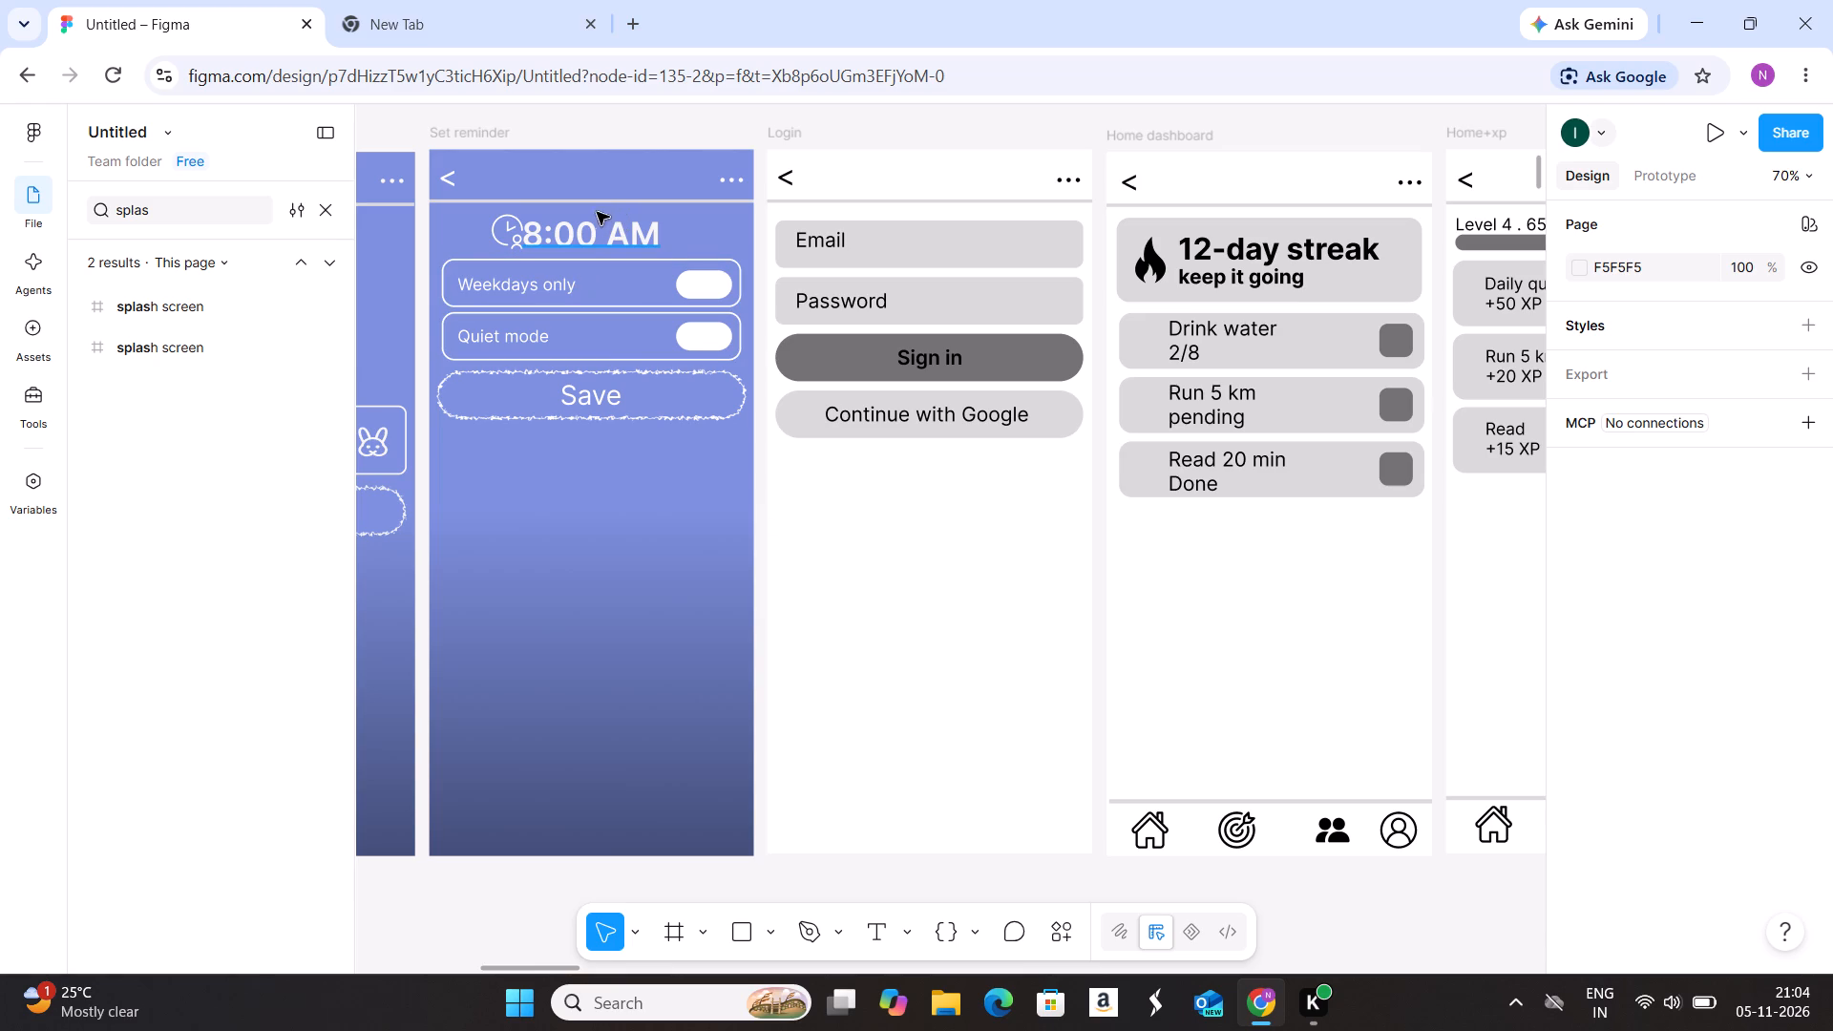
Move the 8:00 AM text on the Set reminder screen slightly right, away from the clock icon, to about X 119, Y 77.
{"action": "left_click_drag", "start_coordinate": [574, 240], "coordinate": [584, 230]}
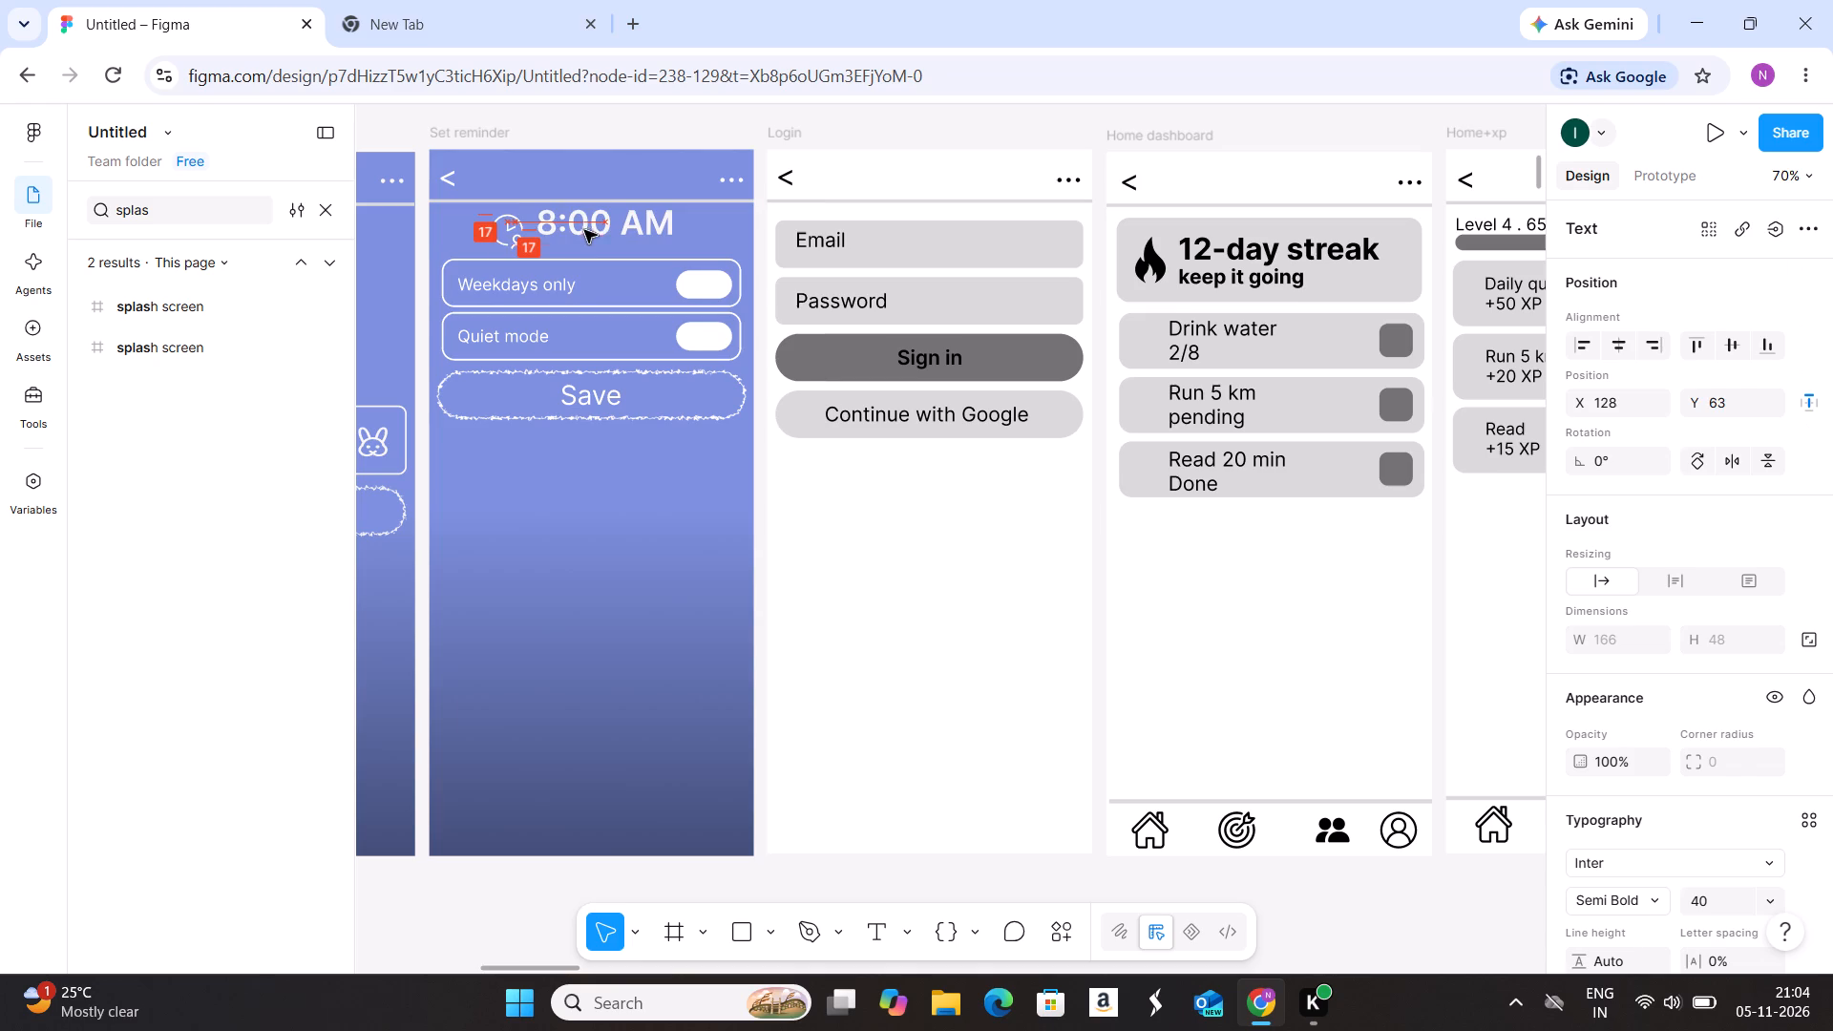
{"action": "left_click_drag", "start_coordinate": [584, 230], "coordinate": [581, 238]}
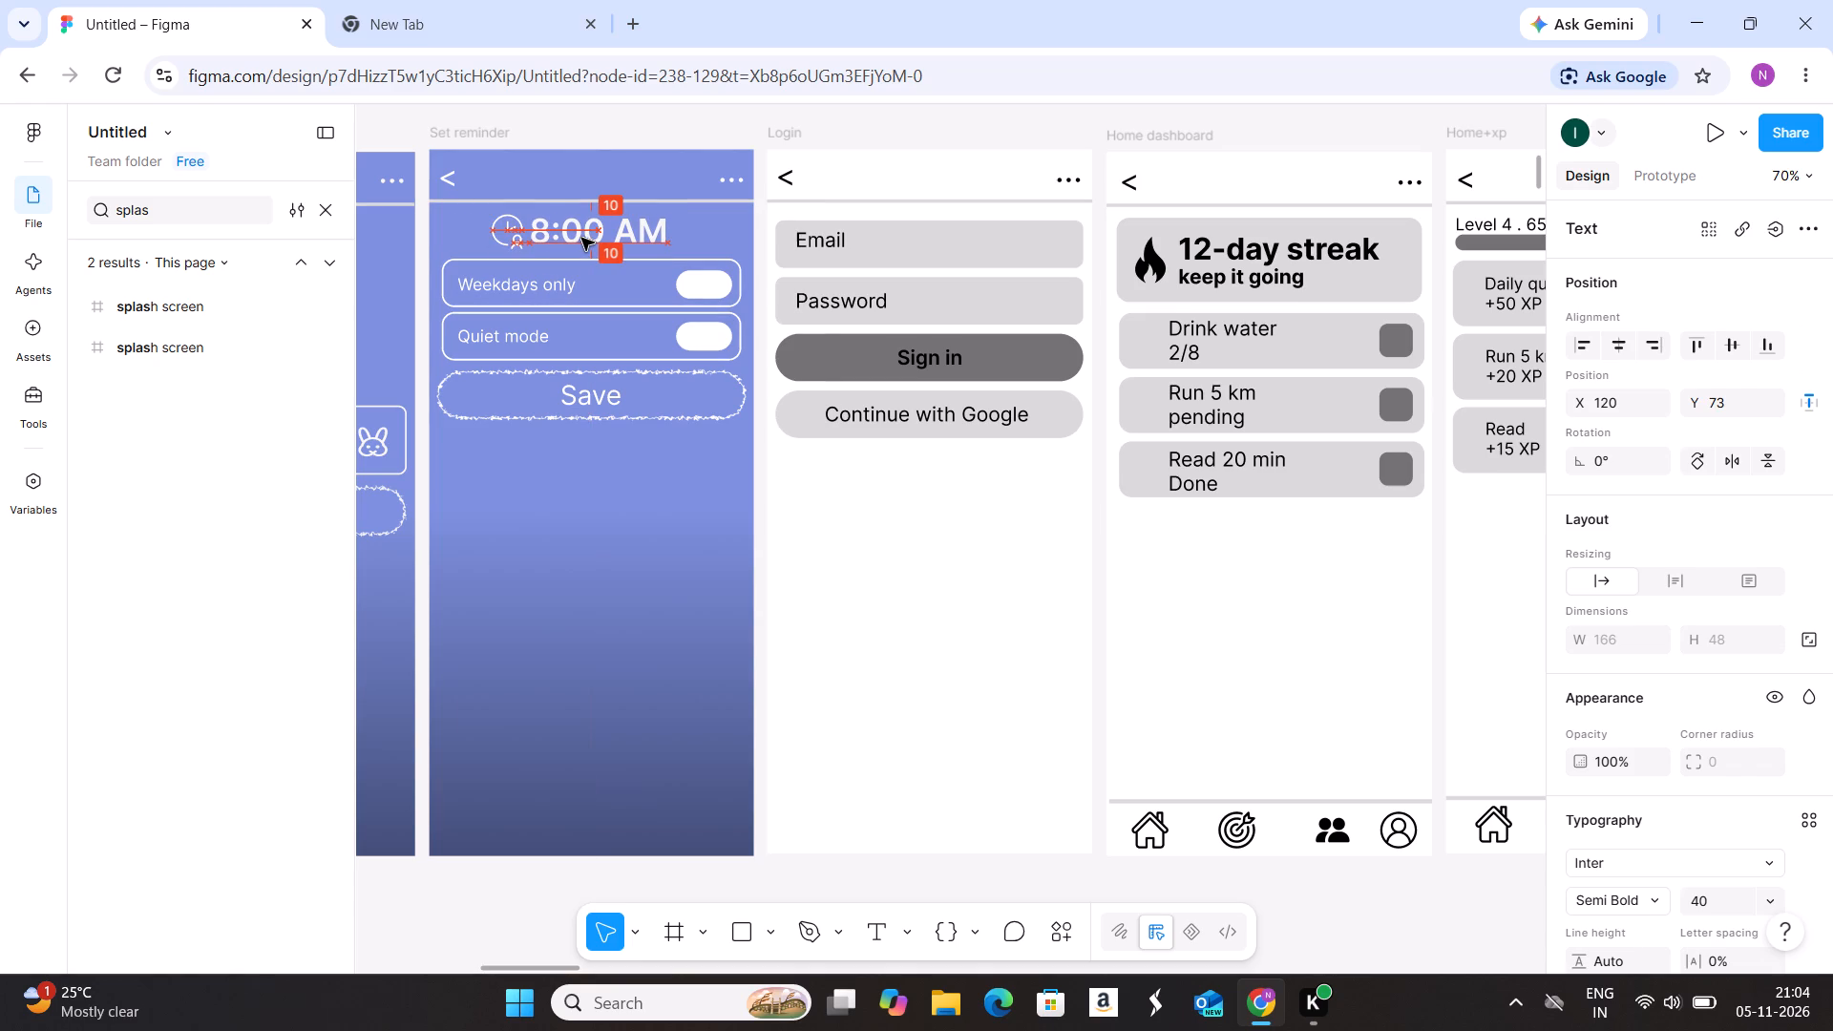
{"action": "left_click_drag", "start_coordinate": [581, 238], "coordinate": [582, 240]}
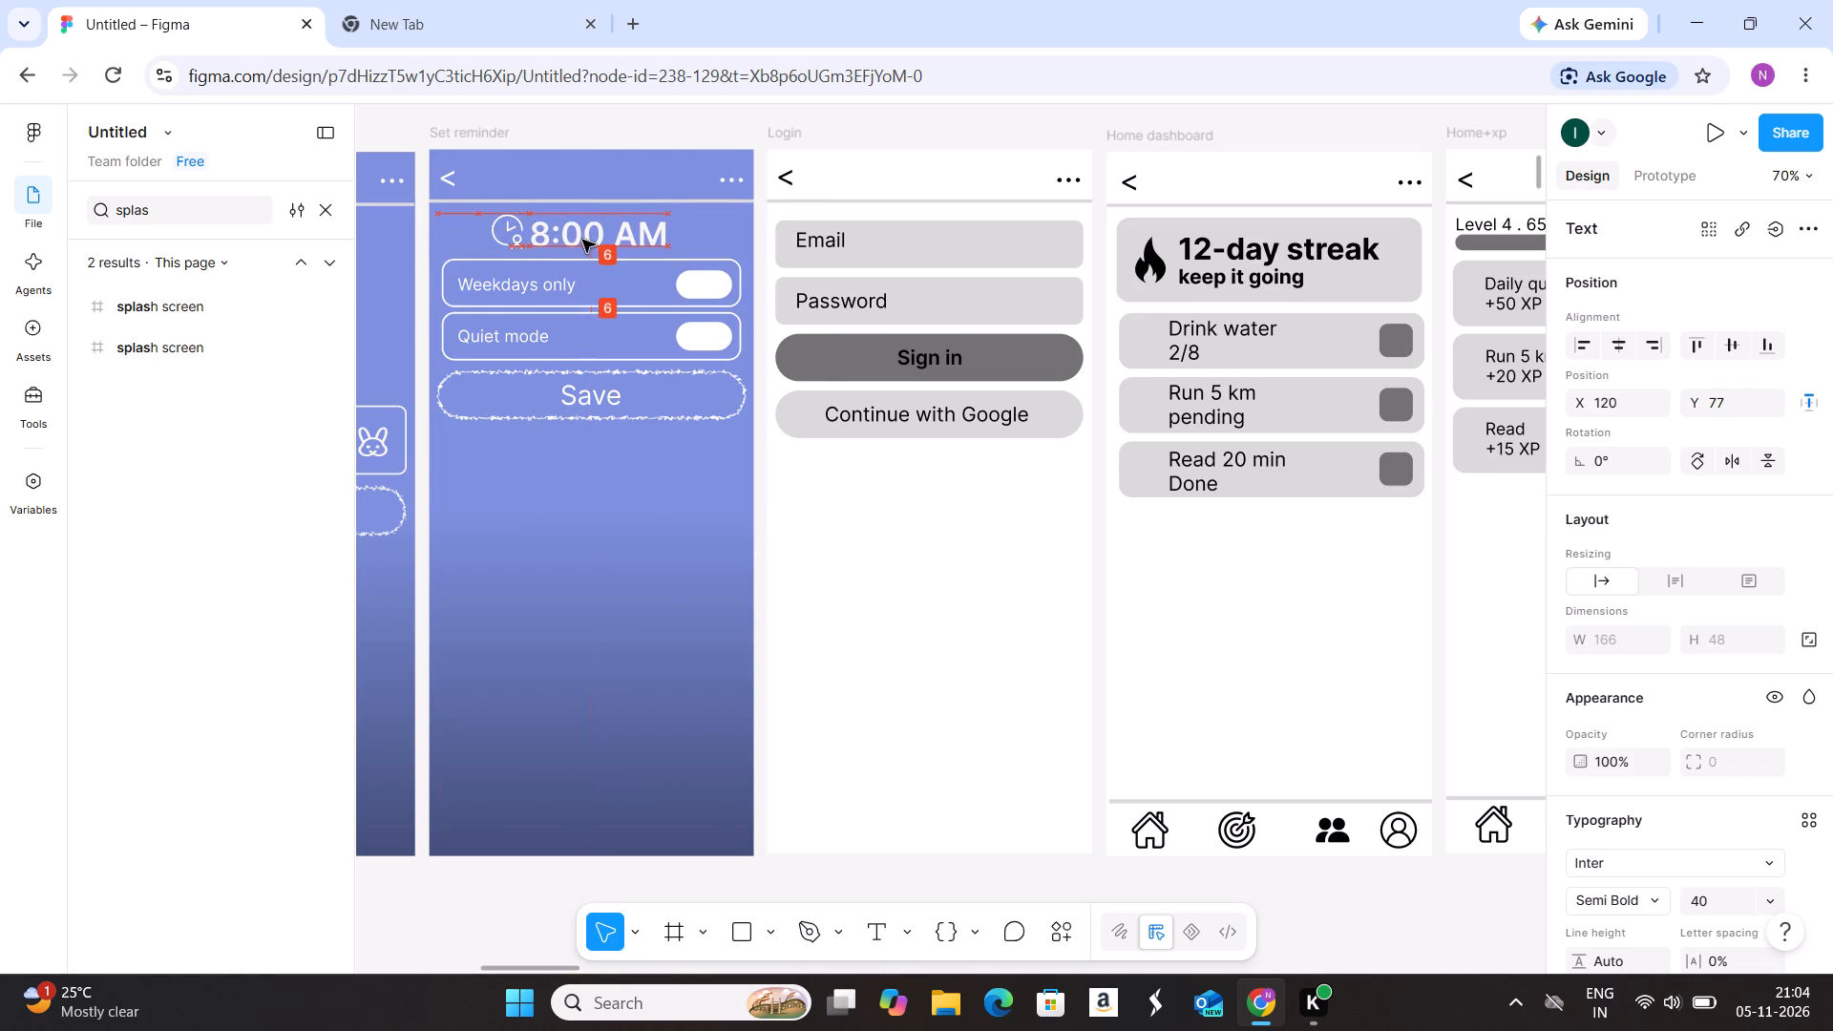
{"action": "left_click_drag", "start_coordinate": [582, 240], "coordinate": [583, 242]}
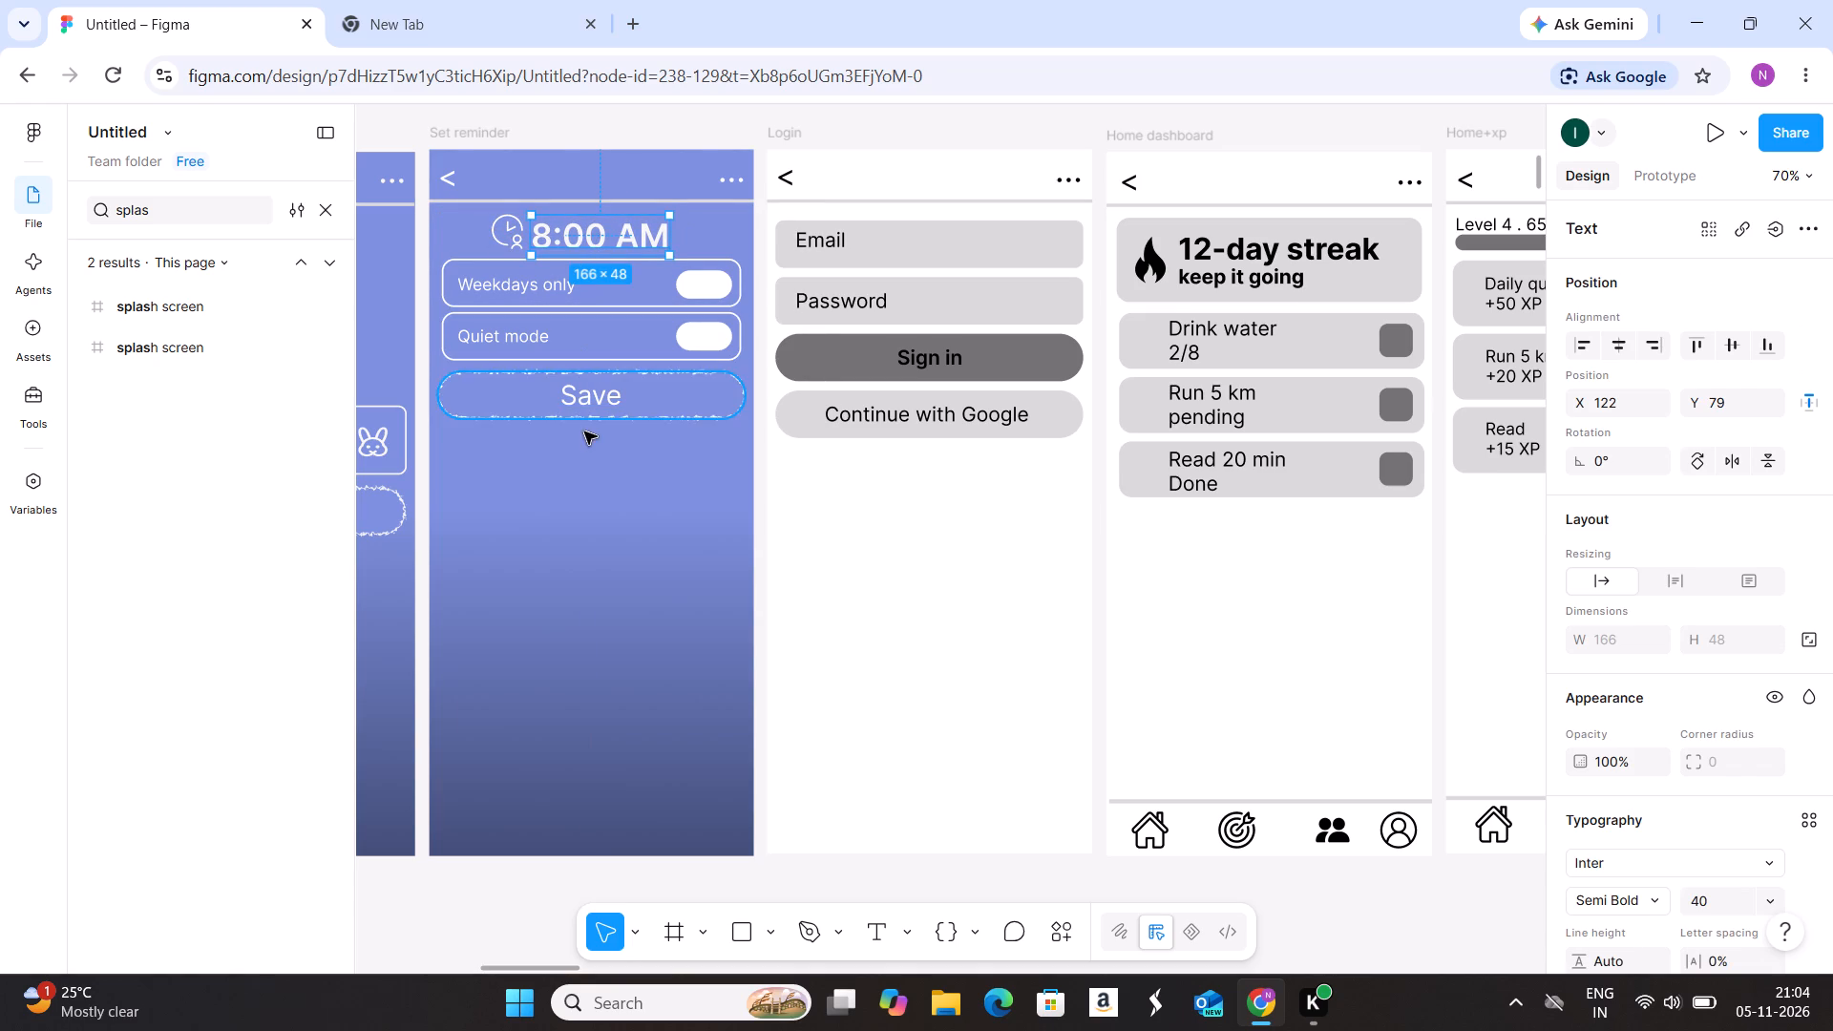
{"action": "left_click", "coordinate": [589, 447]}
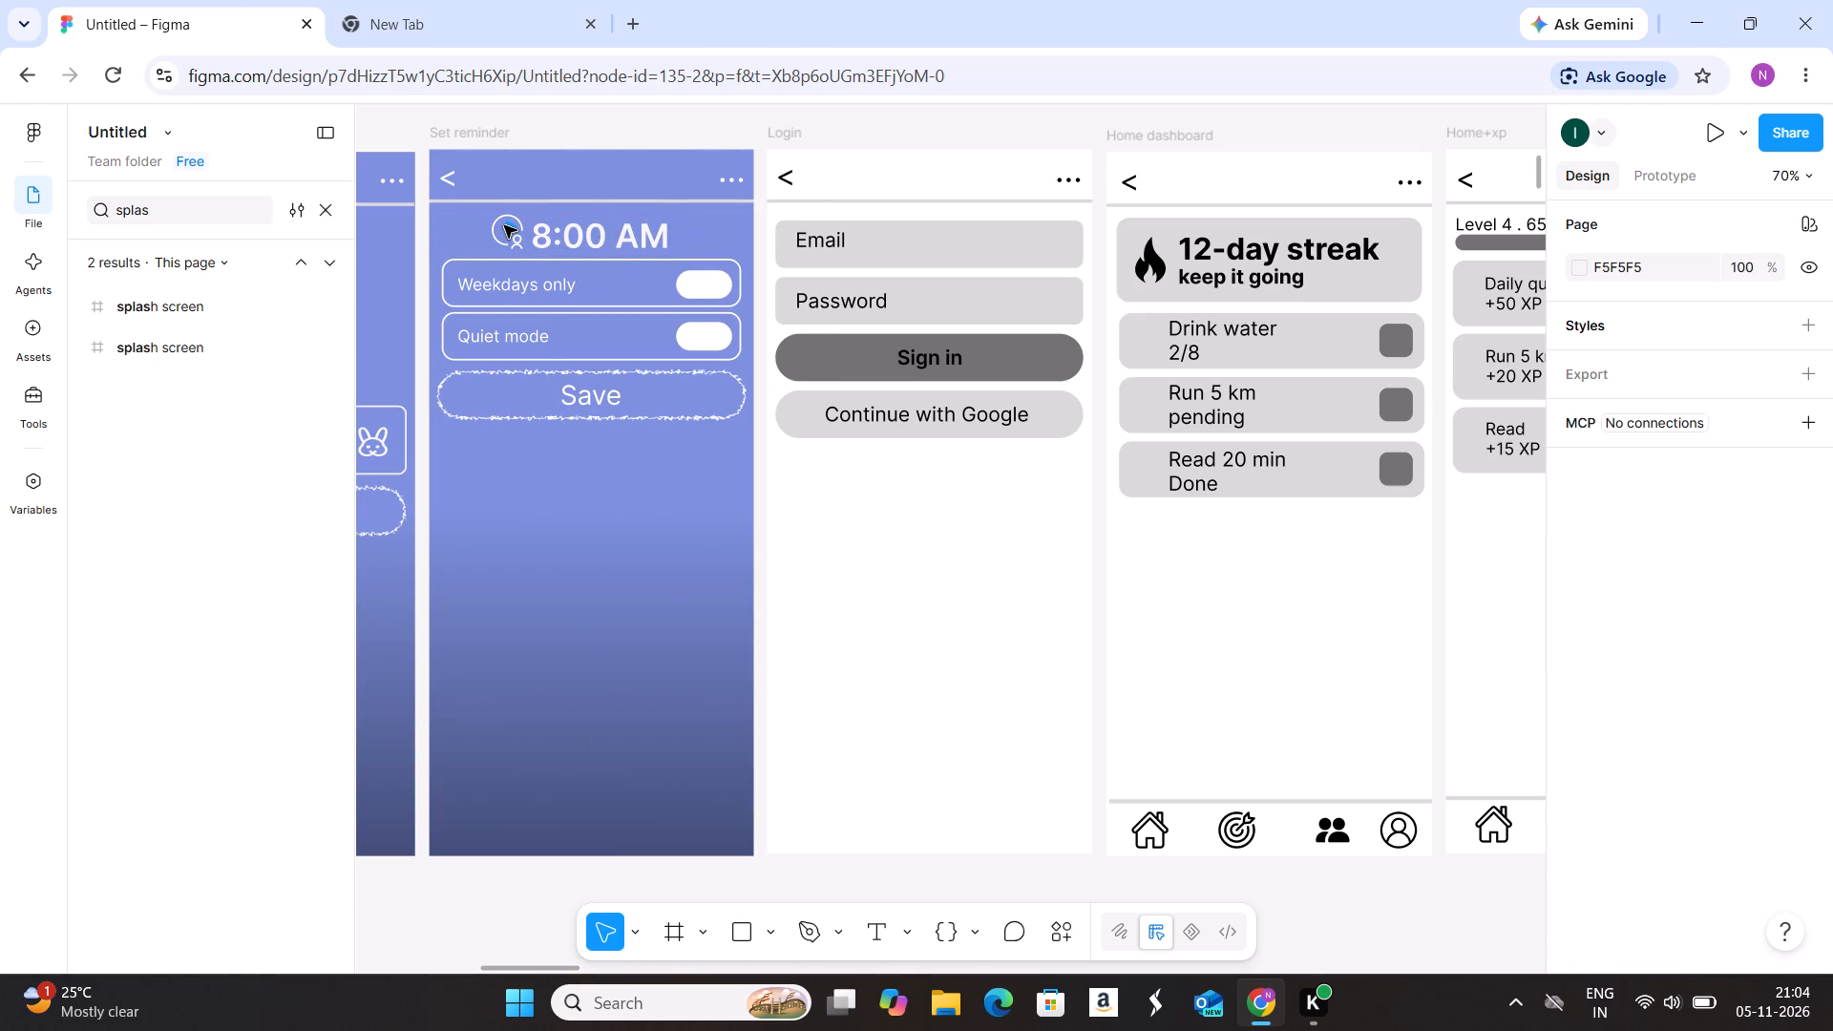
{"action": "left_click", "coordinate": [555, 241]}
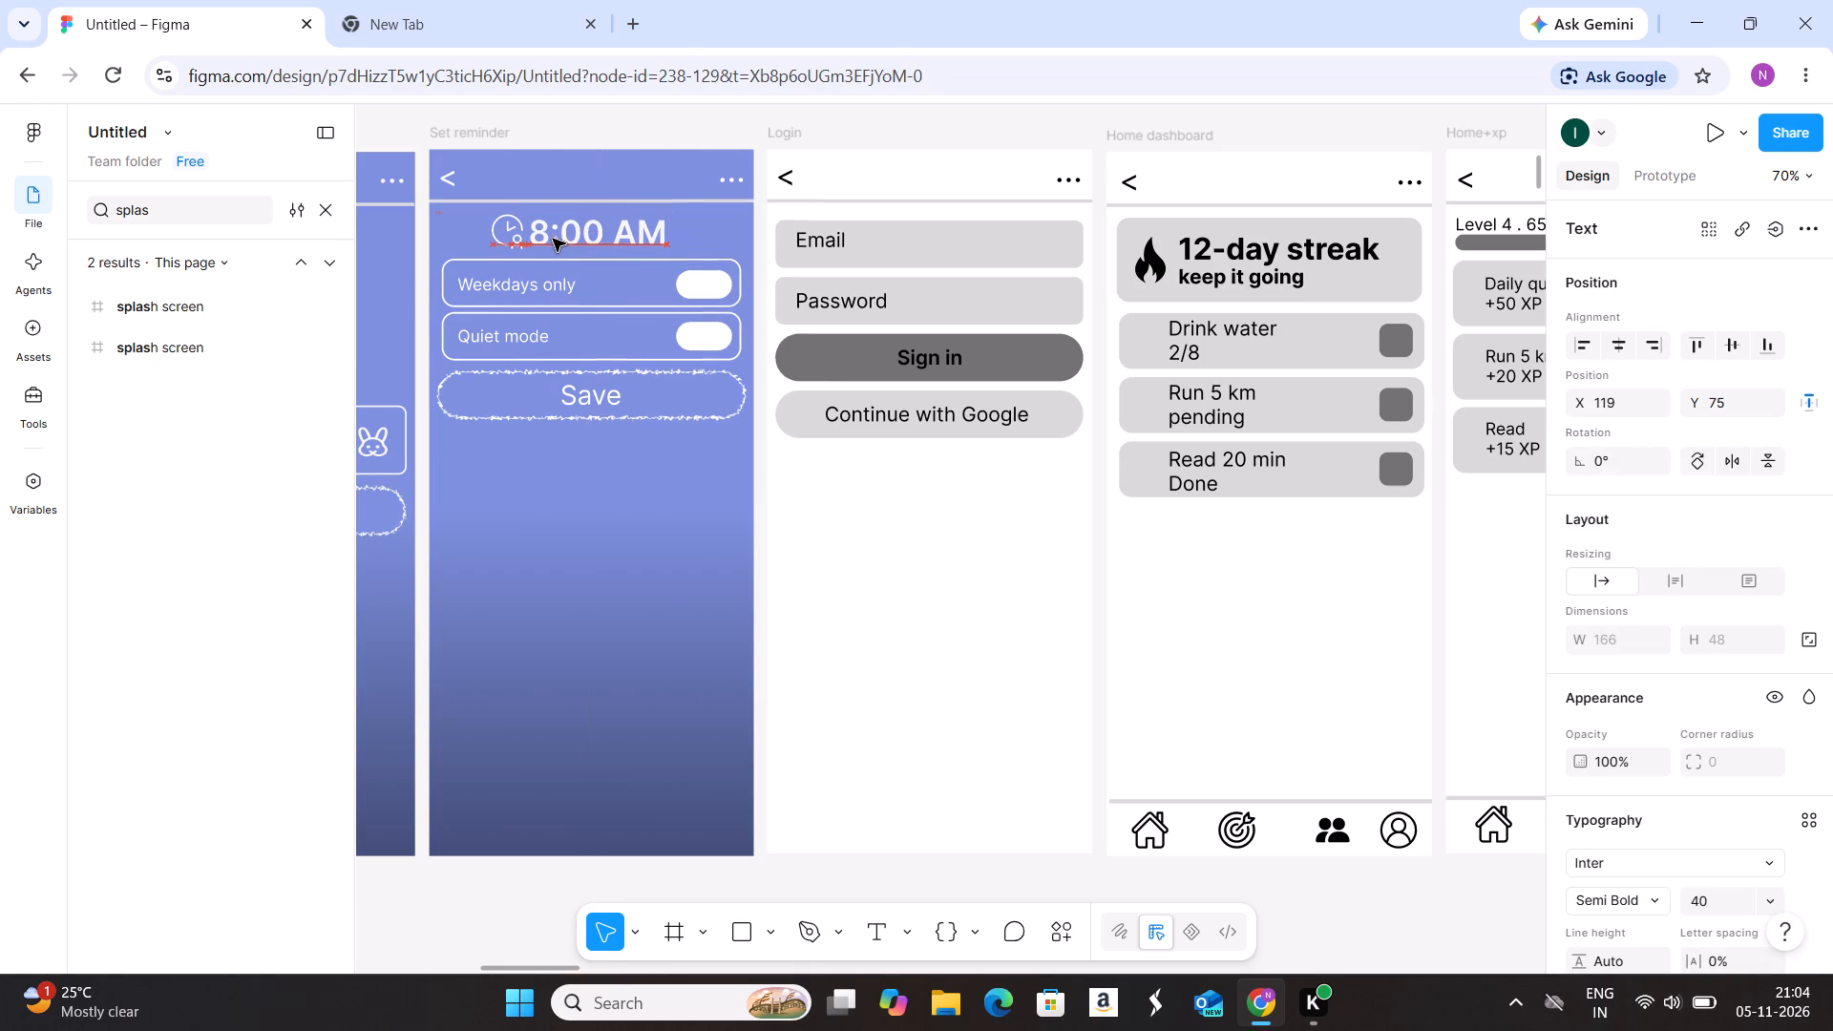
{"action": "left_click", "coordinate": [554, 431]}
Shift the clock icon's circle, hands and person pieces slightly right towards the 8:00 AM text, placing the circle at about X 85, Y 81.
{"action": "left_click", "coordinate": [502, 242]}
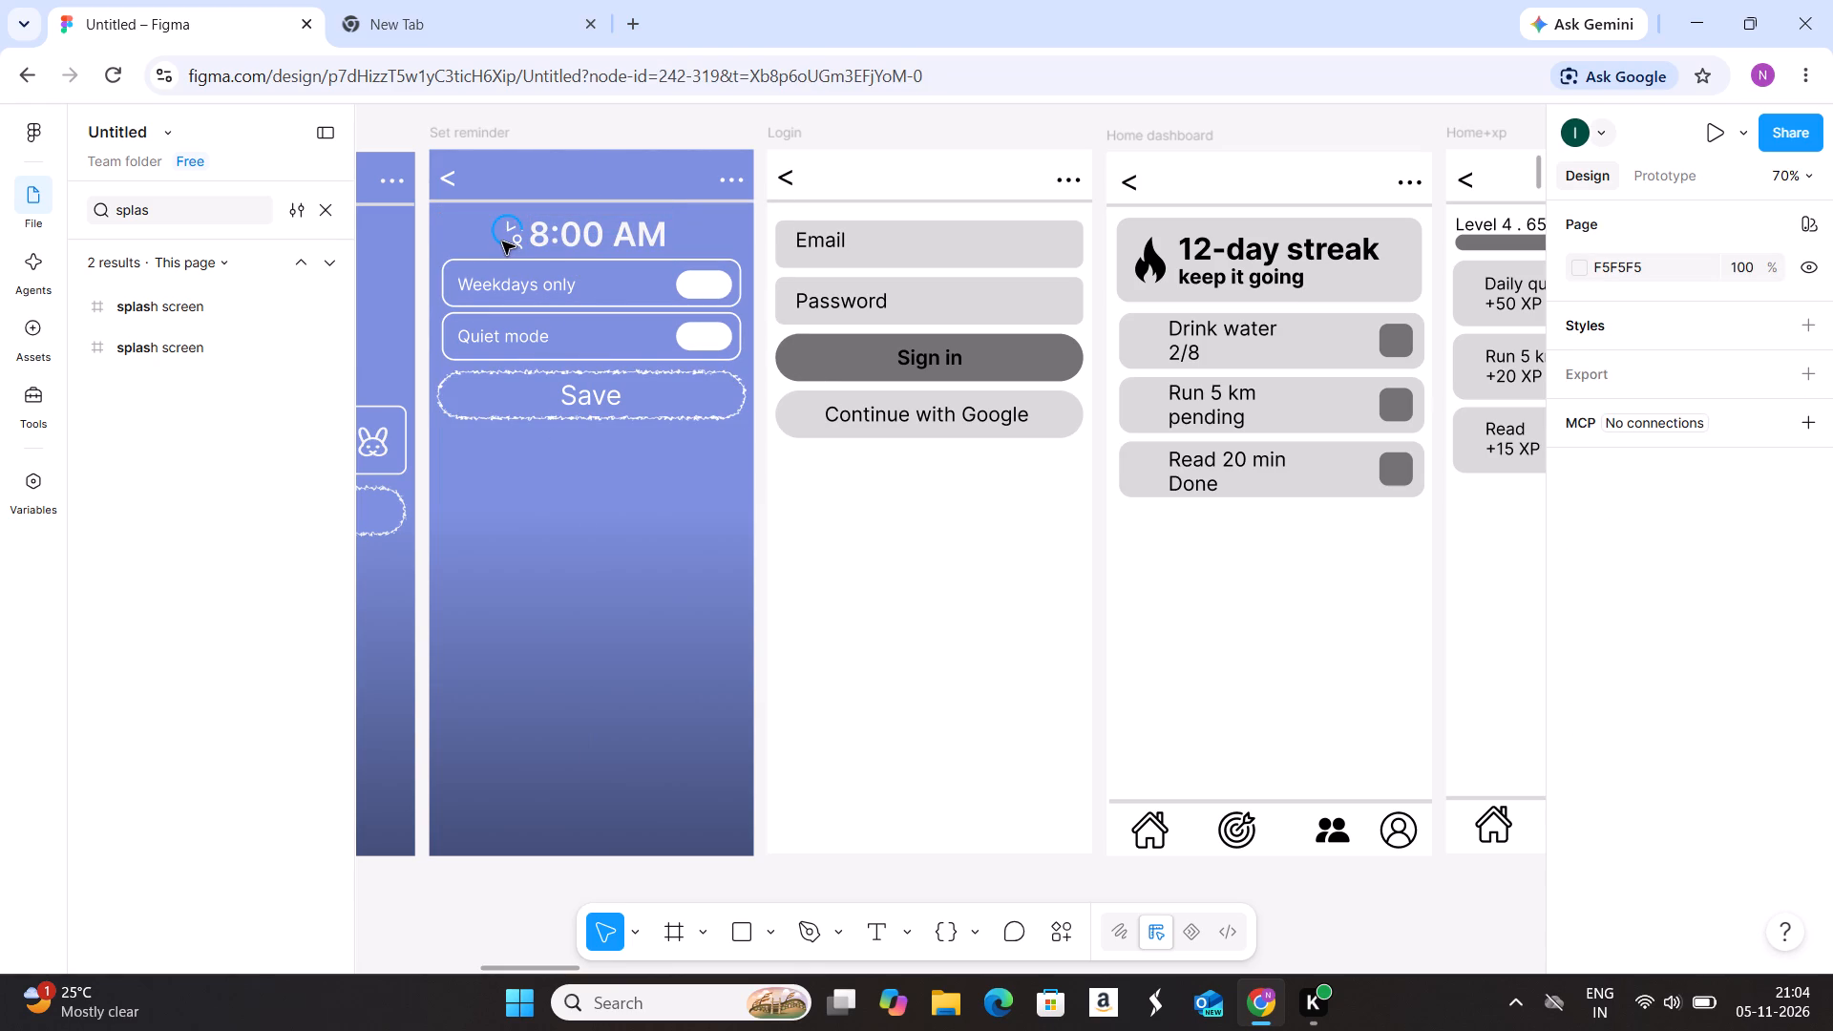
{"action": "left_click_drag", "start_coordinate": [502, 242], "coordinate": [507, 248]}
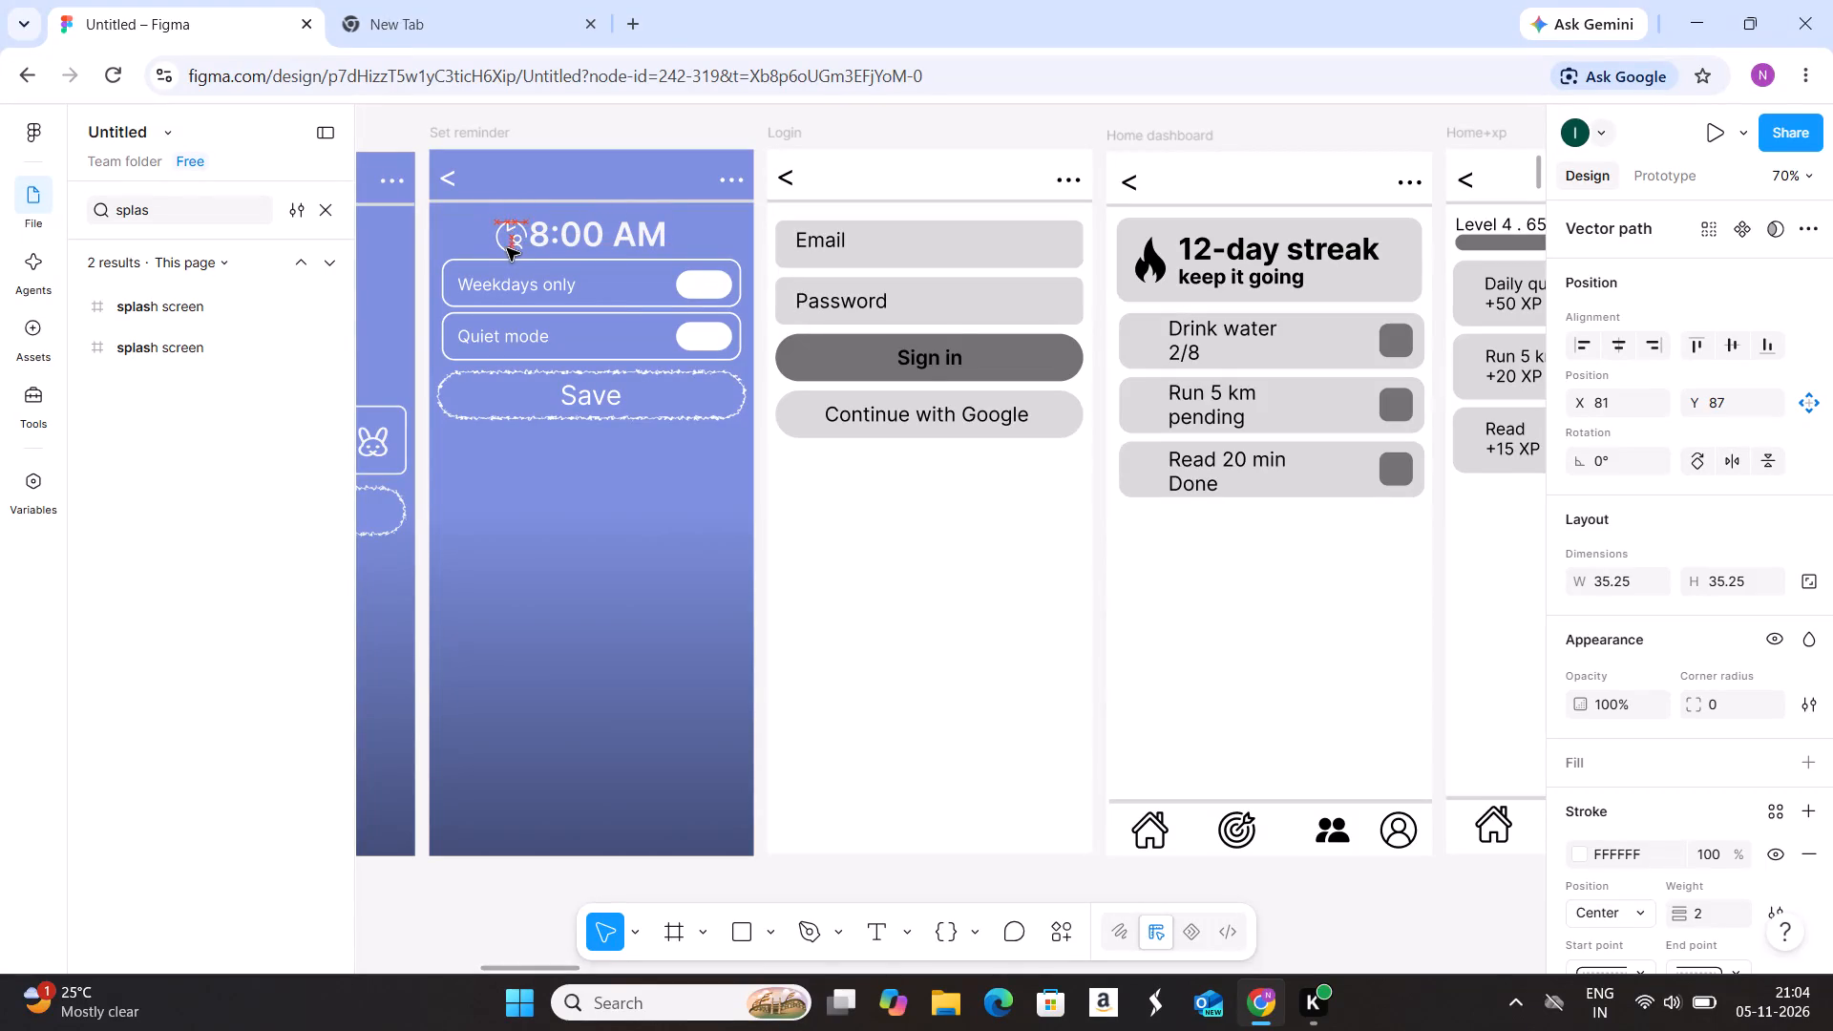
{"action": "left_click_drag", "start_coordinate": [507, 248], "coordinate": [511, 243]}
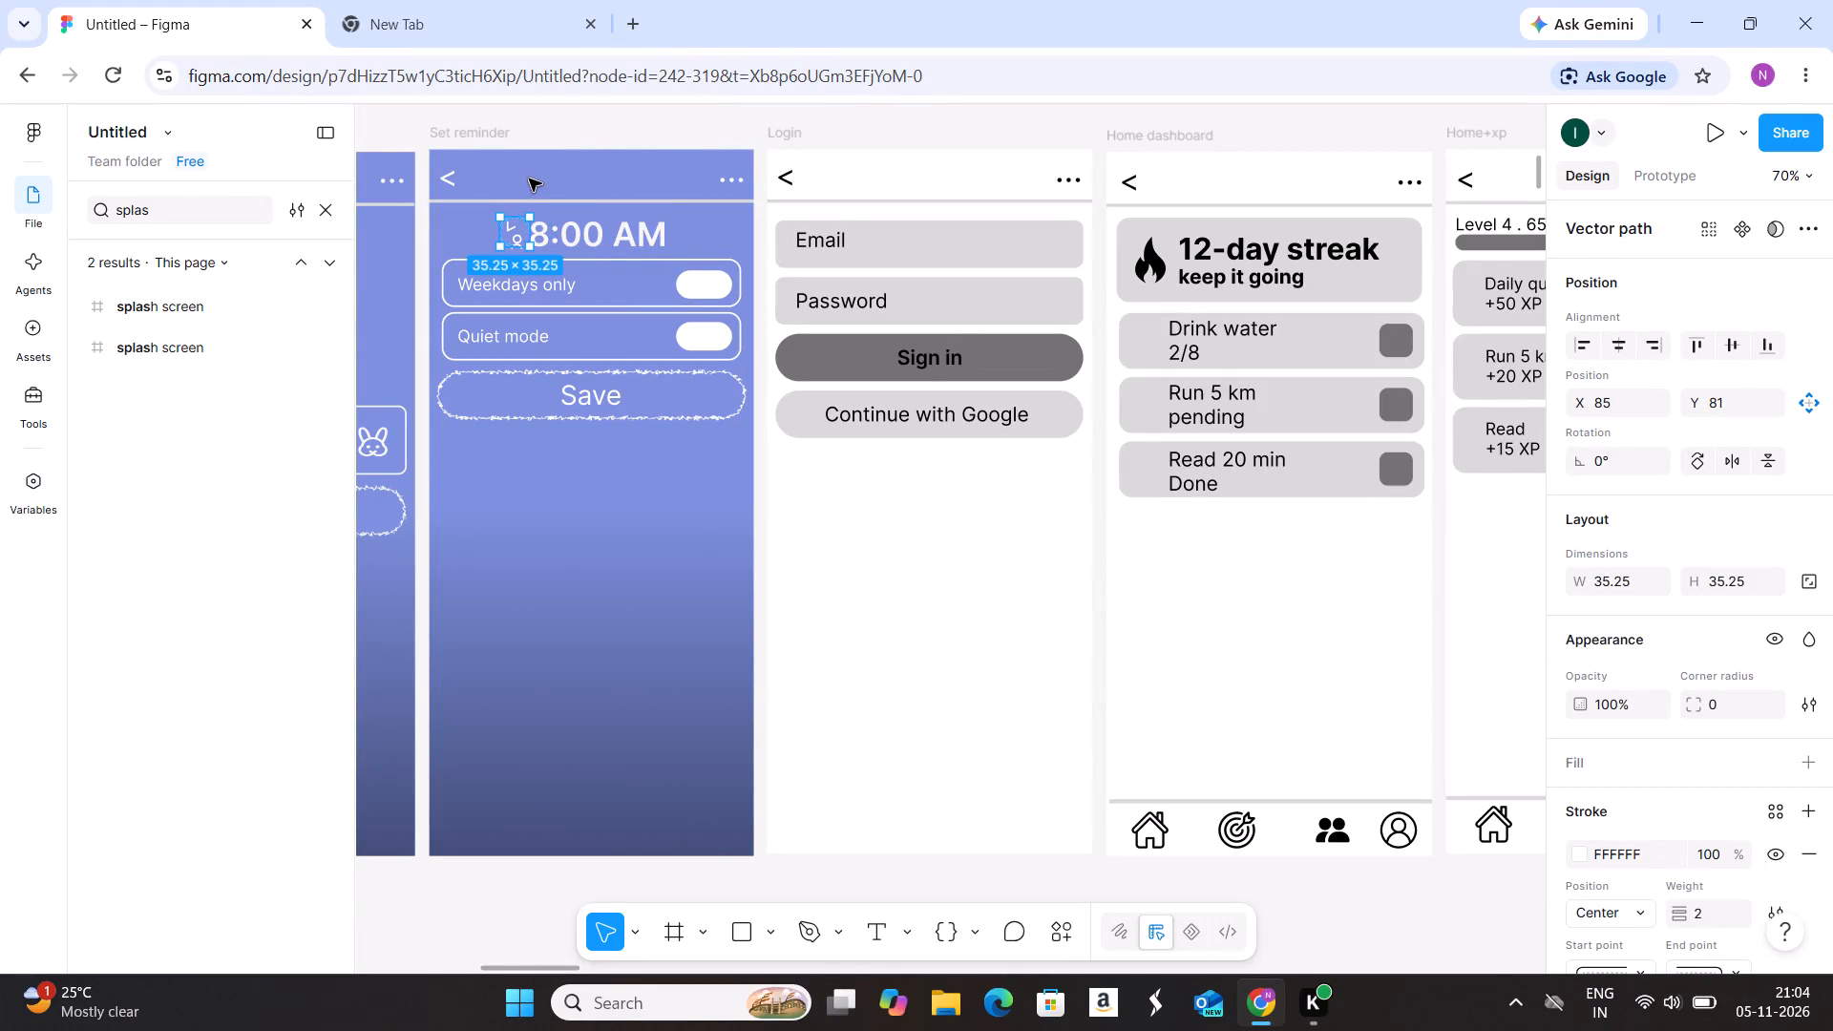
{"action": "left_click", "coordinate": [529, 179]}
{"action": "left_click", "coordinate": [512, 229]}
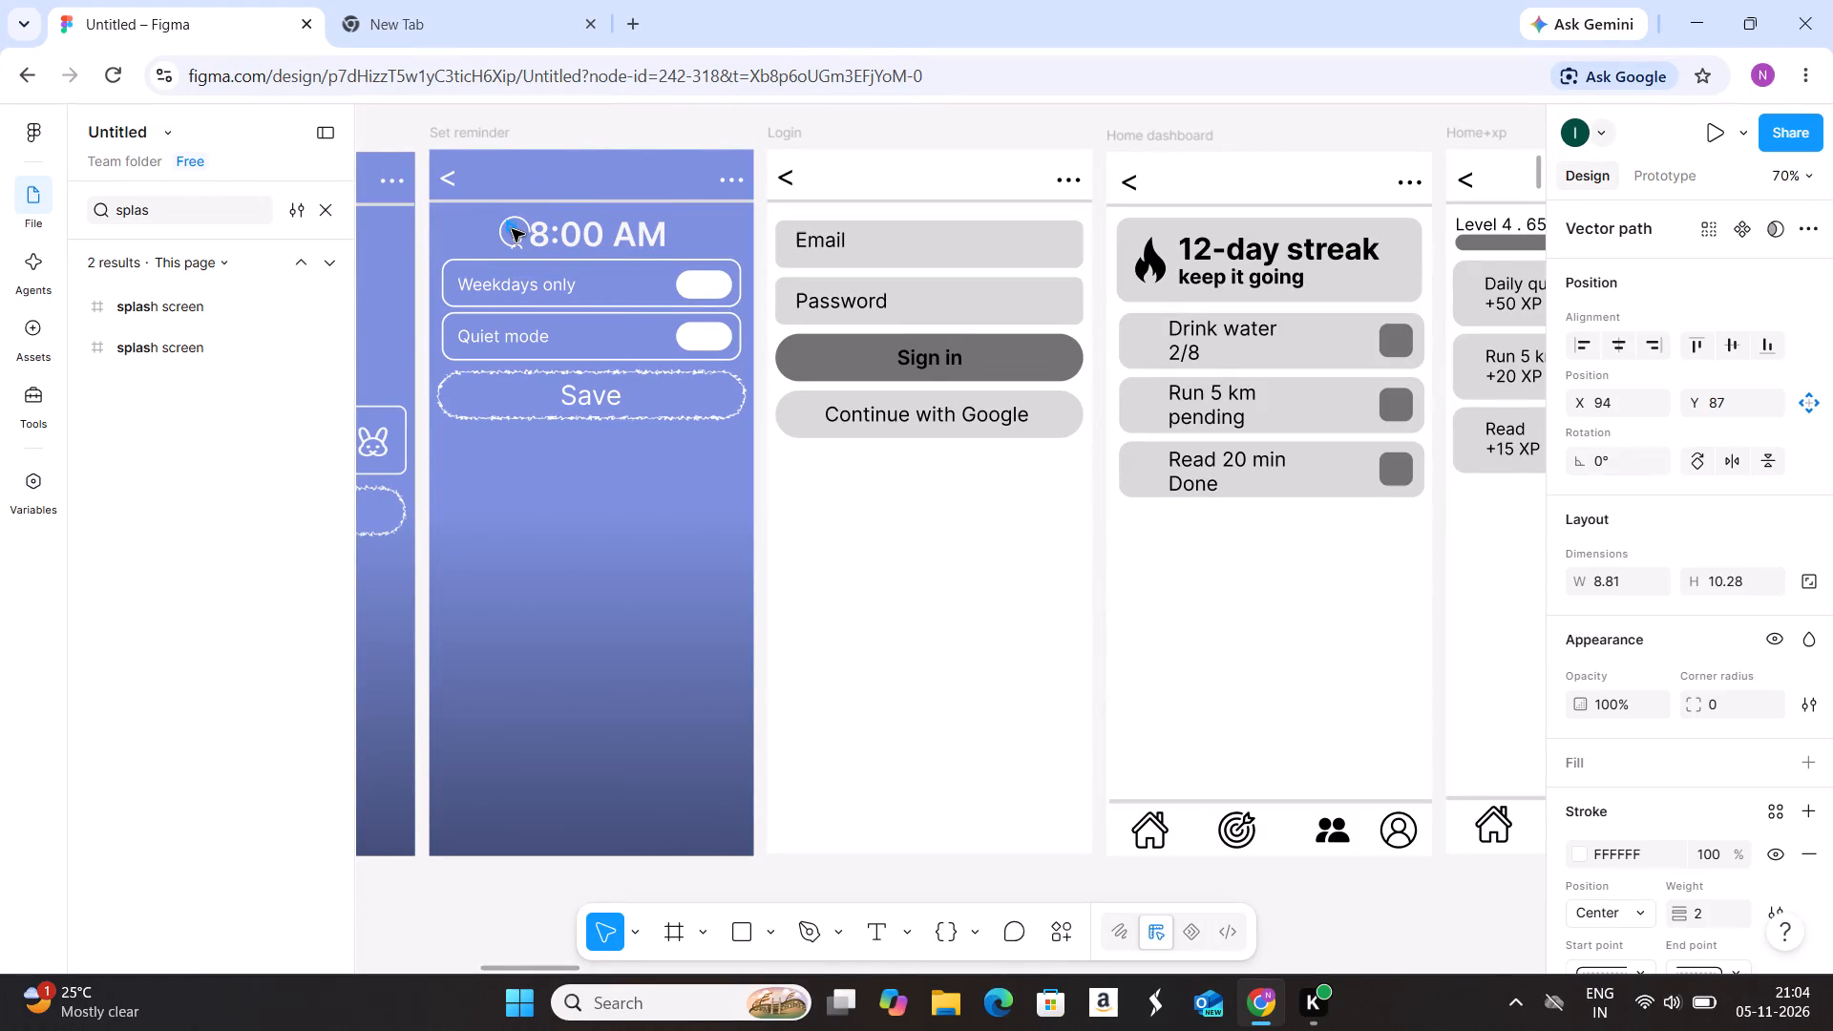
{"action": "left_click", "coordinate": [512, 229]}
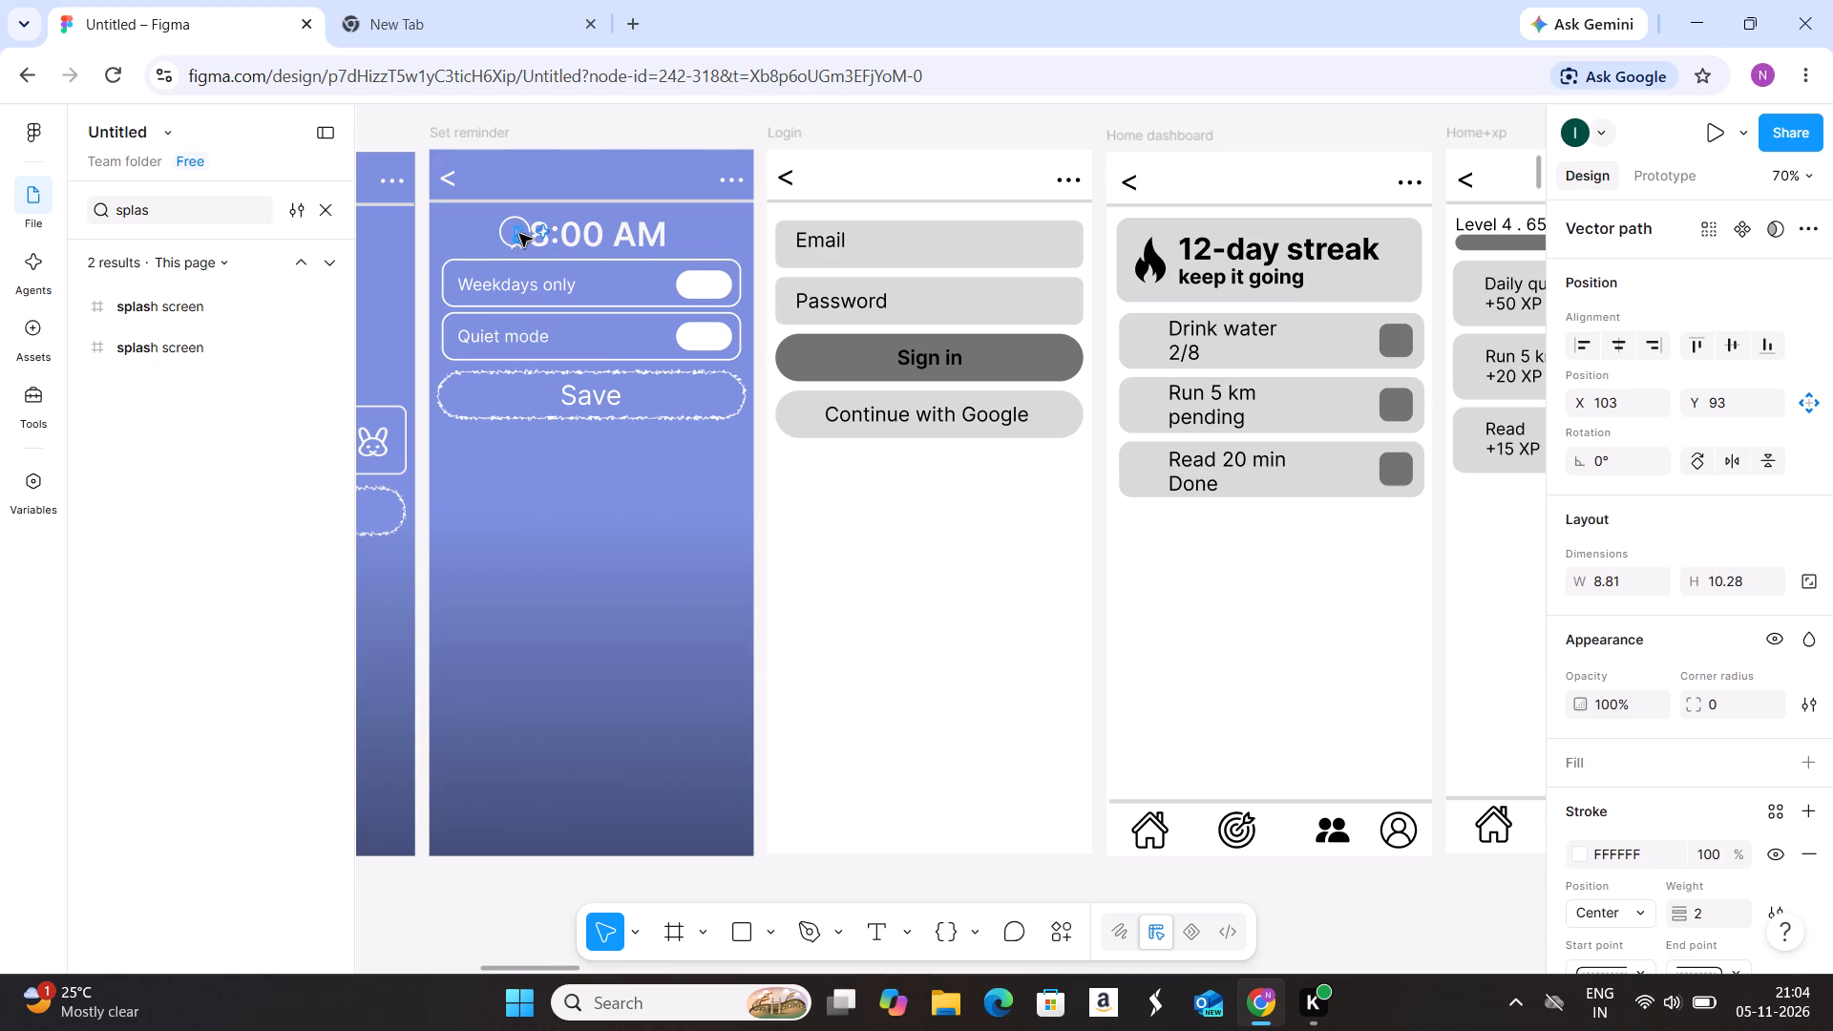
{"action": "left_click", "coordinate": [489, 237]}
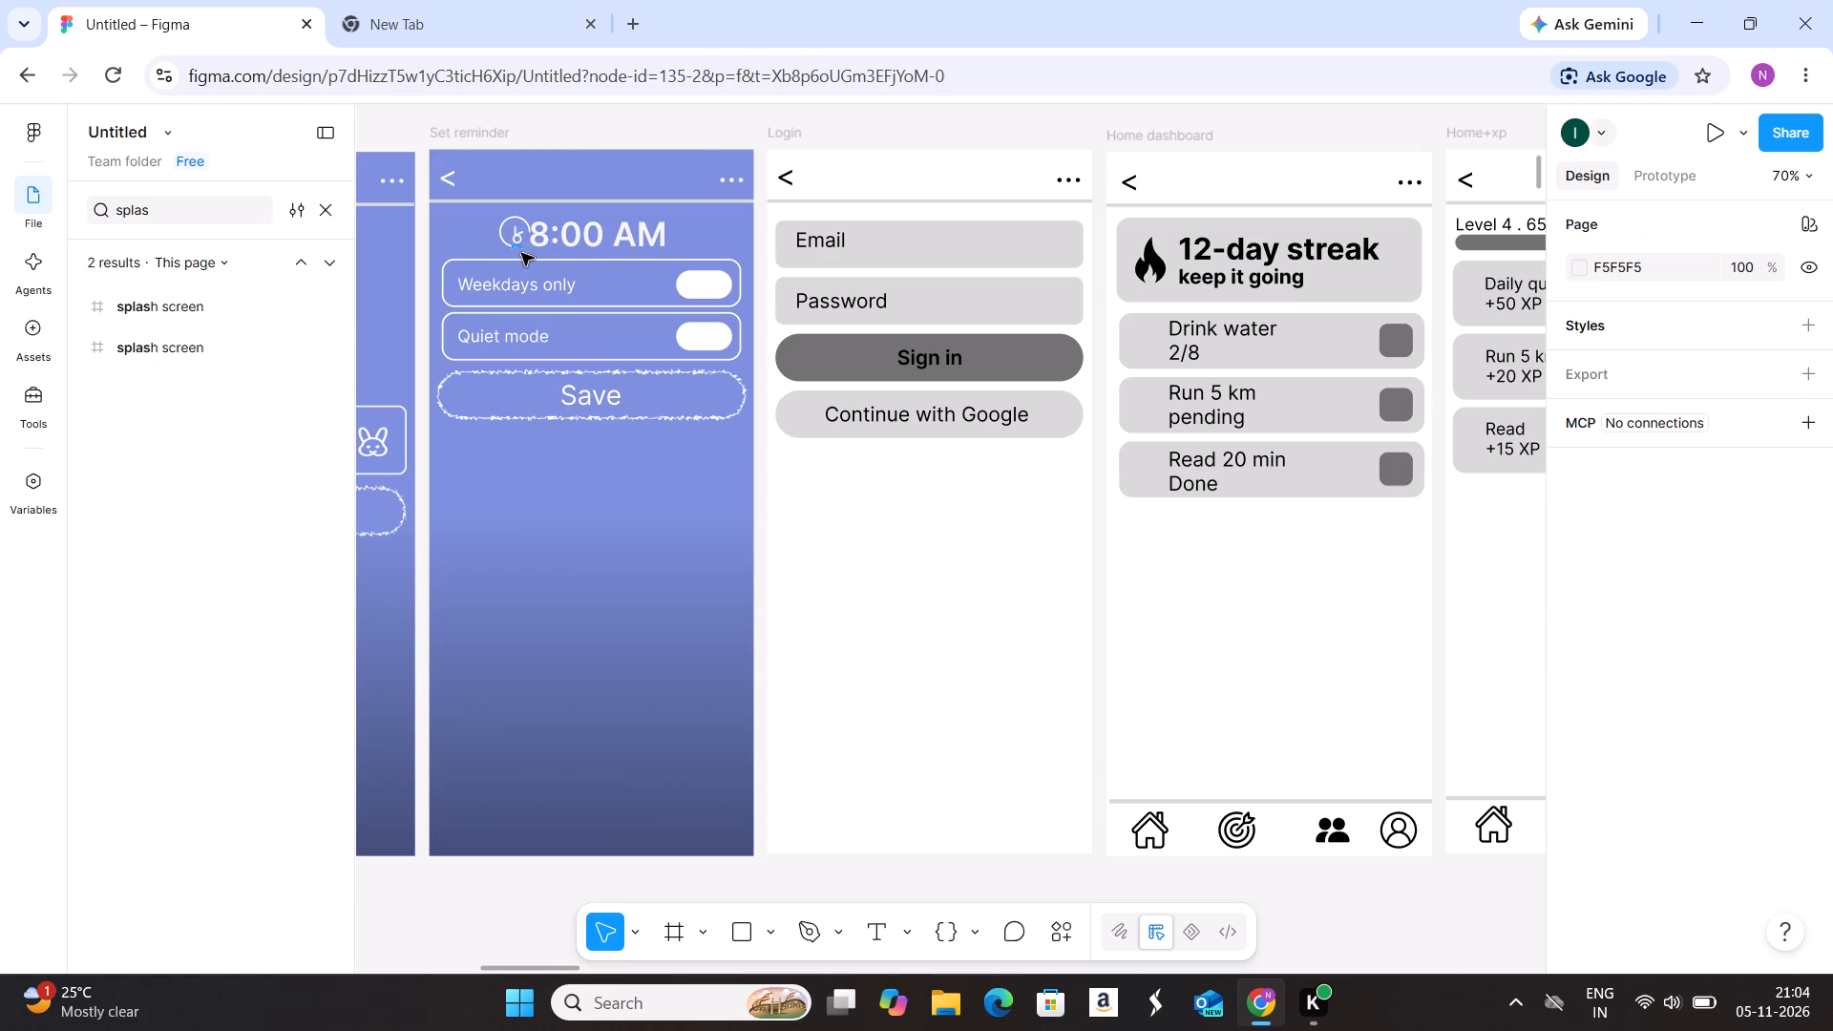
{"action": "left_click", "coordinate": [519, 242]}
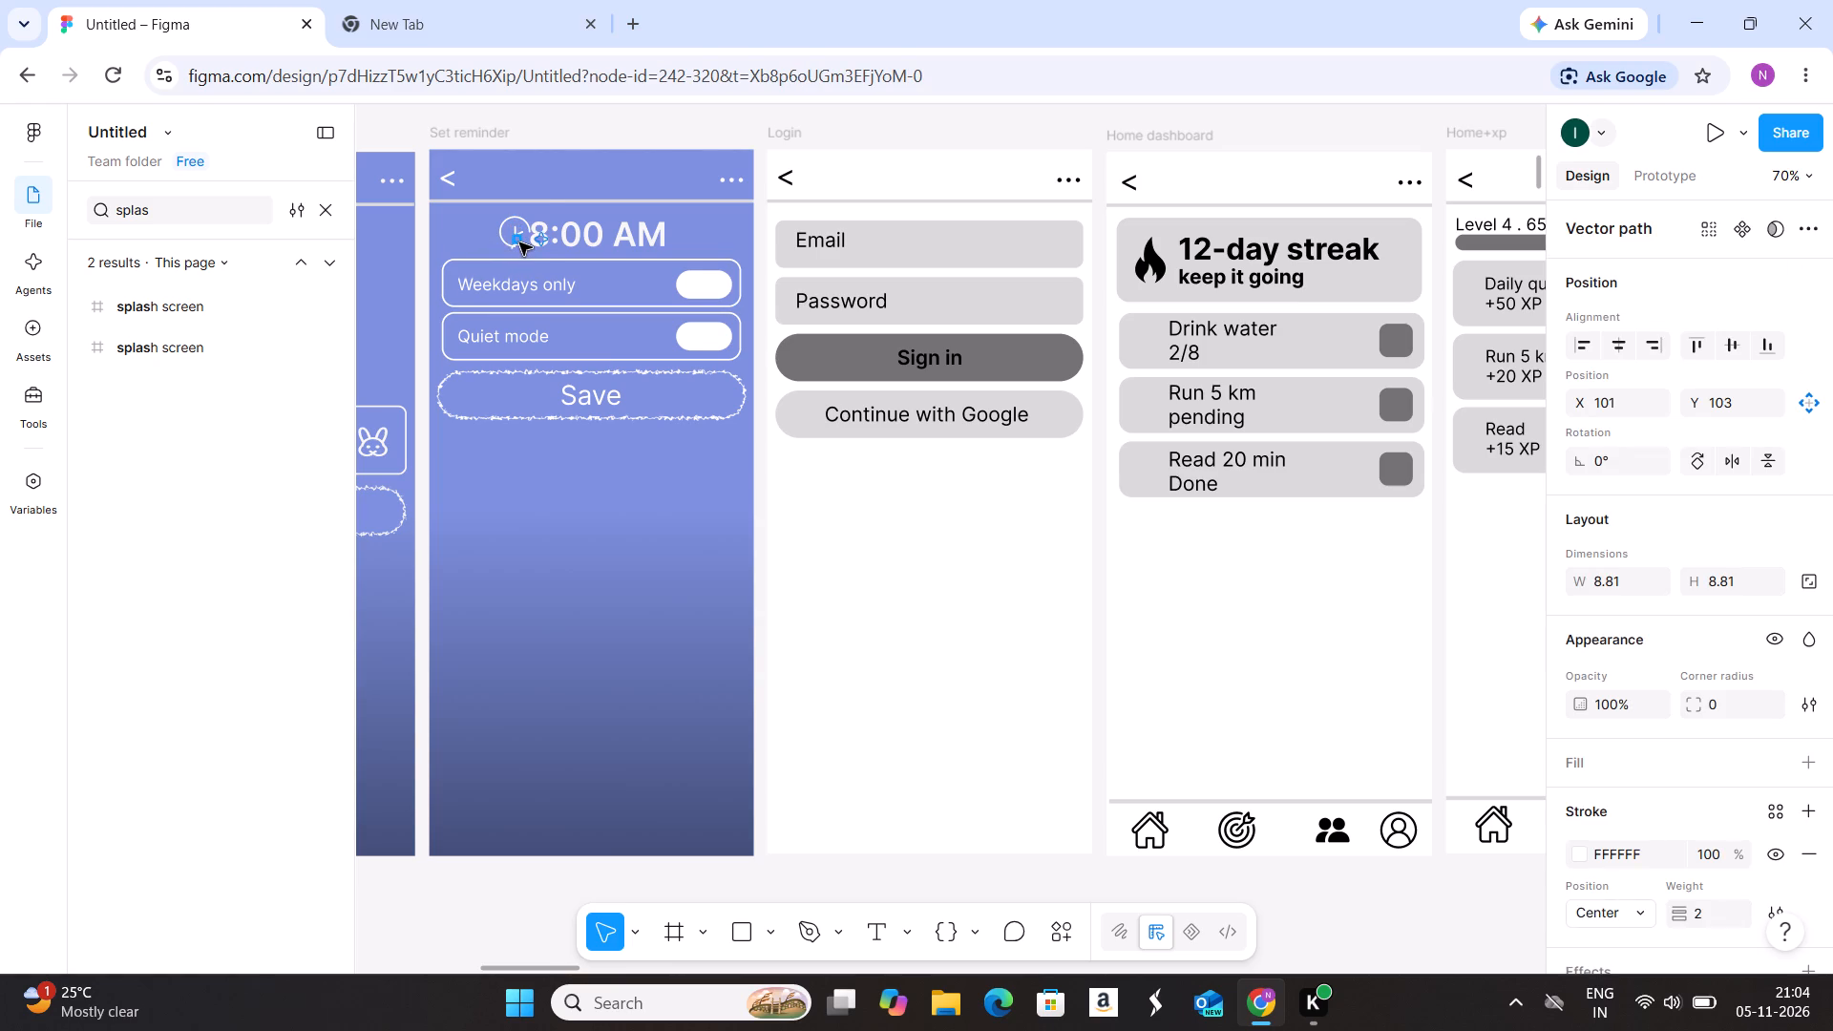
{"action": "left_click", "coordinate": [519, 242]}
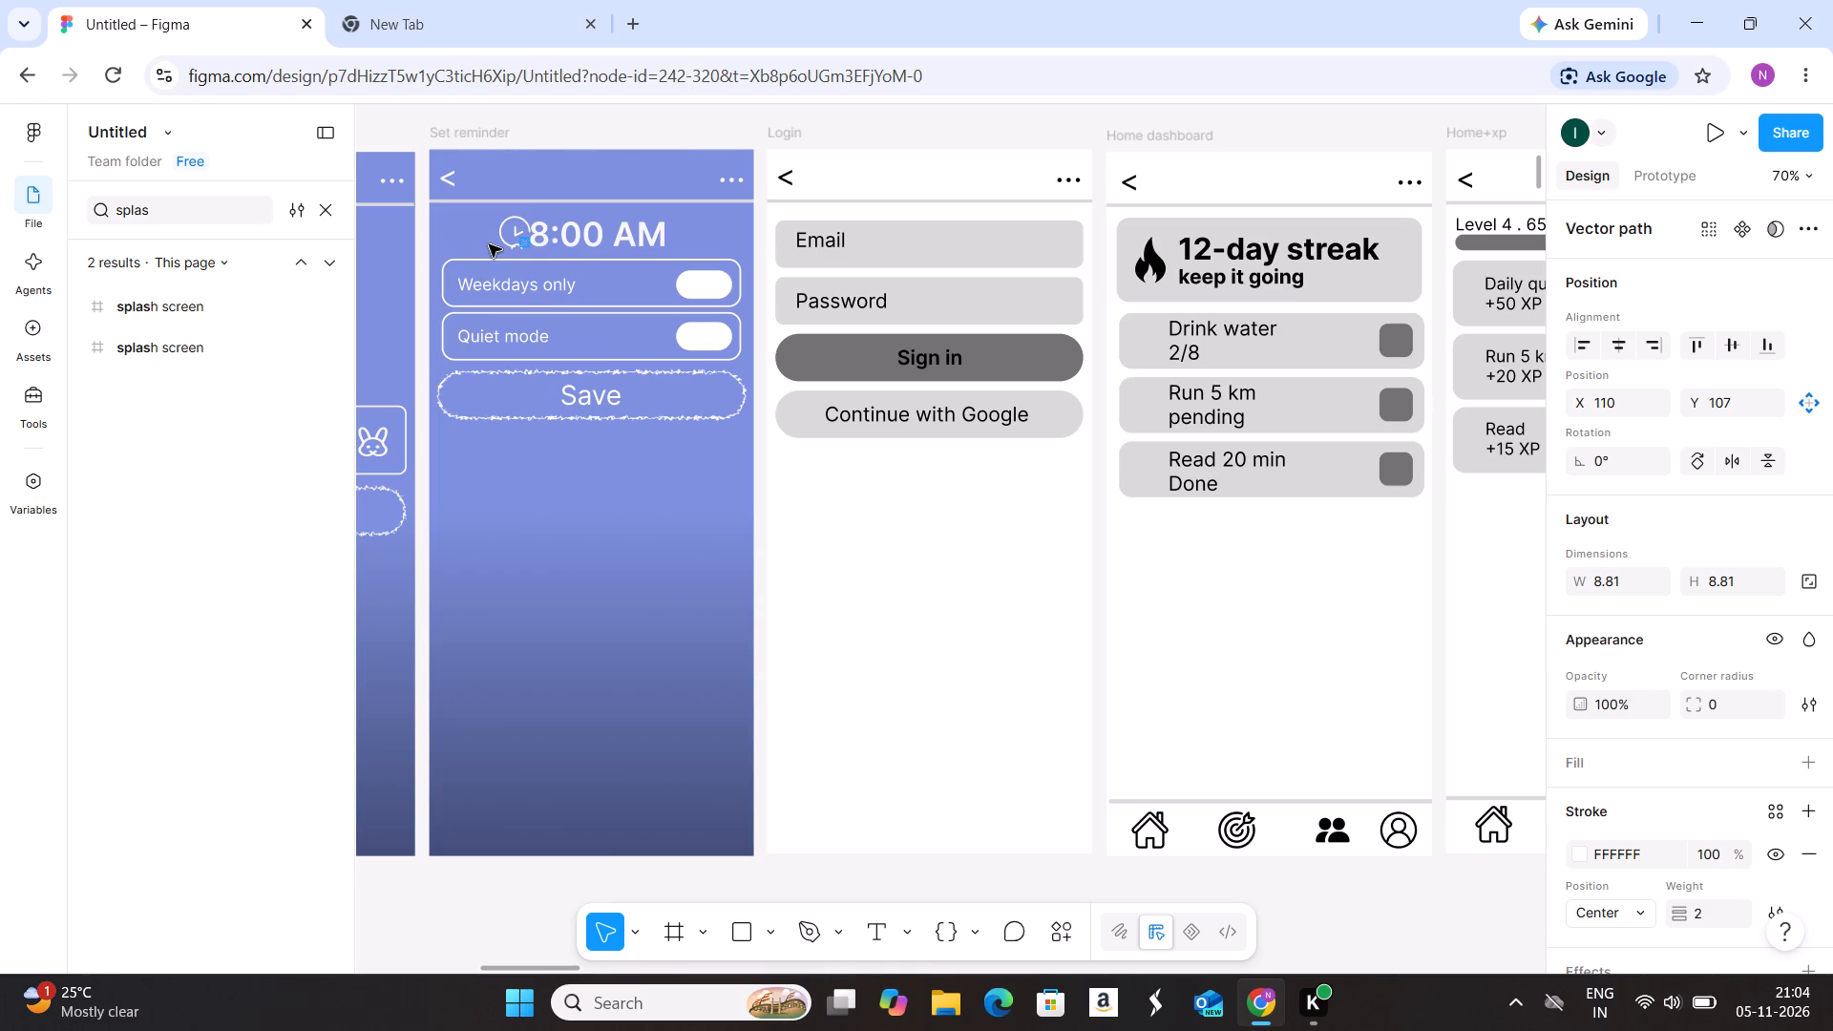
{"action": "left_click", "coordinate": [489, 244]}
{"action": "left_click", "coordinate": [514, 248]}
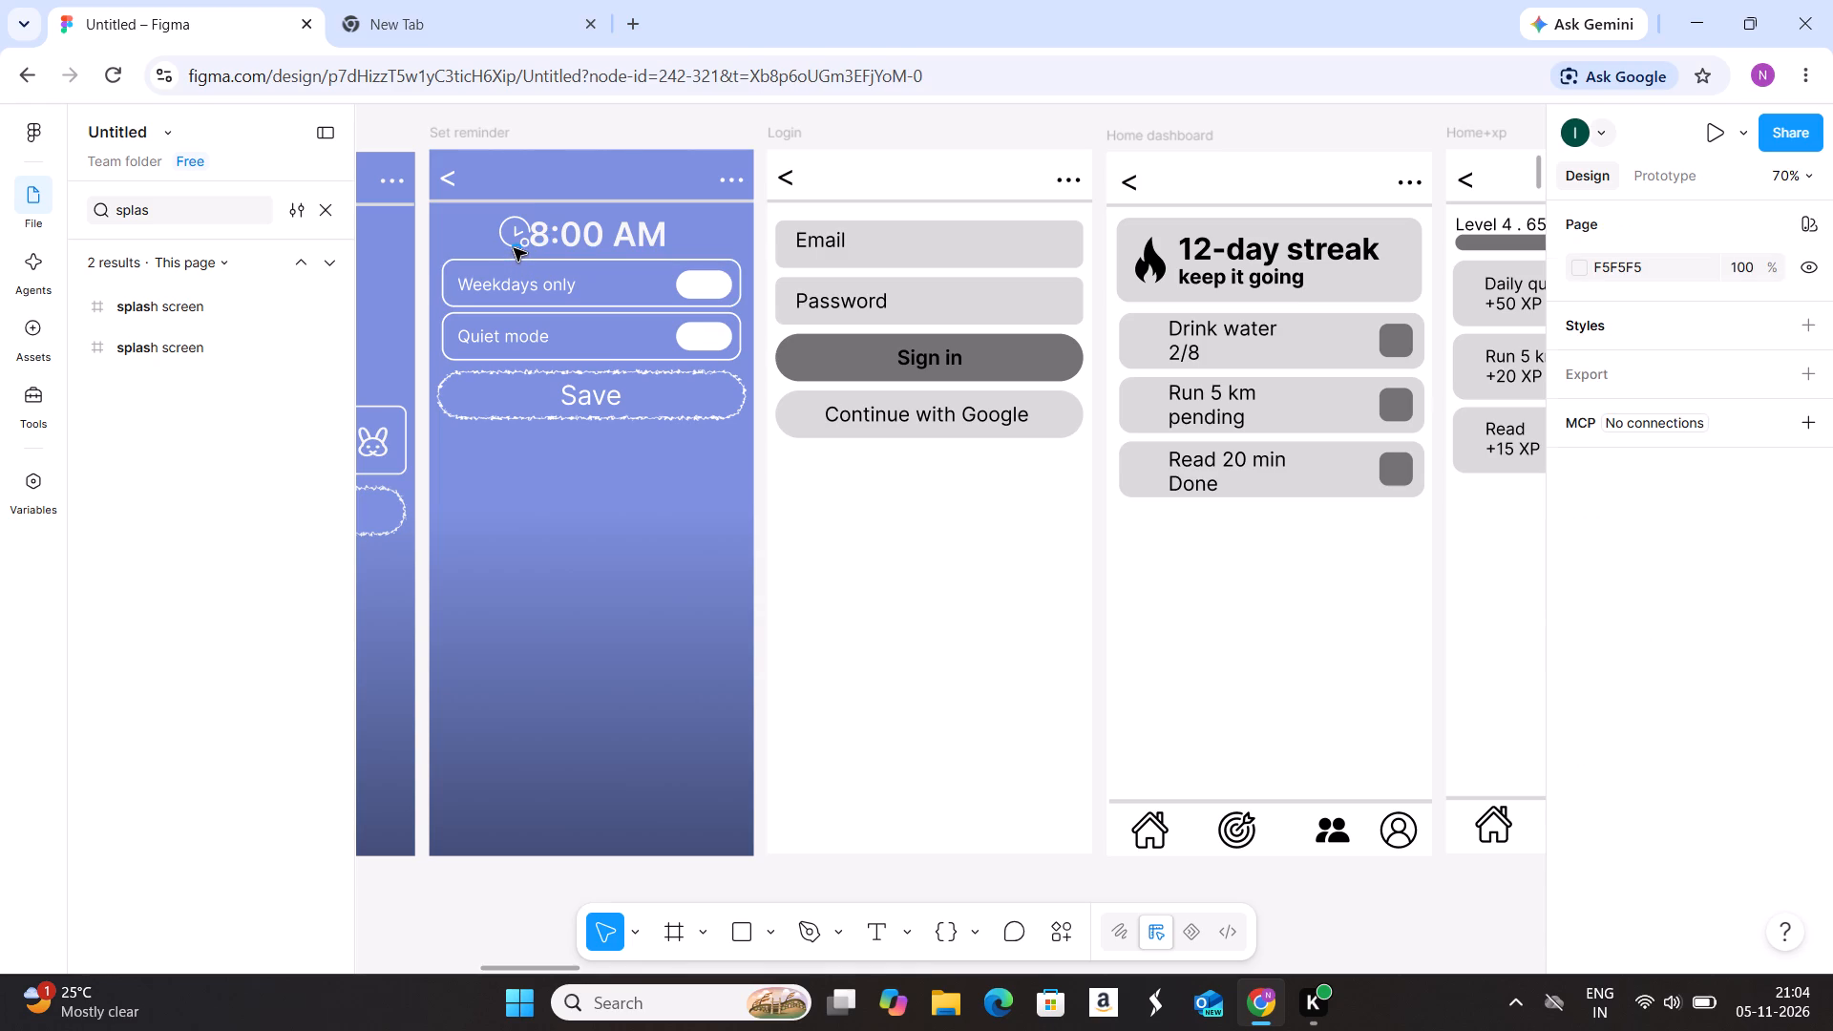
{"action": "left_click_drag", "start_coordinate": [514, 248], "coordinate": [523, 249]}
{"action": "left_click", "coordinate": [469, 242]}
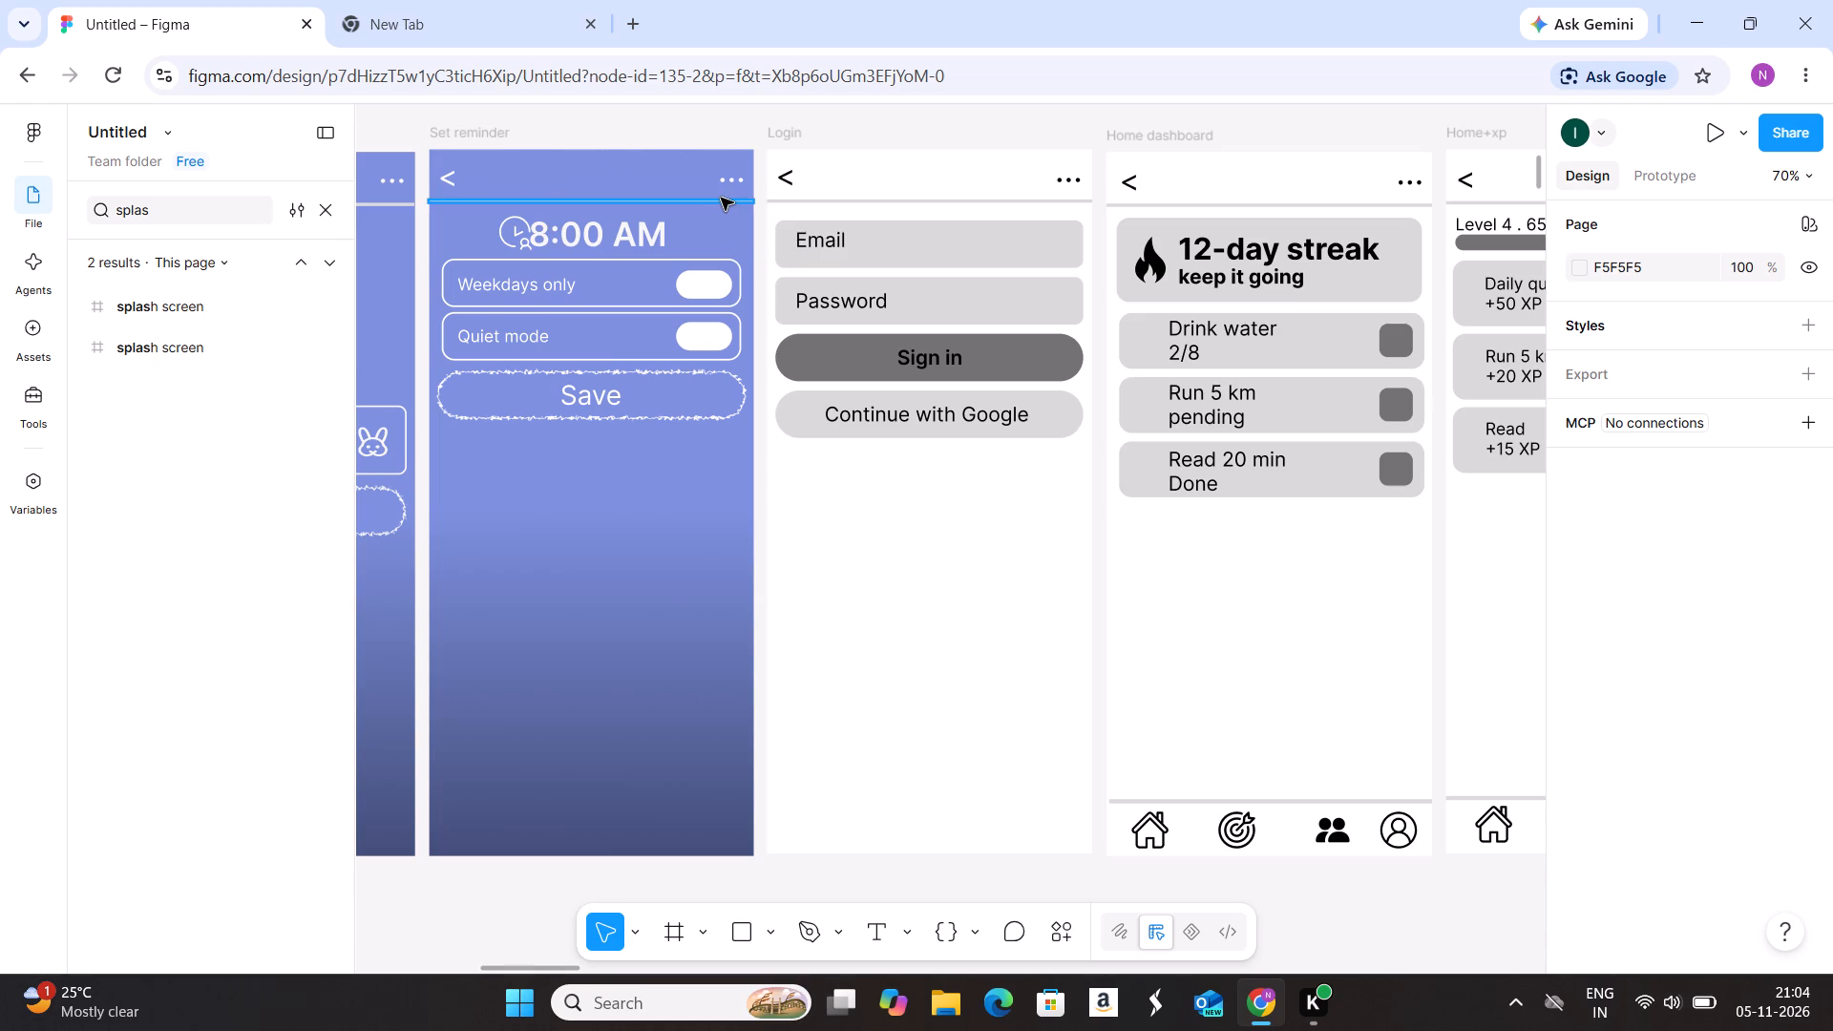
Change the fill of the back arrow text on the Login screen to white, FFFFFF.
{"action": "left_click", "coordinate": [793, 188]}
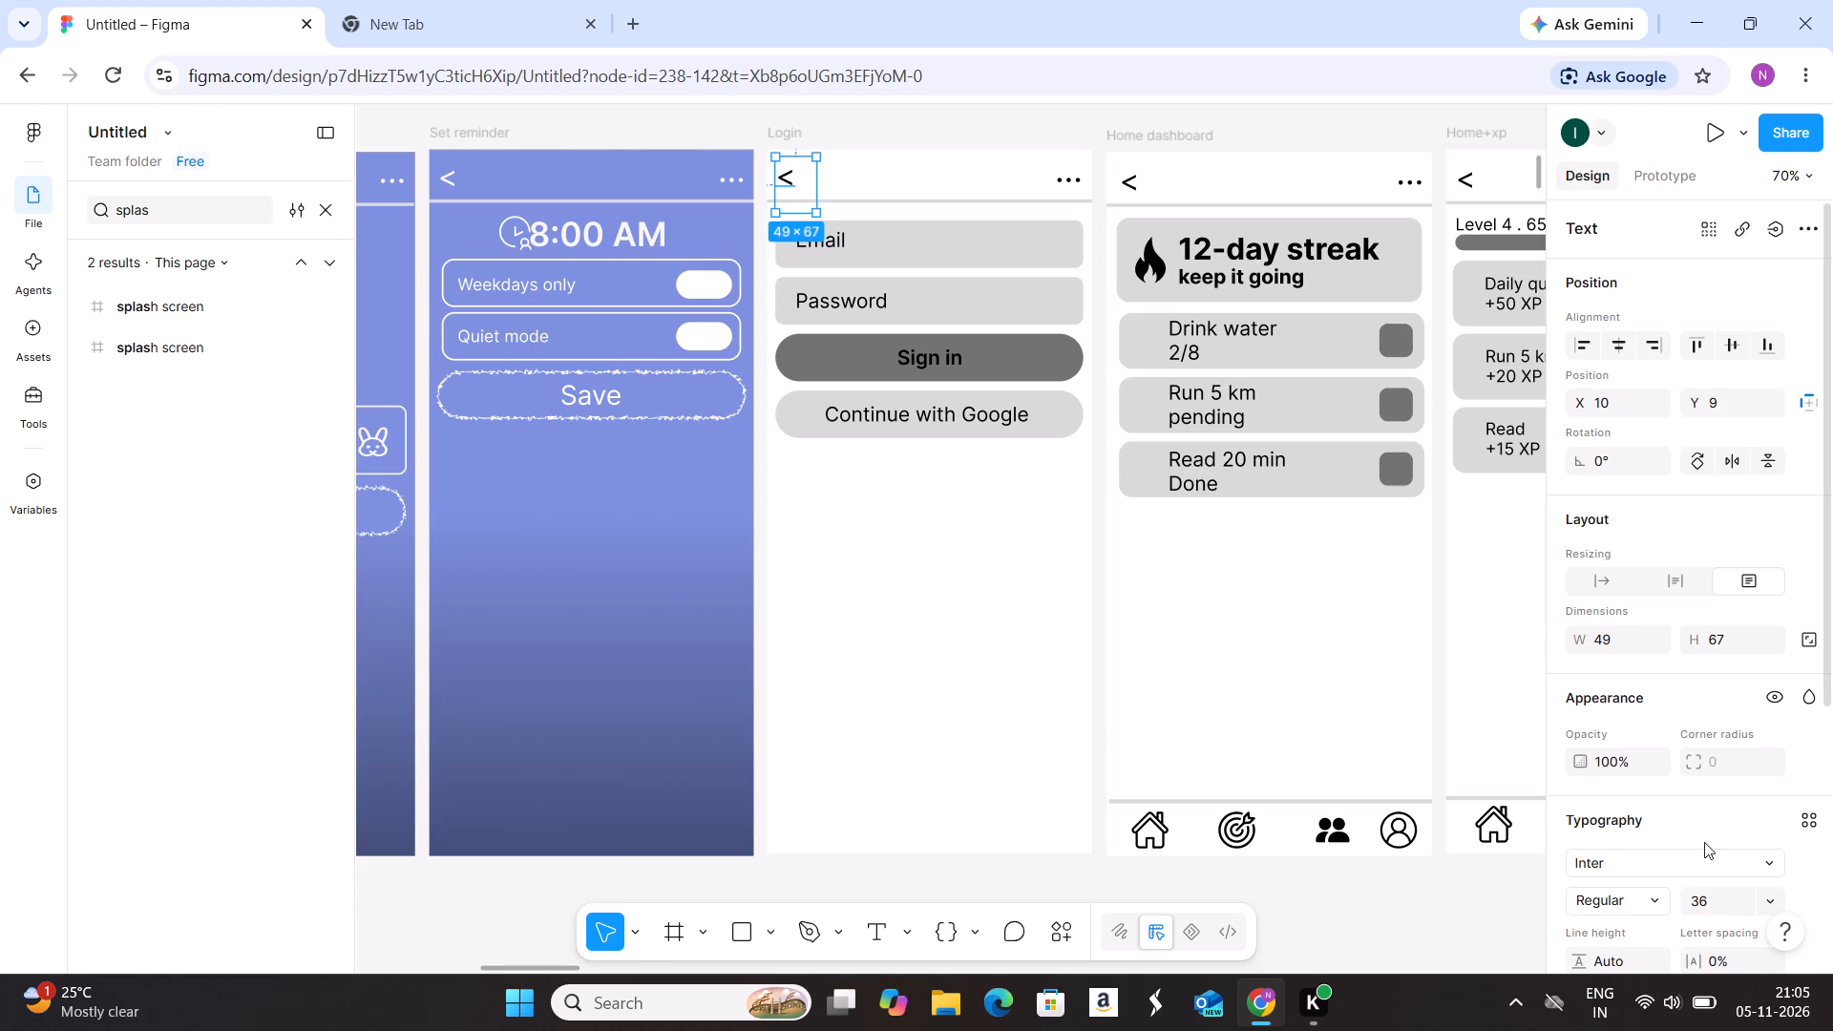
{"action": "left_click_drag", "start_coordinate": [1828, 705], "coordinate": [1828, 723]}
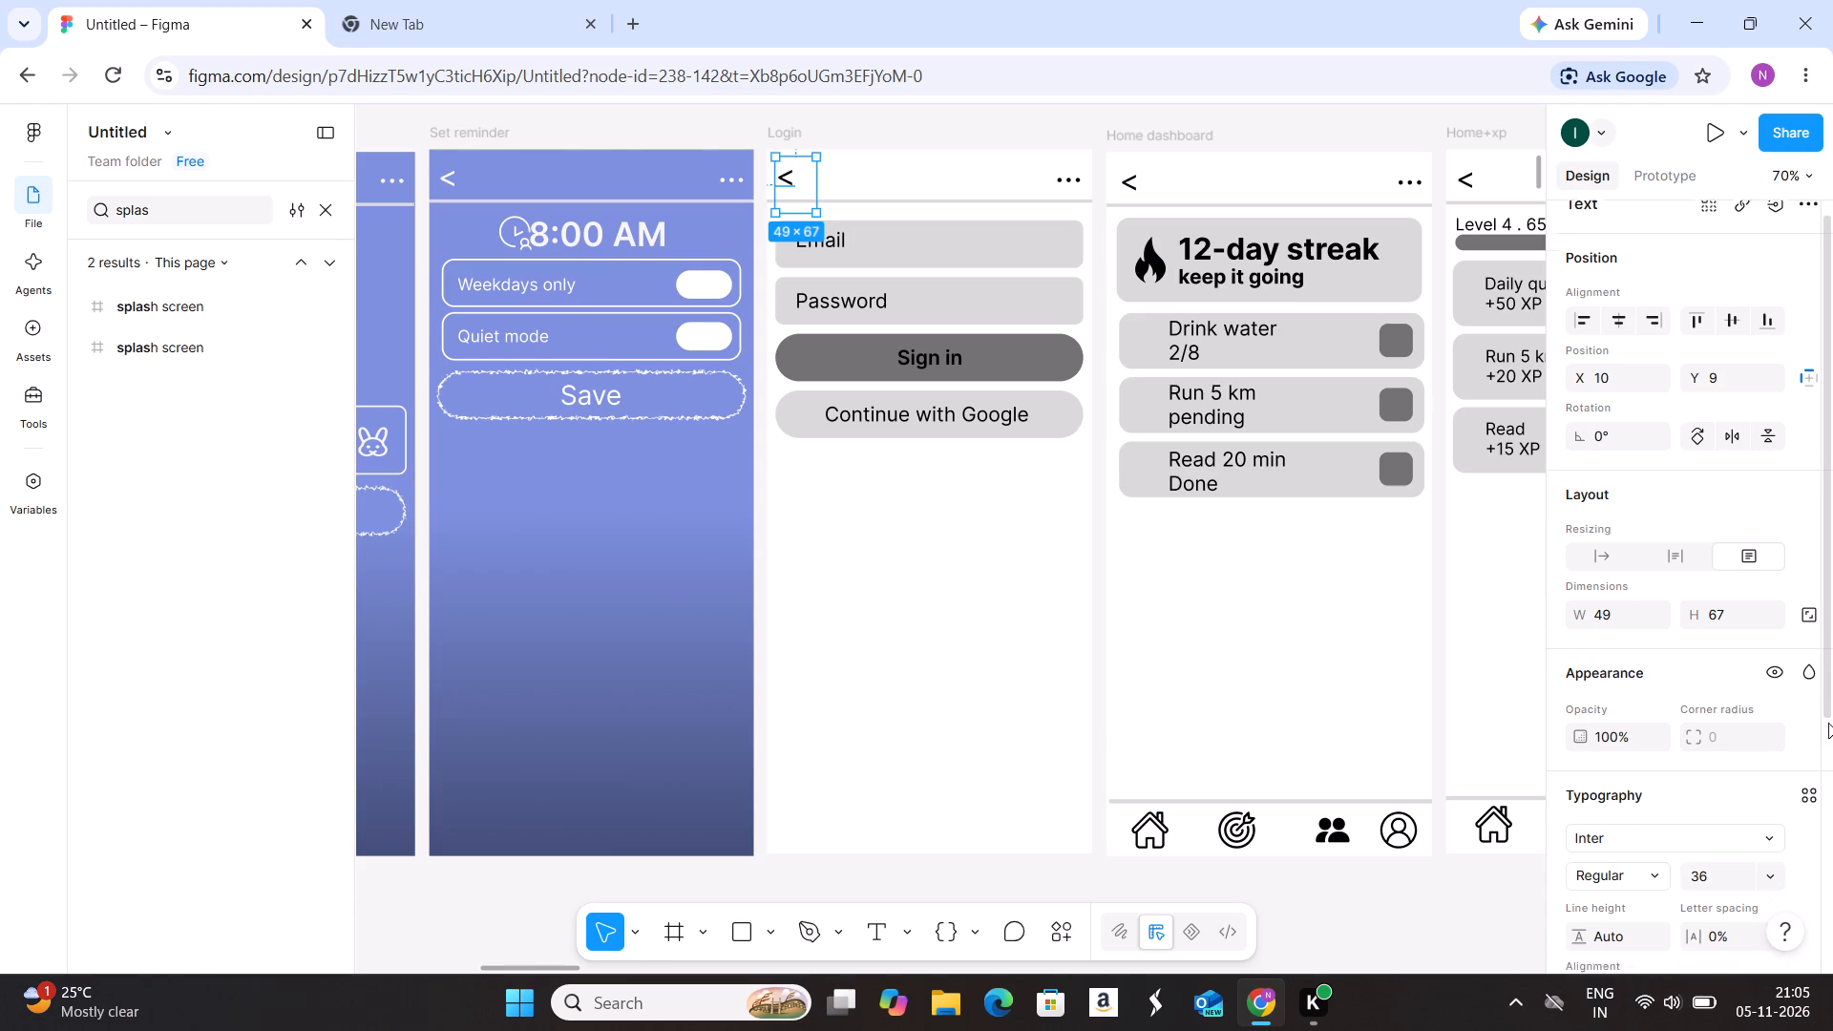
{"action": "left_click_drag", "start_coordinate": [1828, 723], "coordinate": [1832, 813]}
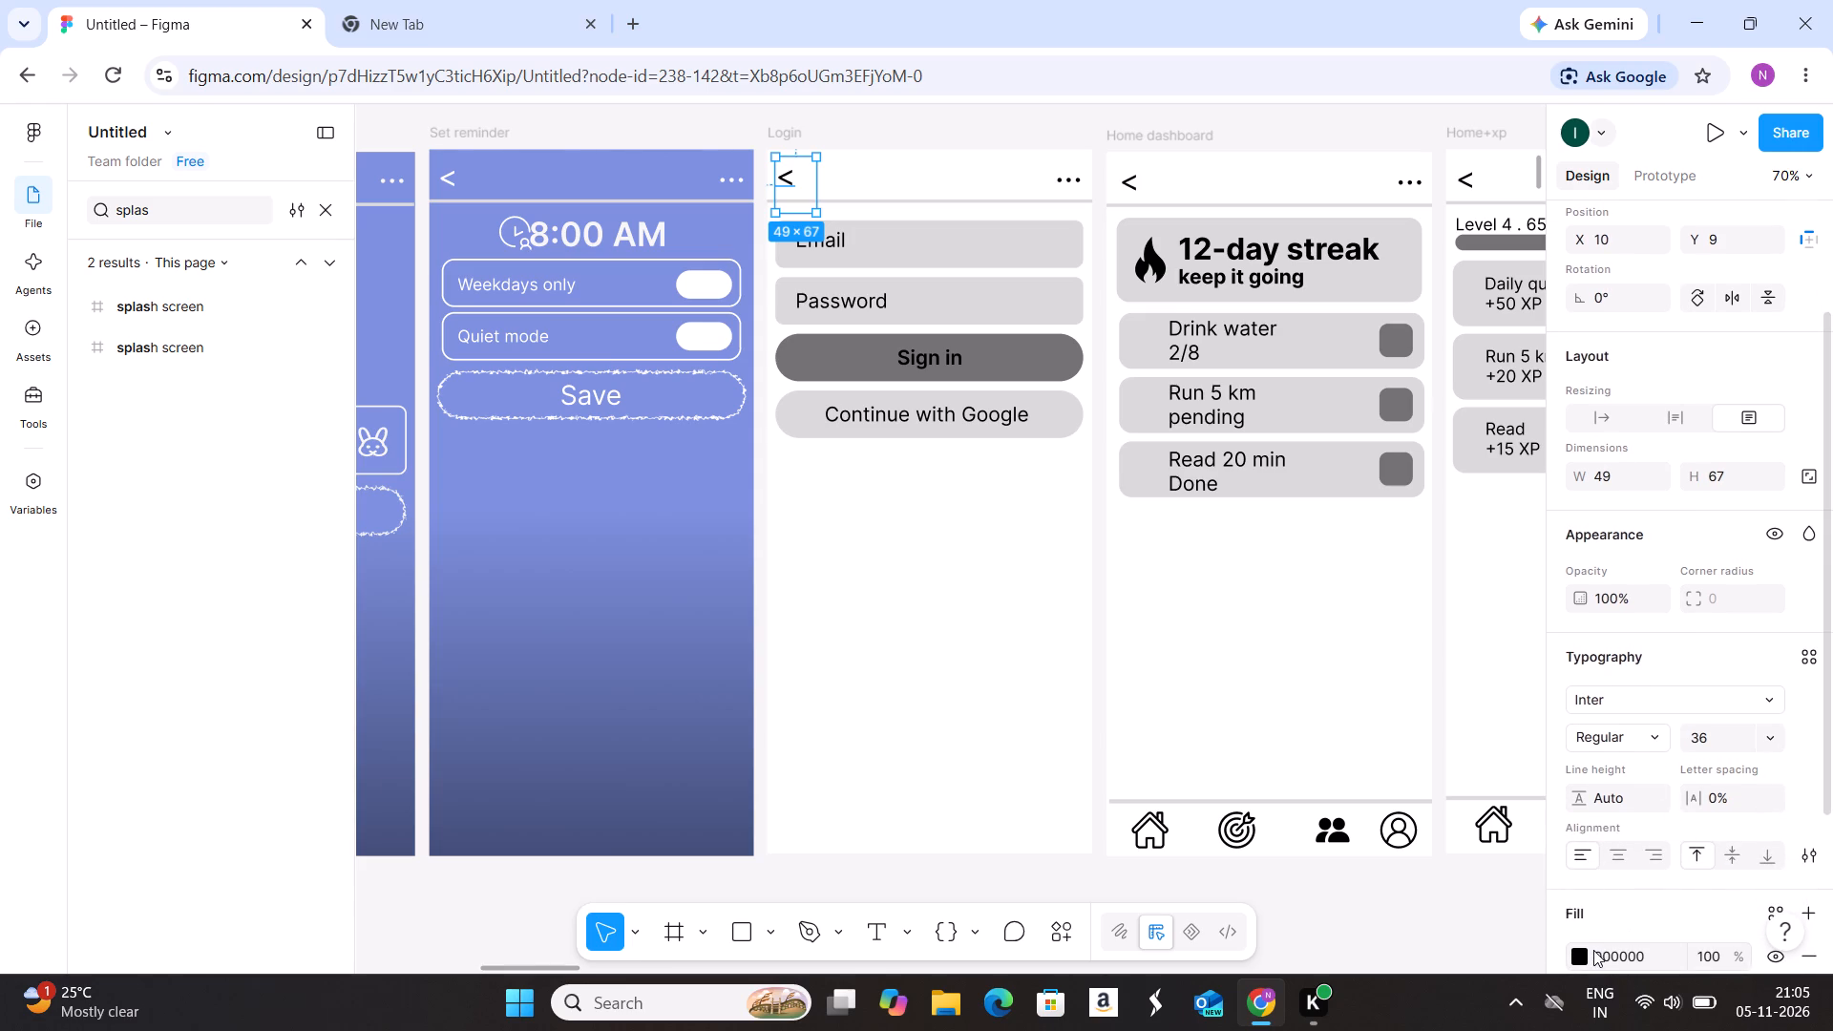
{"action": "left_click", "coordinate": [1584, 953]}
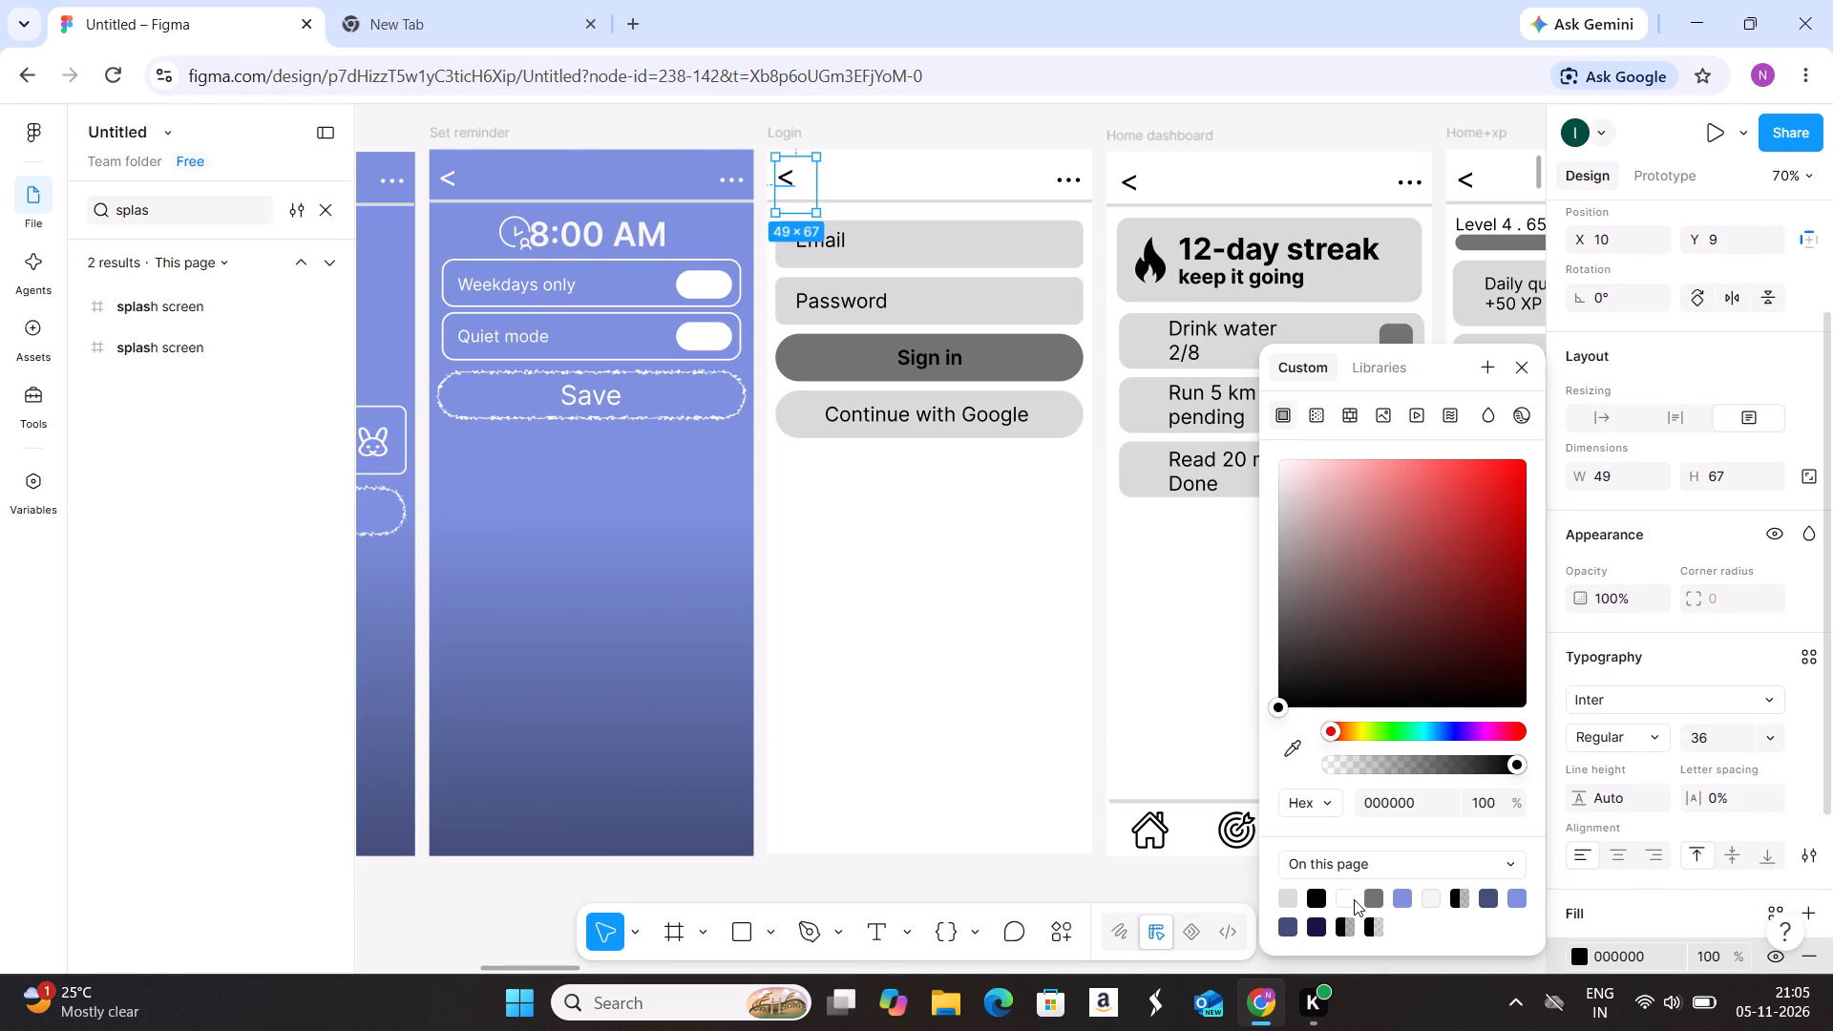
{"action": "left_click", "coordinate": [1349, 902]}
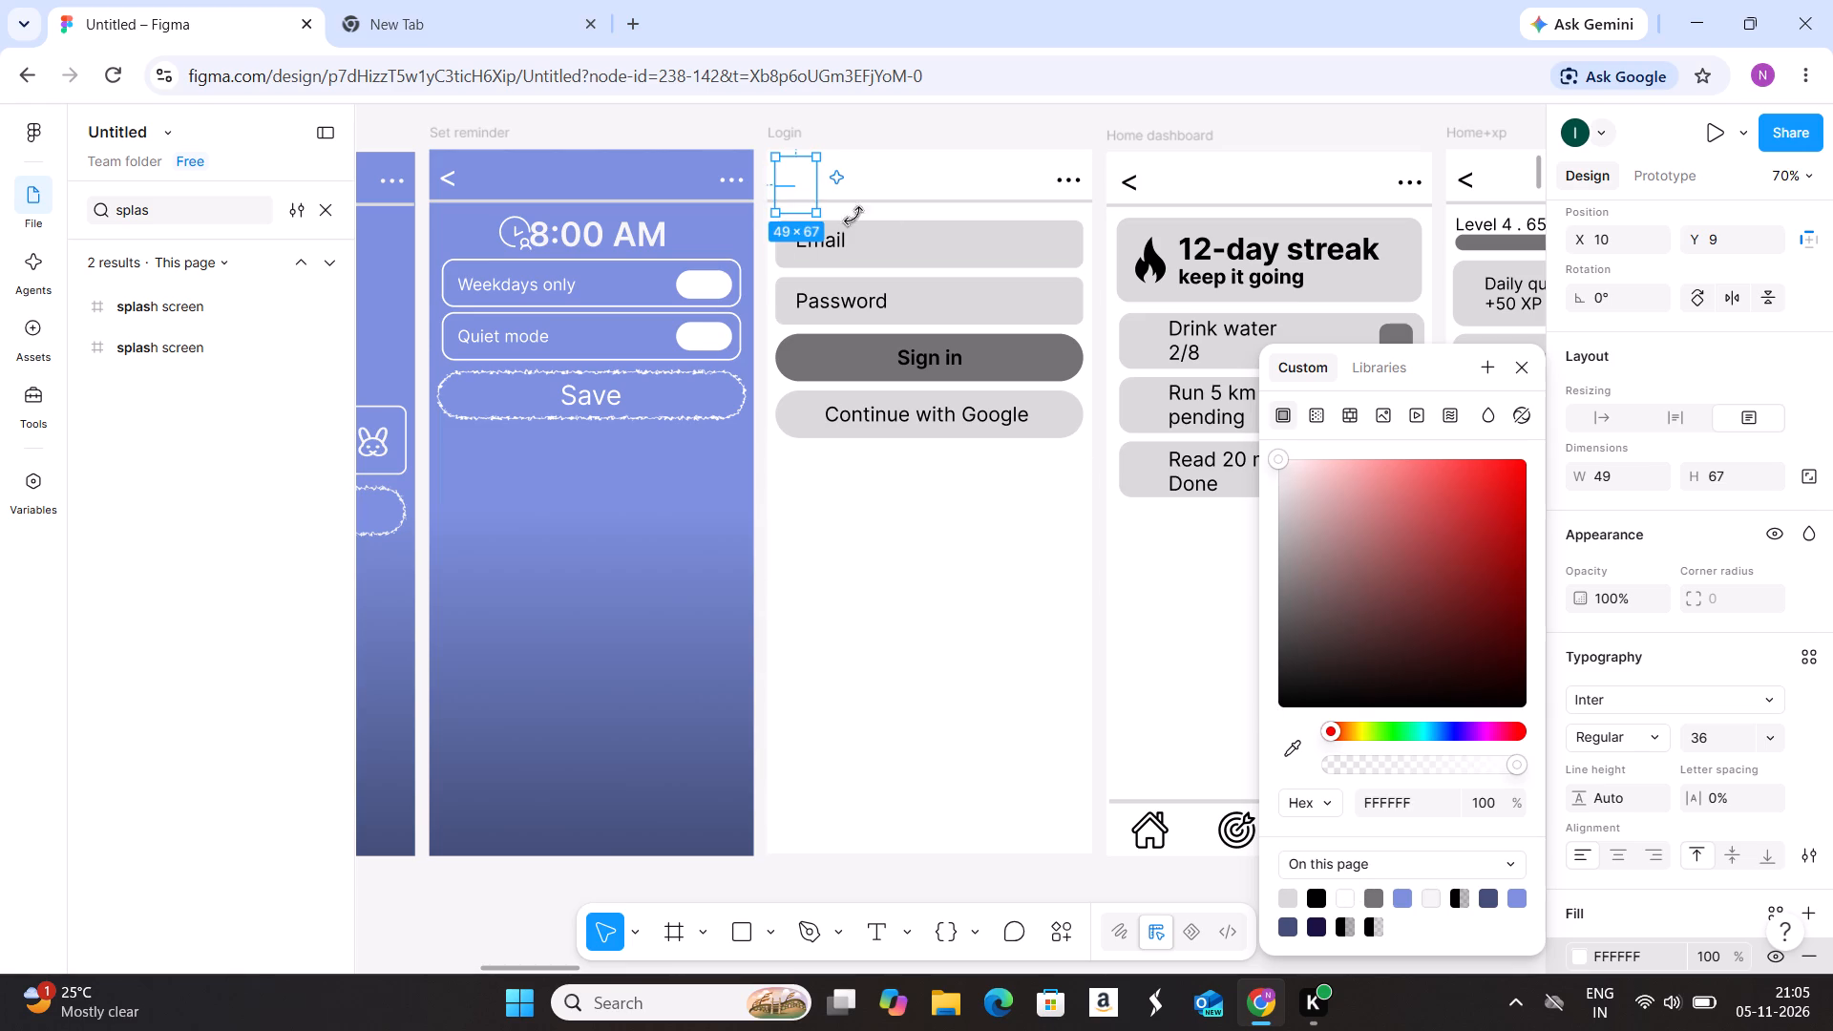
Change the fill of the three-dot text in the Login screen's header to white.
{"action": "left_click", "coordinate": [1079, 177]}
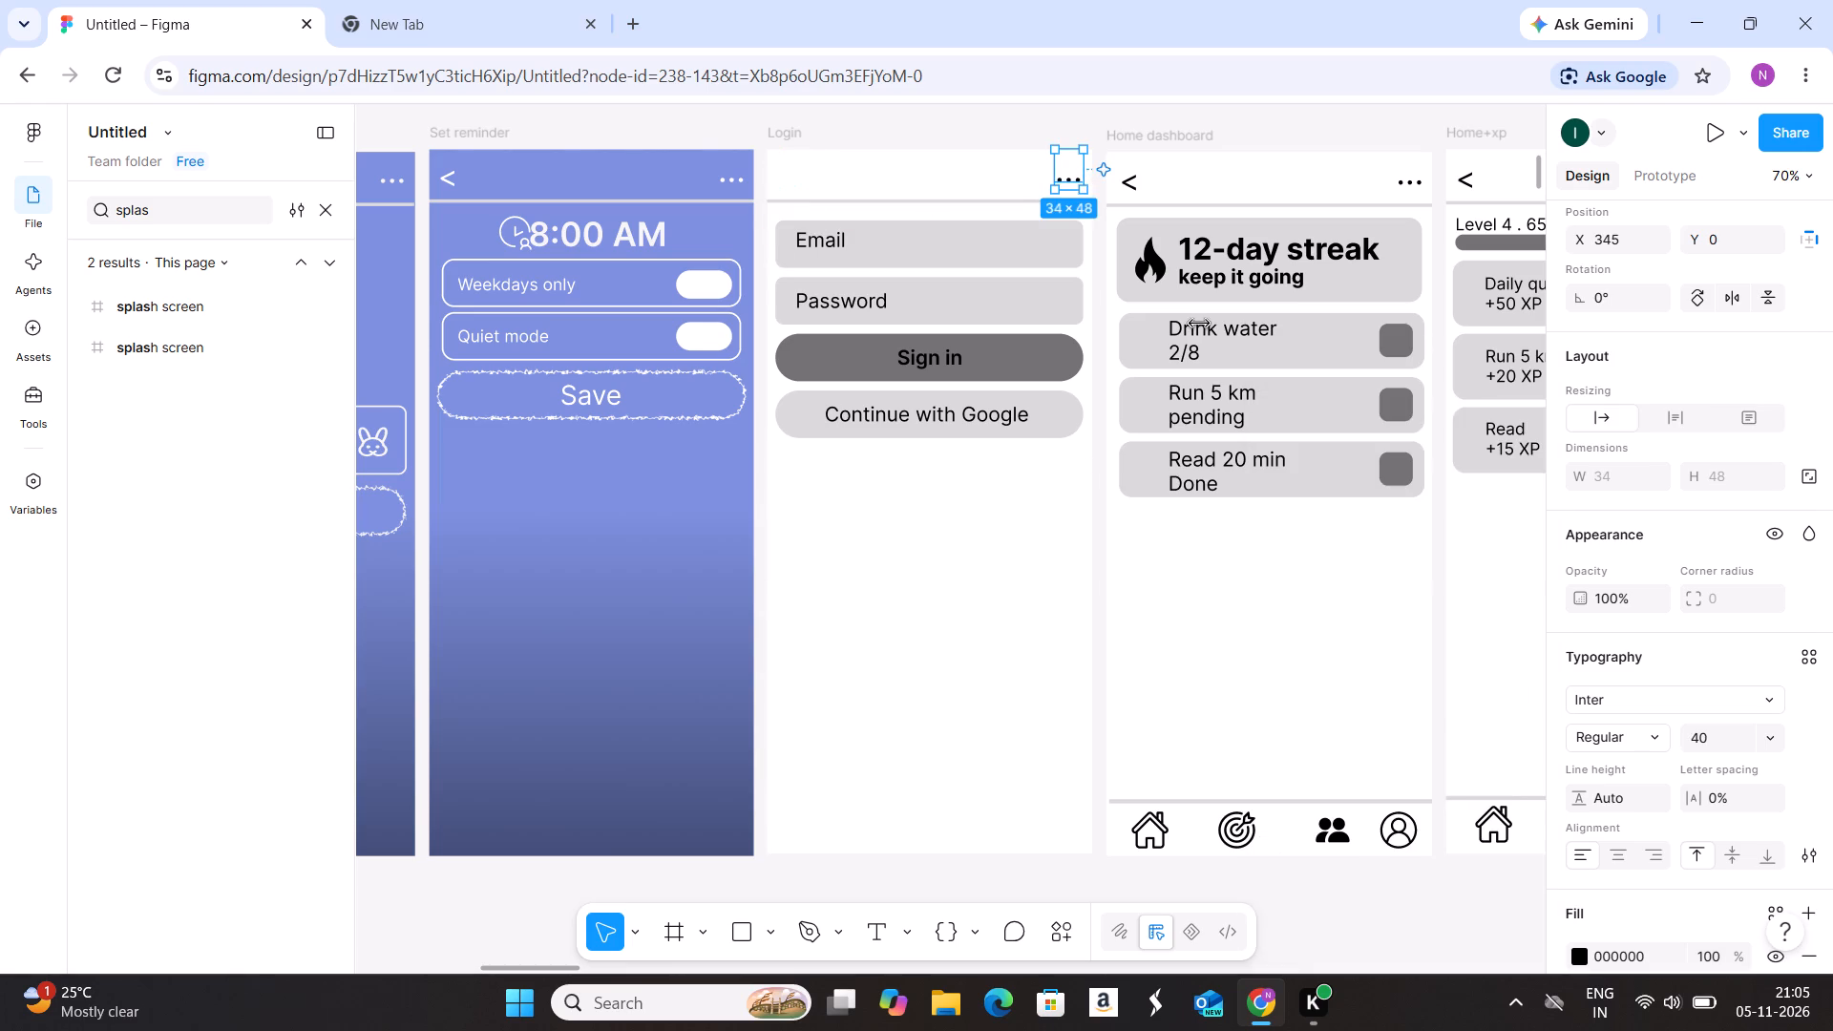
{"action": "left_click", "coordinate": [1576, 954]}
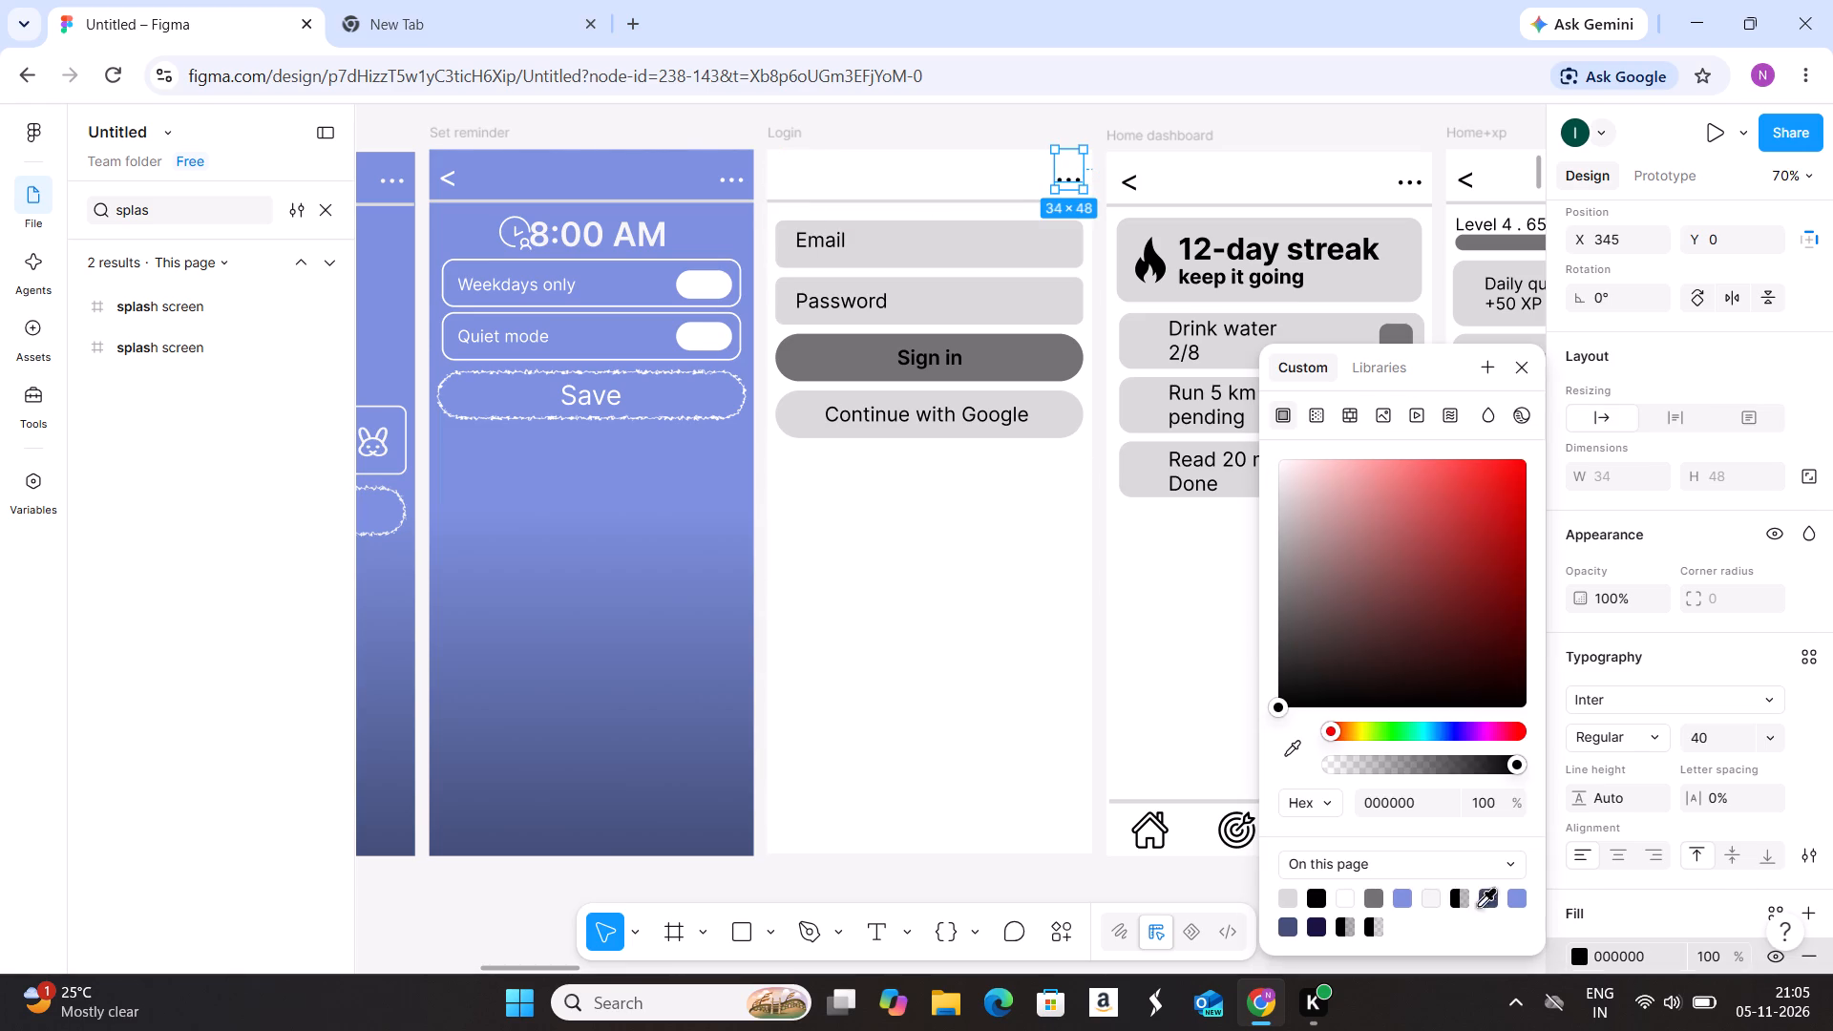
{"action": "left_click", "coordinate": [1346, 898]}
Add a white FFFFFF inside stroke of weight 2 to the Email field's rectangle on the Login screen.
{"action": "left_click", "coordinate": [944, 234]}
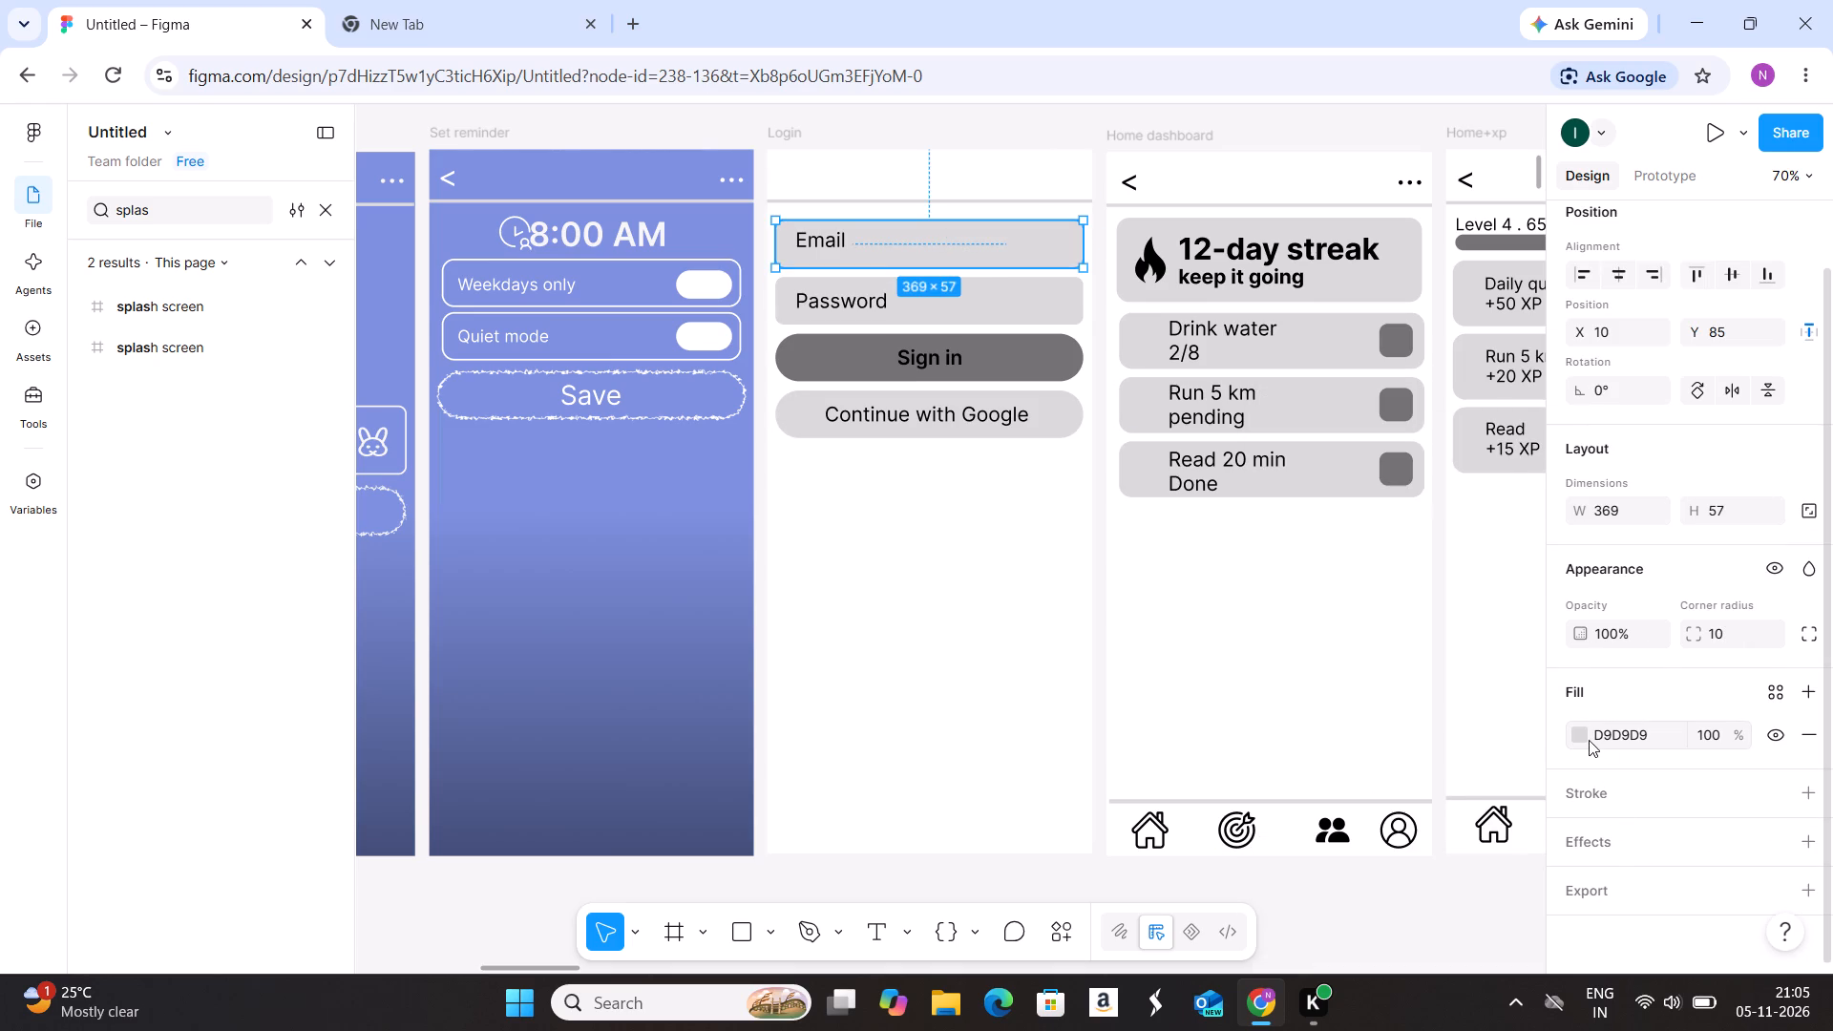
{"action": "left_click", "coordinate": [1812, 796]}
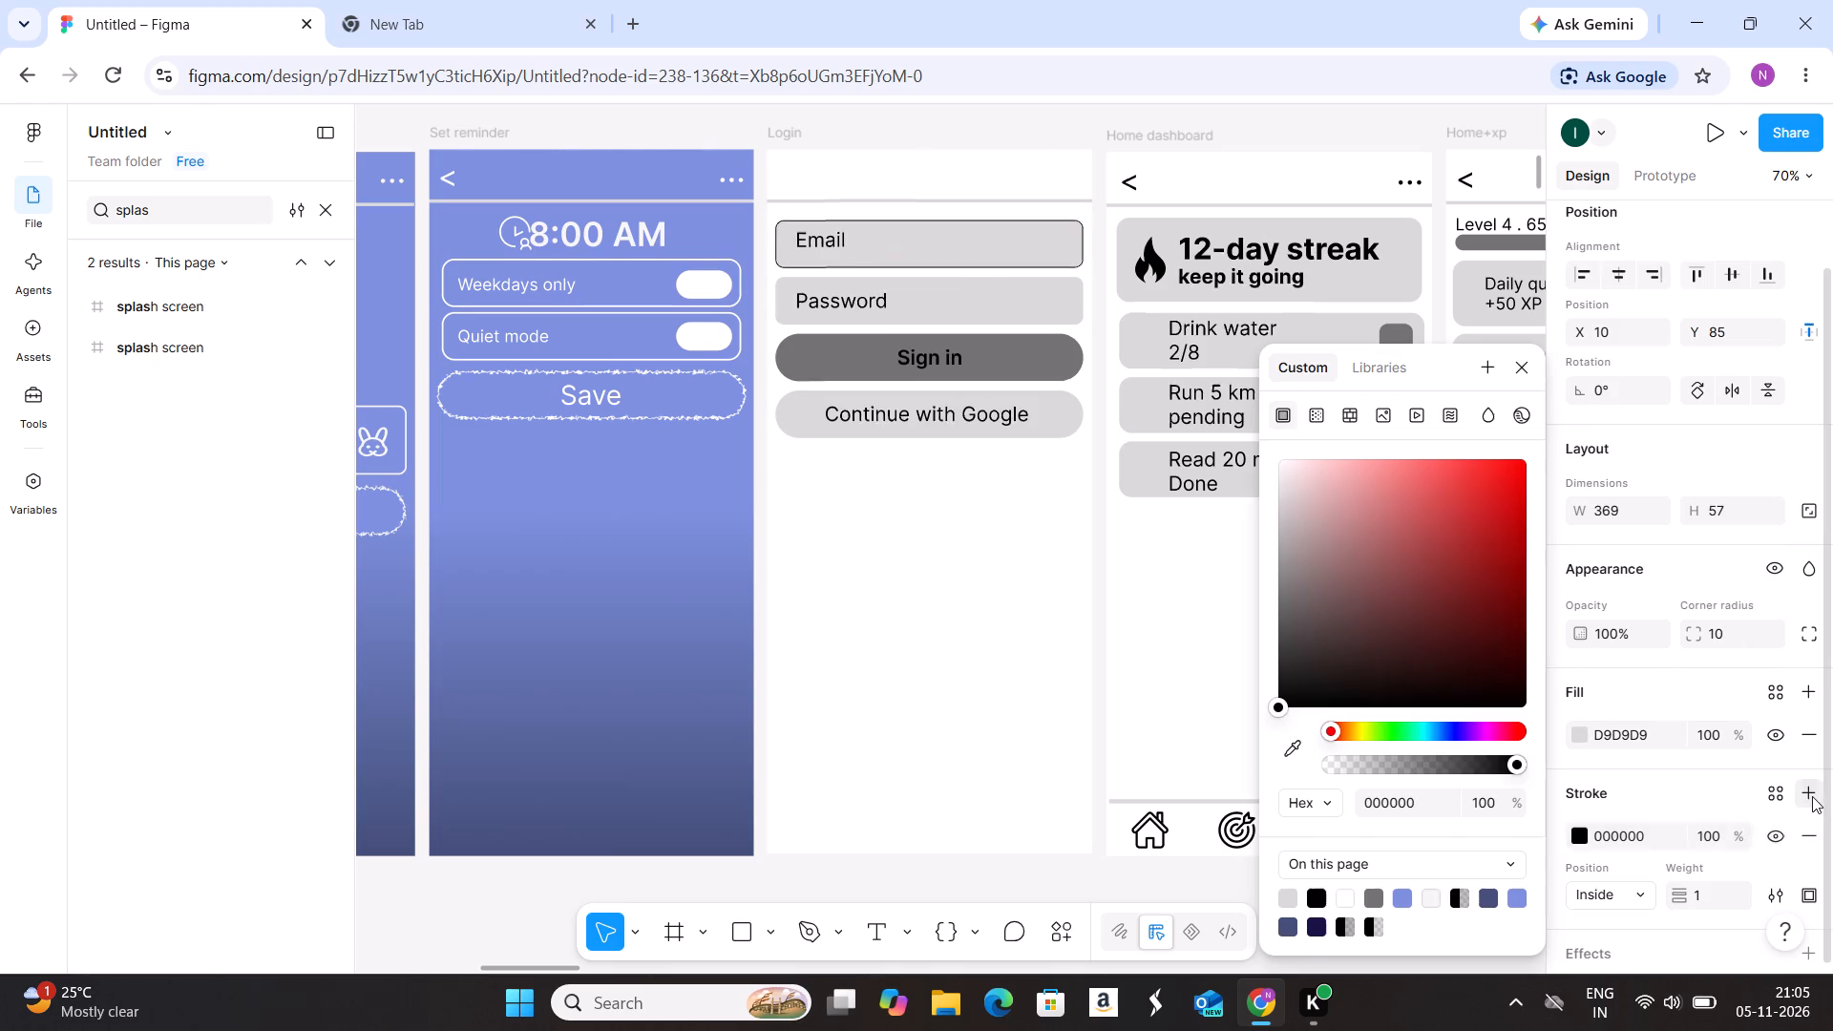
{"action": "left_click", "coordinate": [1710, 896]}
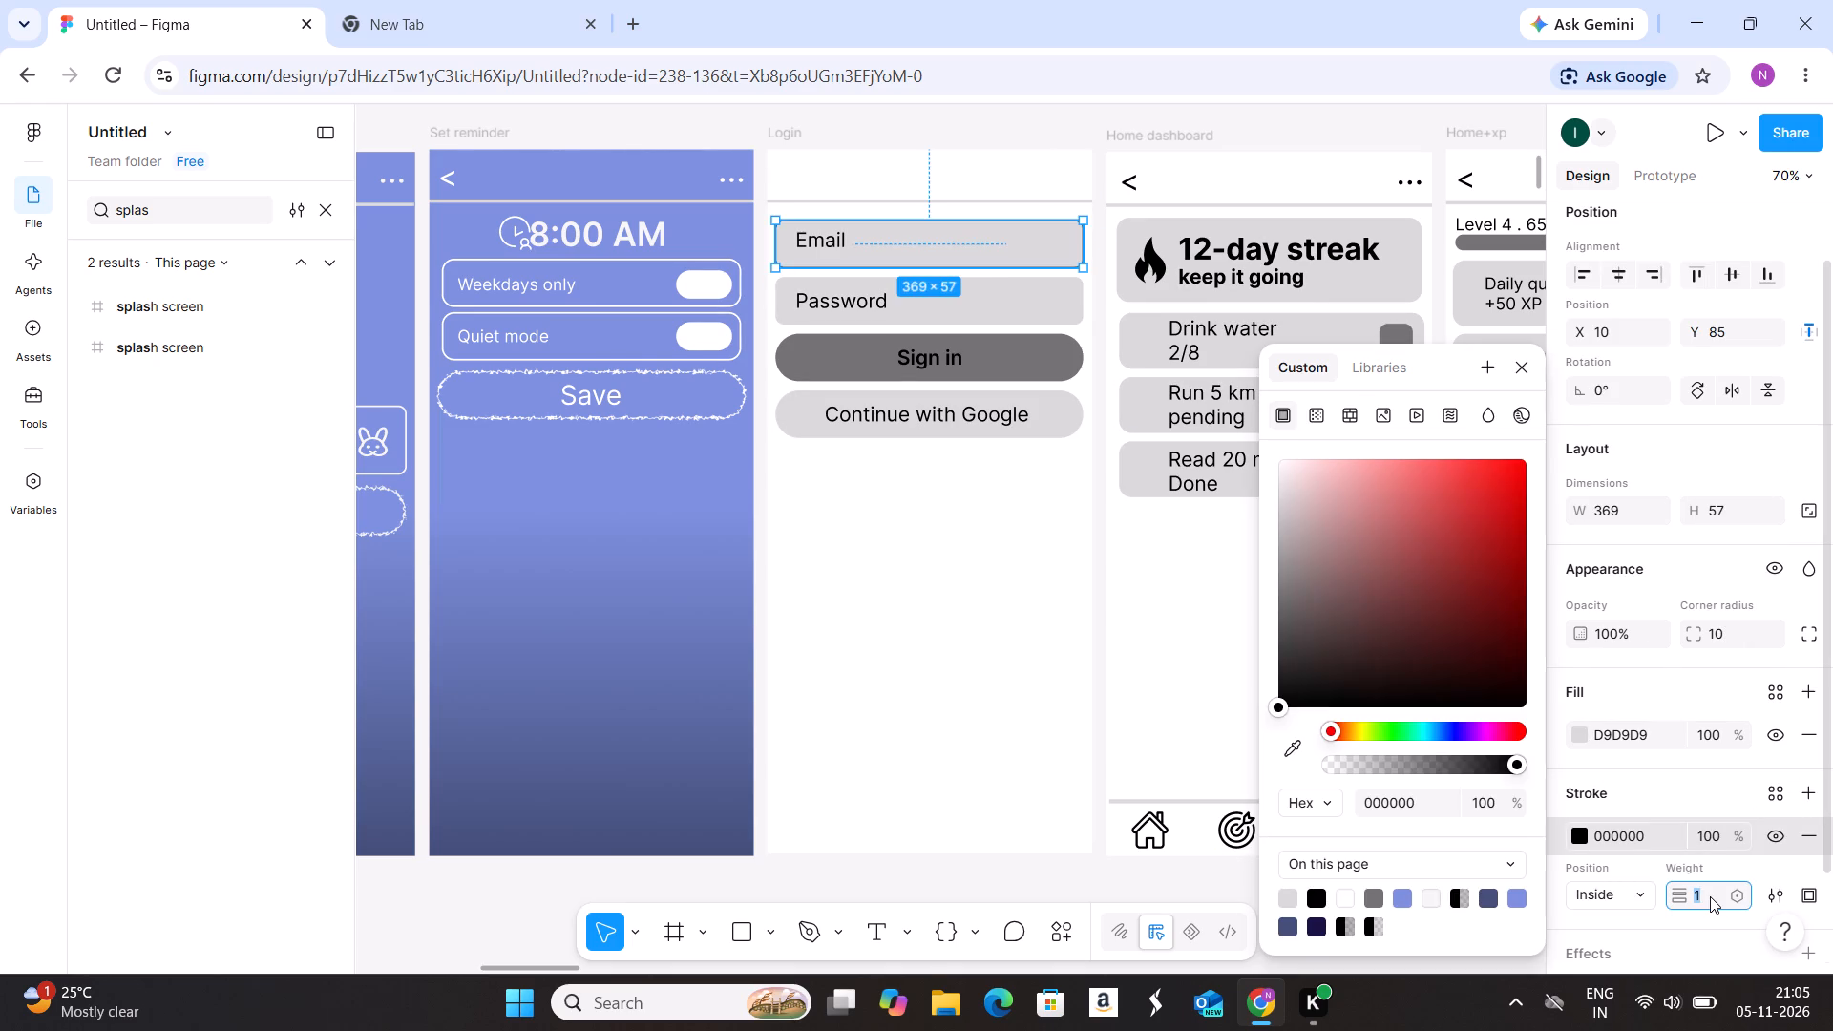
{"action": "key", "text": "2"}
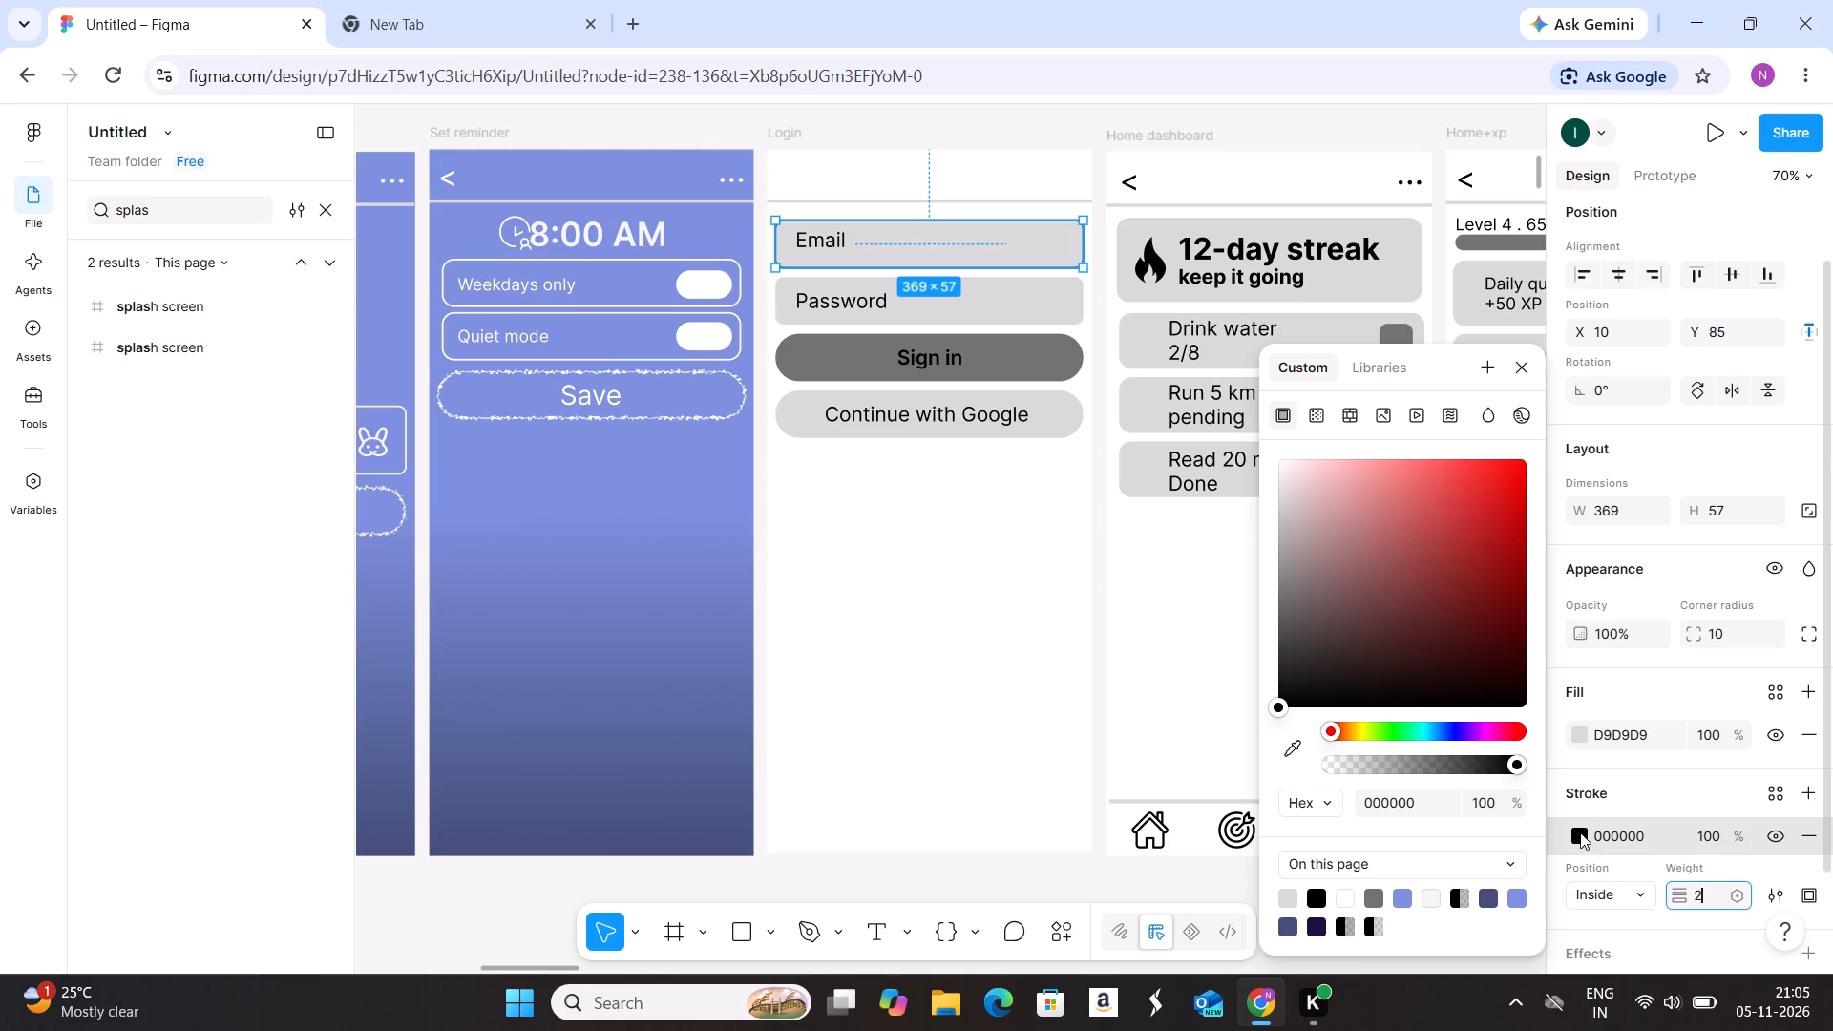
{"action": "left_click", "coordinate": [1578, 828]}
{"action": "left_click", "coordinate": [1580, 841]}
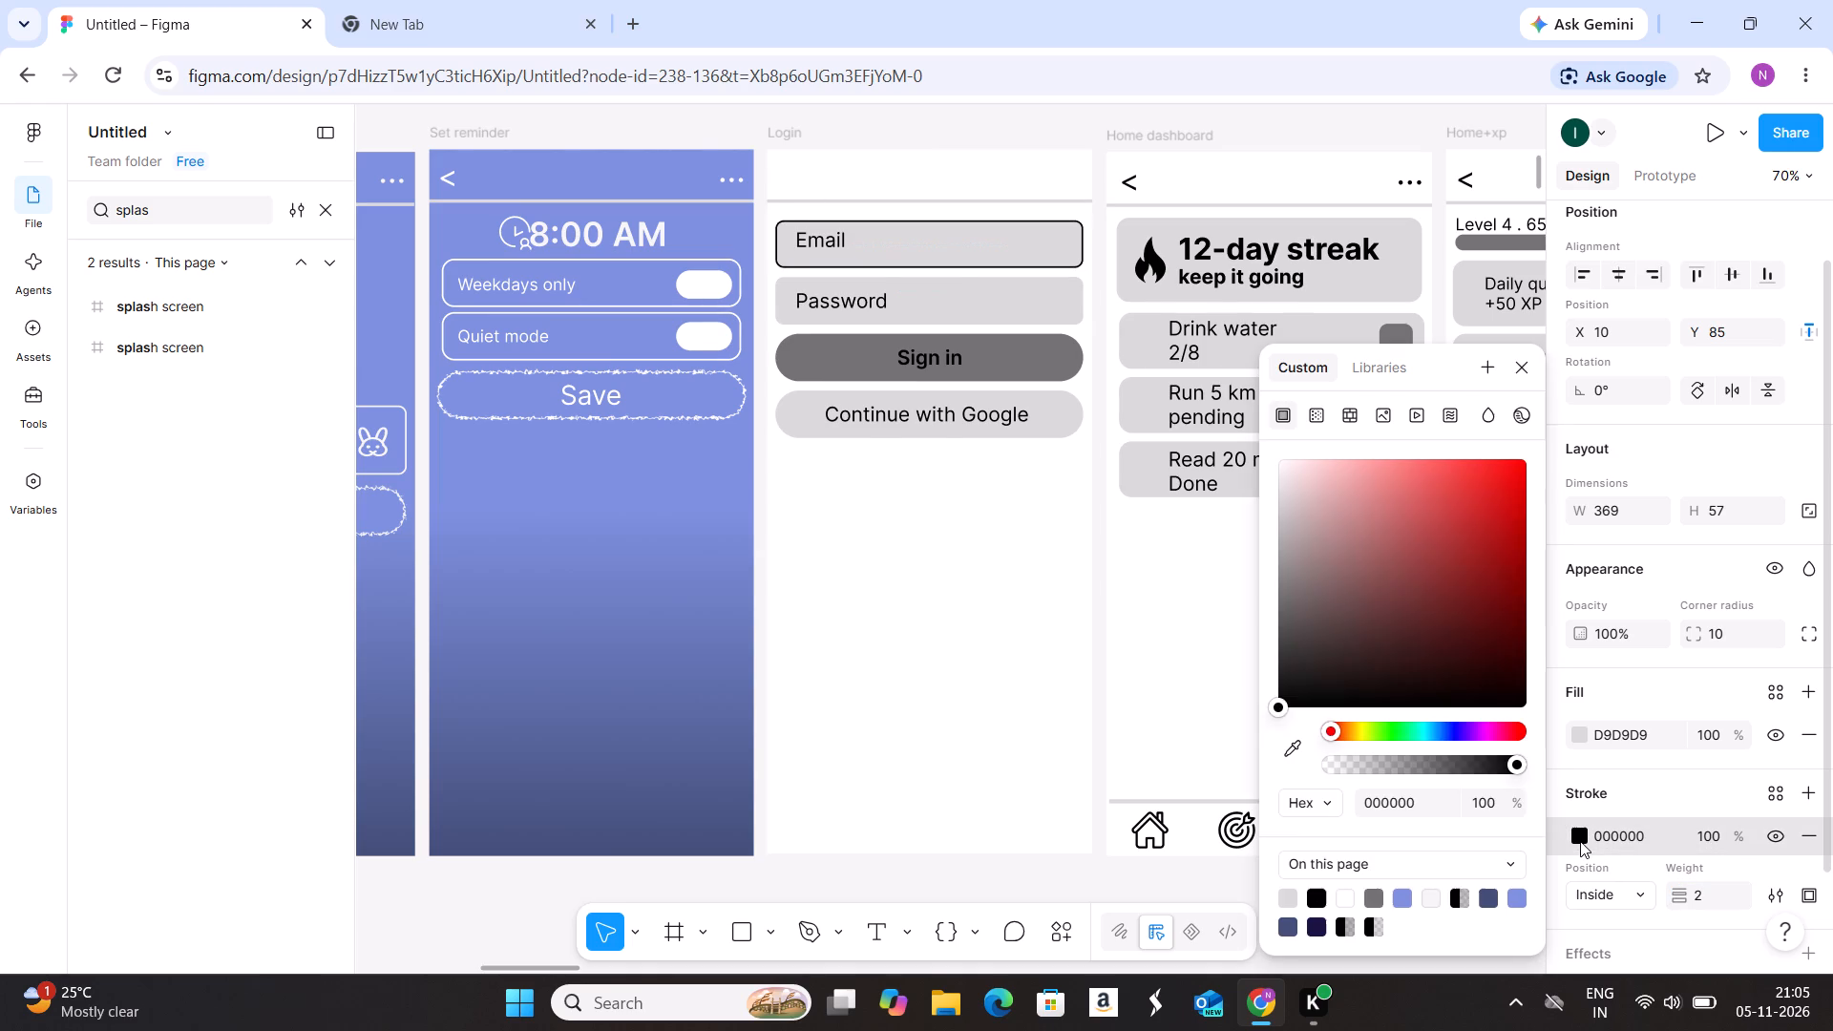
{"action": "left_click", "coordinate": [1349, 902]}
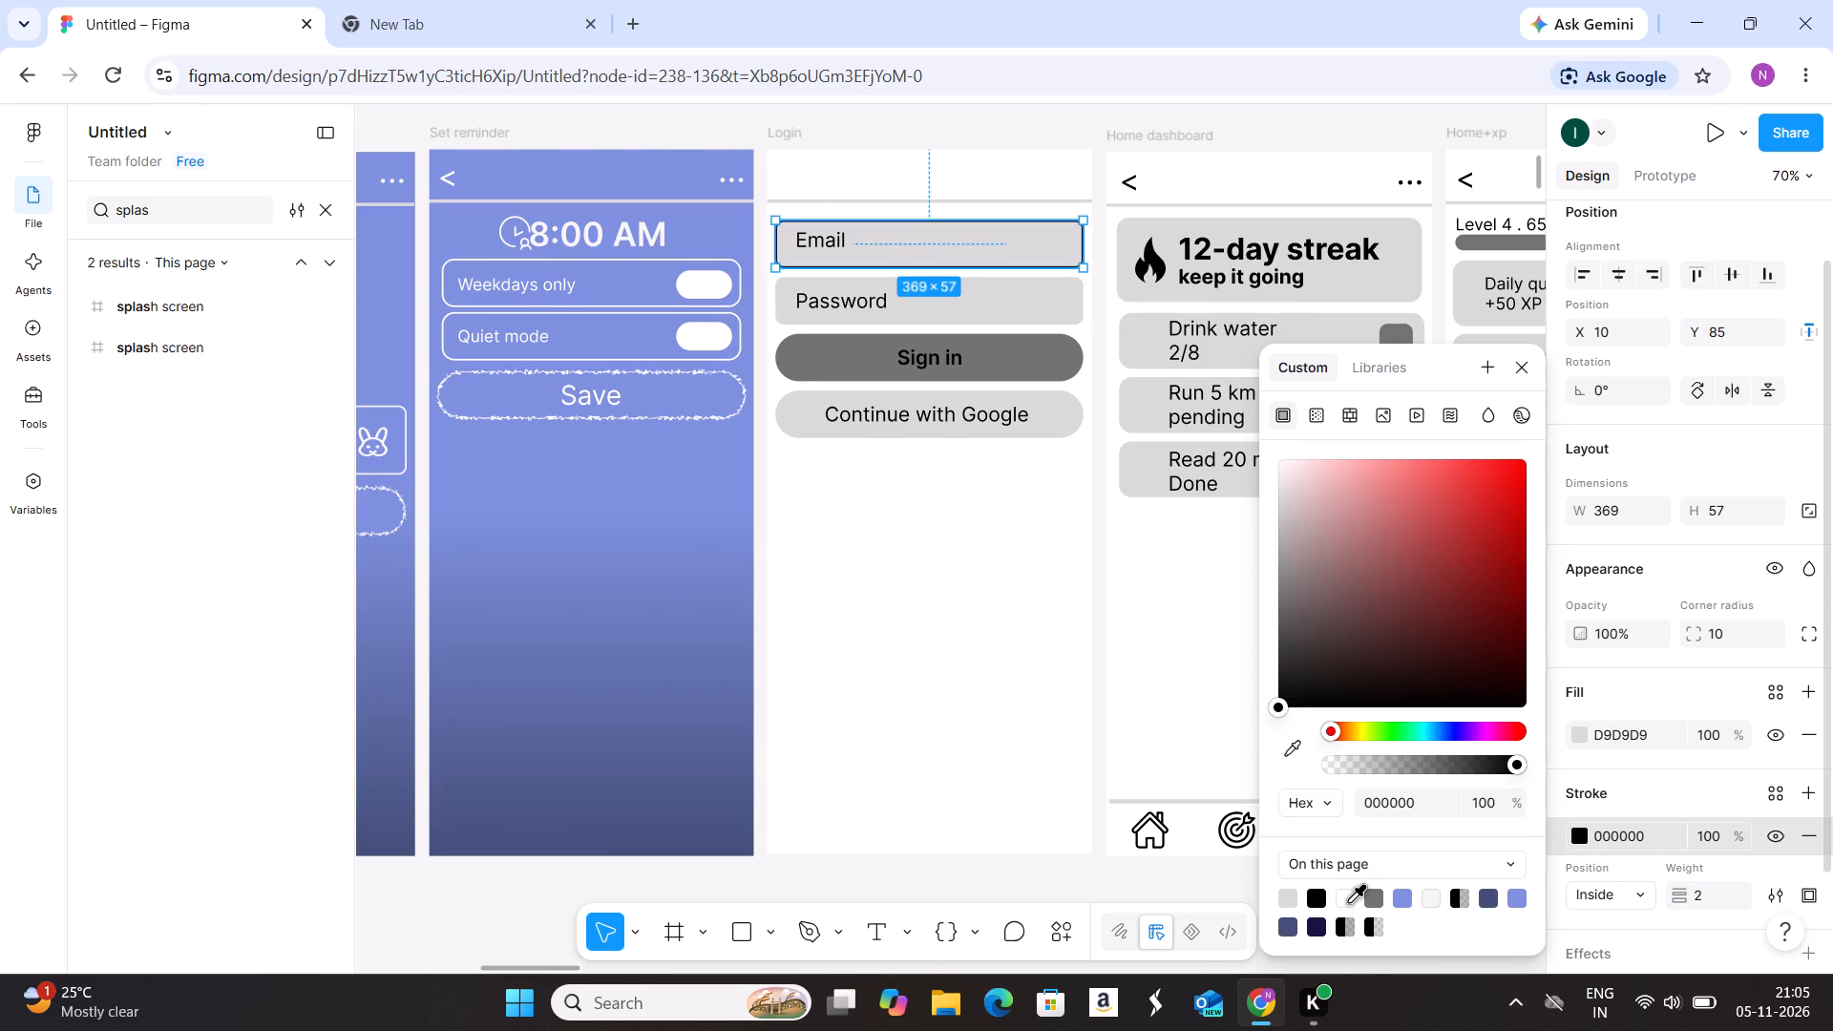
Change the Email field rectangle's fill to the page's periwinkle blue, 7C91DE.
{"action": "left_click", "coordinate": [1576, 736]}
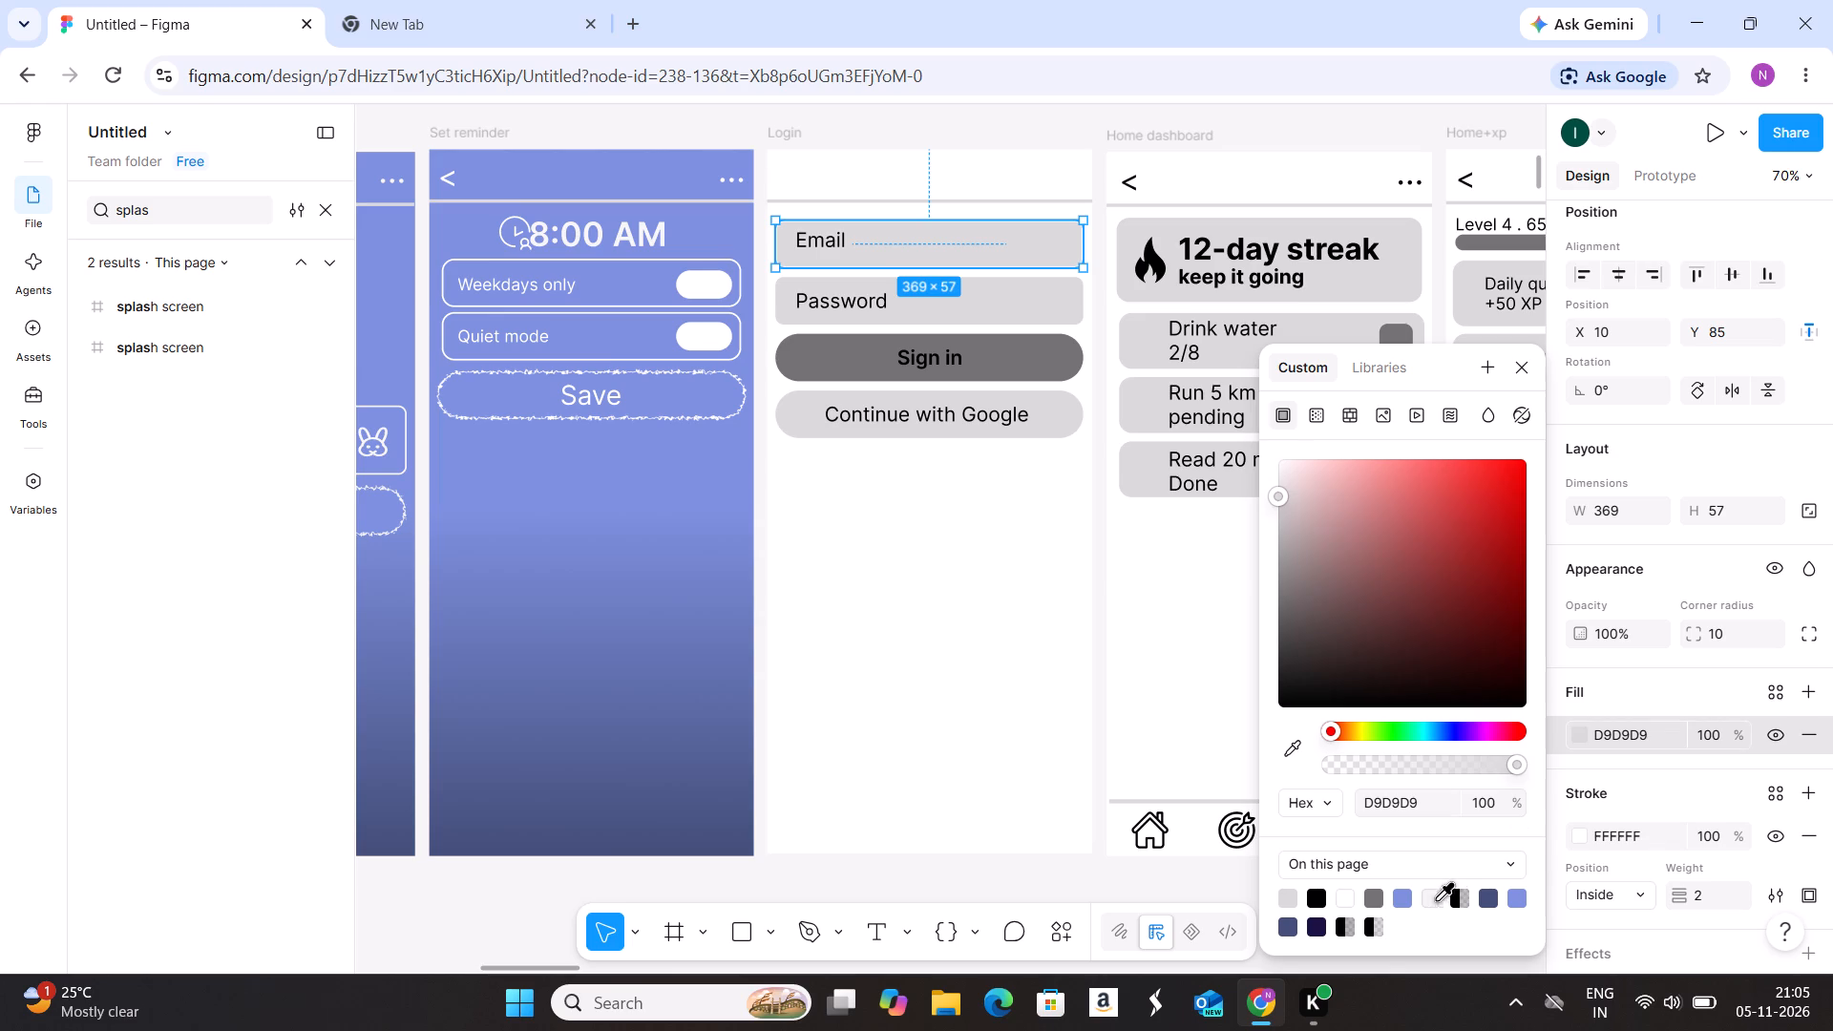
{"action": "left_click", "coordinate": [1407, 900]}
{"action": "left_click", "coordinate": [1011, 728]}
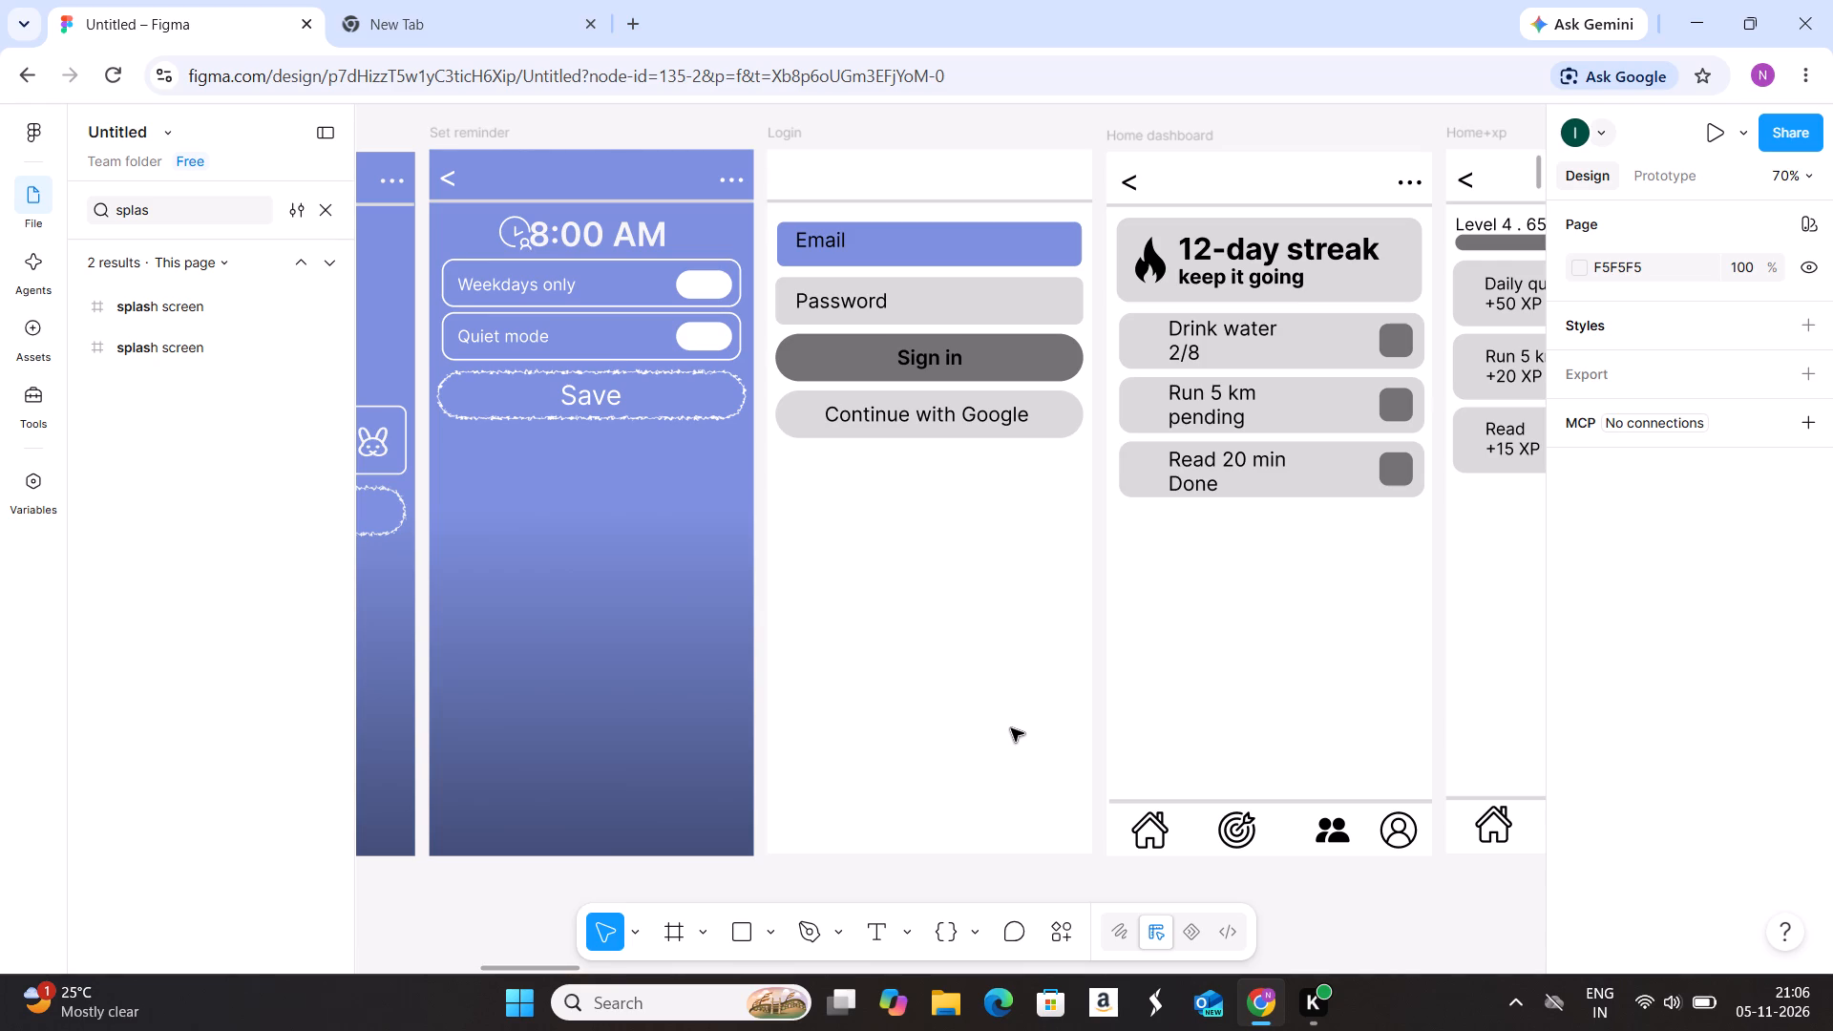
{"action": "left_click", "coordinate": [1020, 650]}
Give the Login frame a linear gradient fill with its first stop at 48% coloured periwinkle blue, 7C91DE.
{"action": "left_click", "coordinate": [783, 133]}
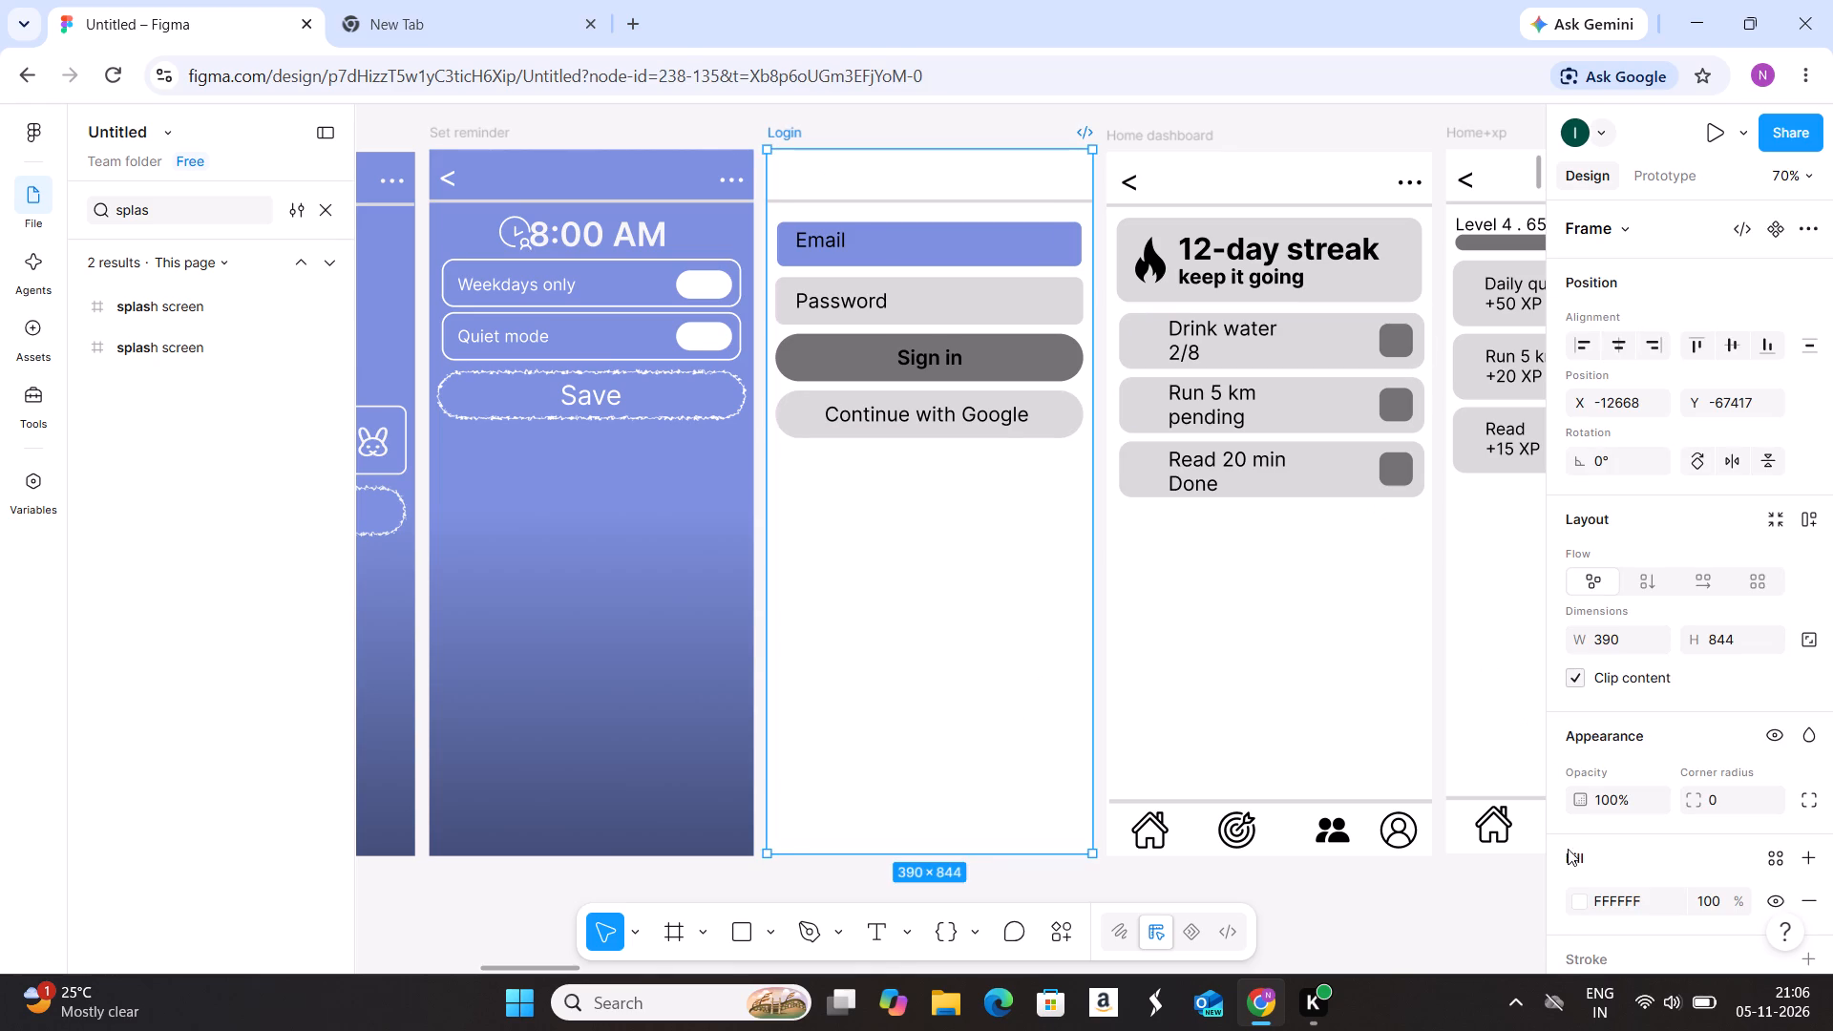
{"action": "left_click", "coordinate": [1578, 900]}
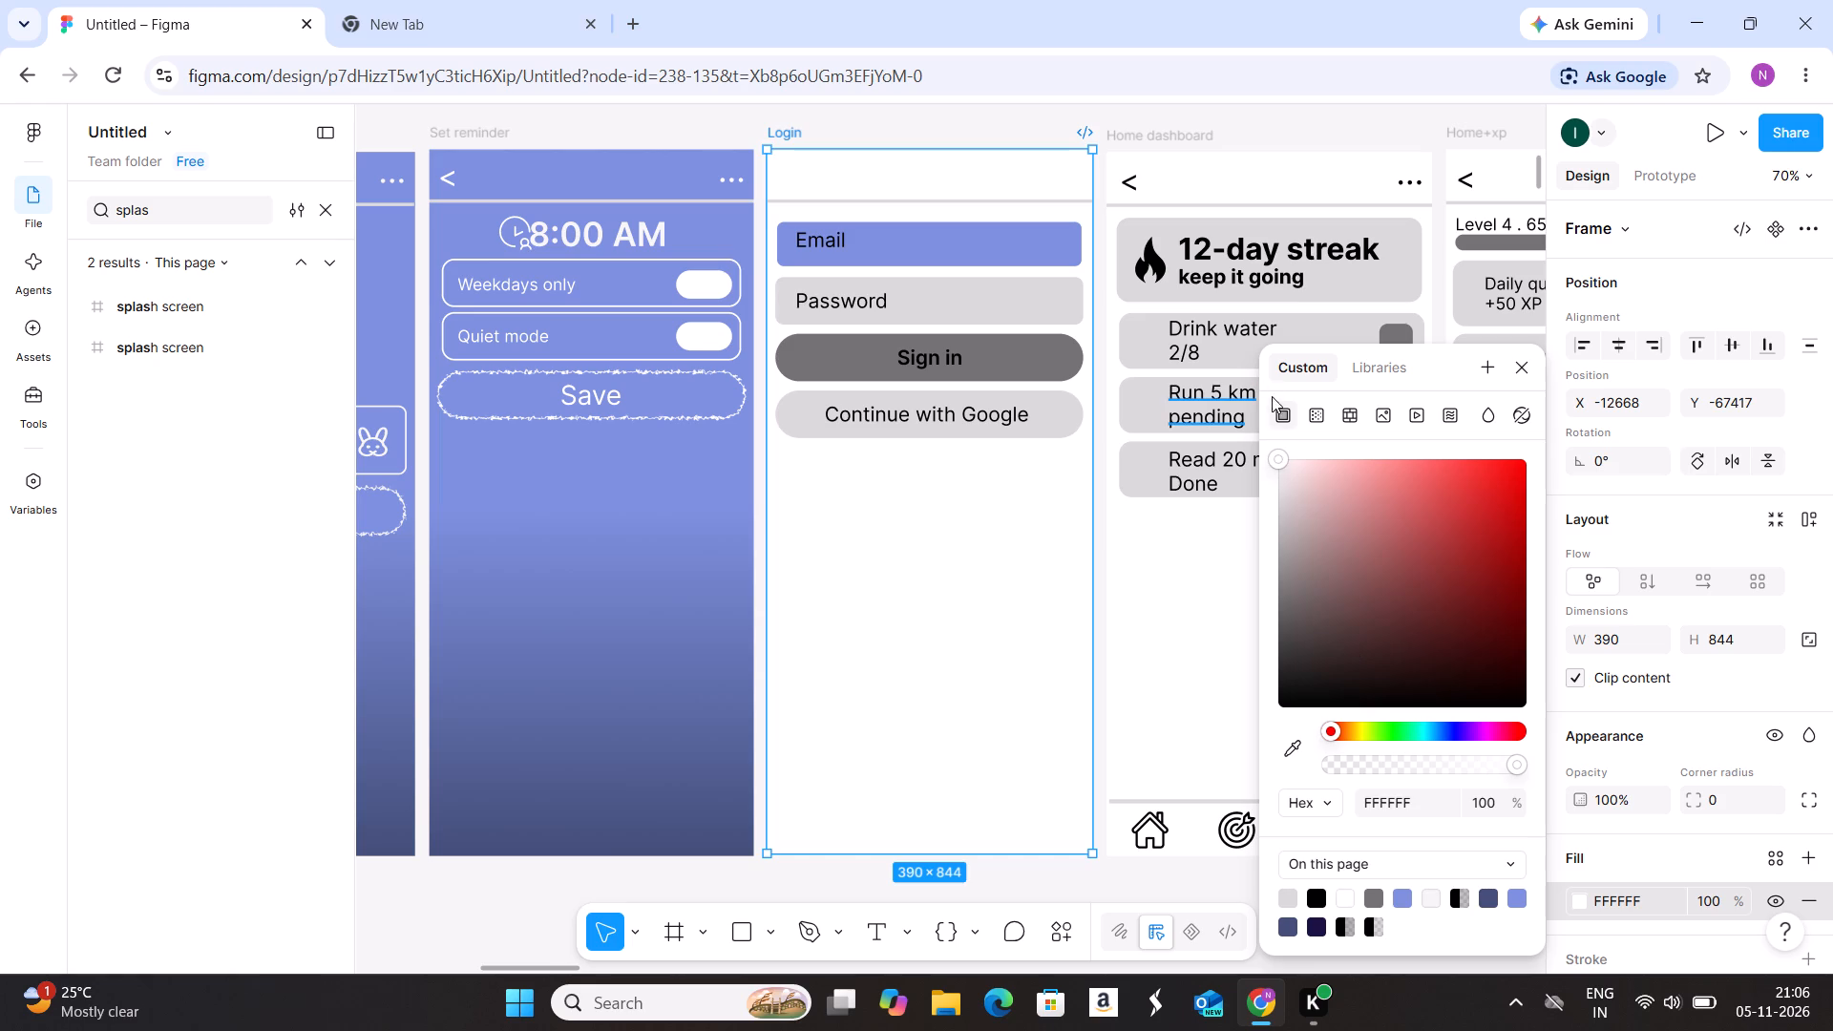
{"action": "left_click", "coordinate": [1315, 409]}
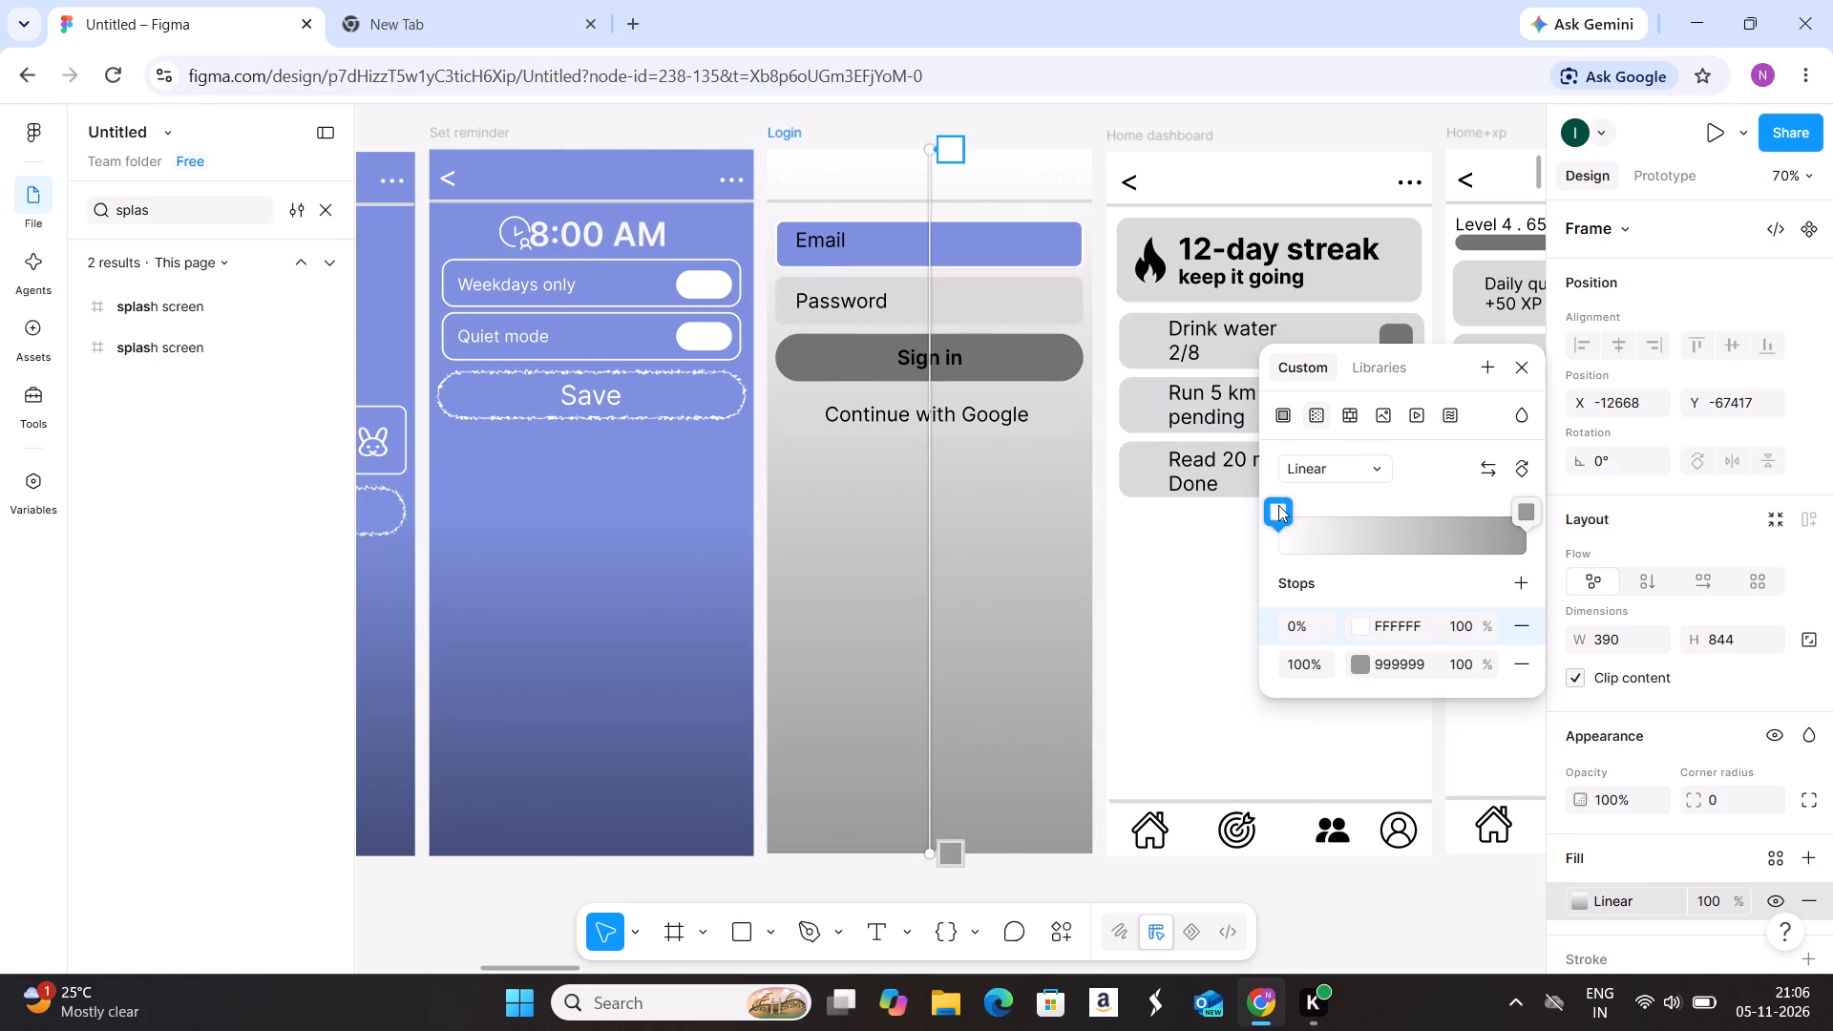
{"action": "left_click_drag", "start_coordinate": [1278, 505], "coordinate": [1397, 507]}
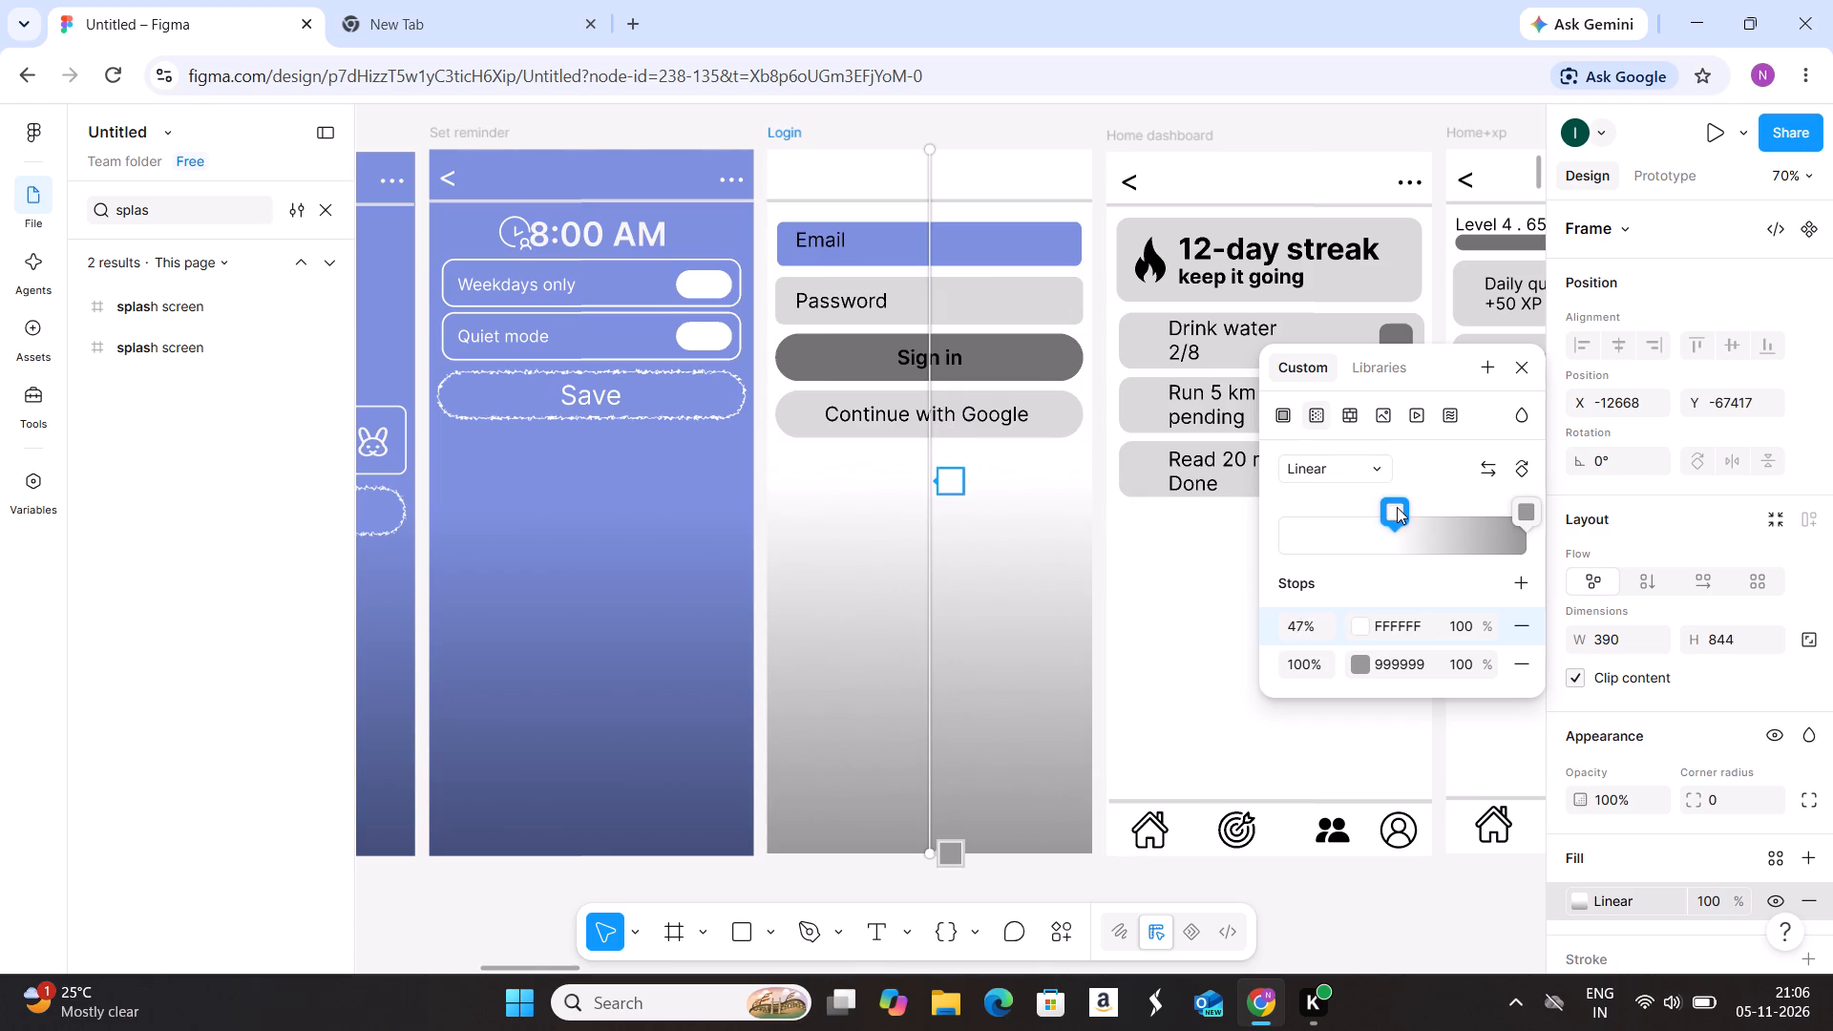
{"action": "left_click_drag", "start_coordinate": [1397, 507], "coordinate": [1397, 508]}
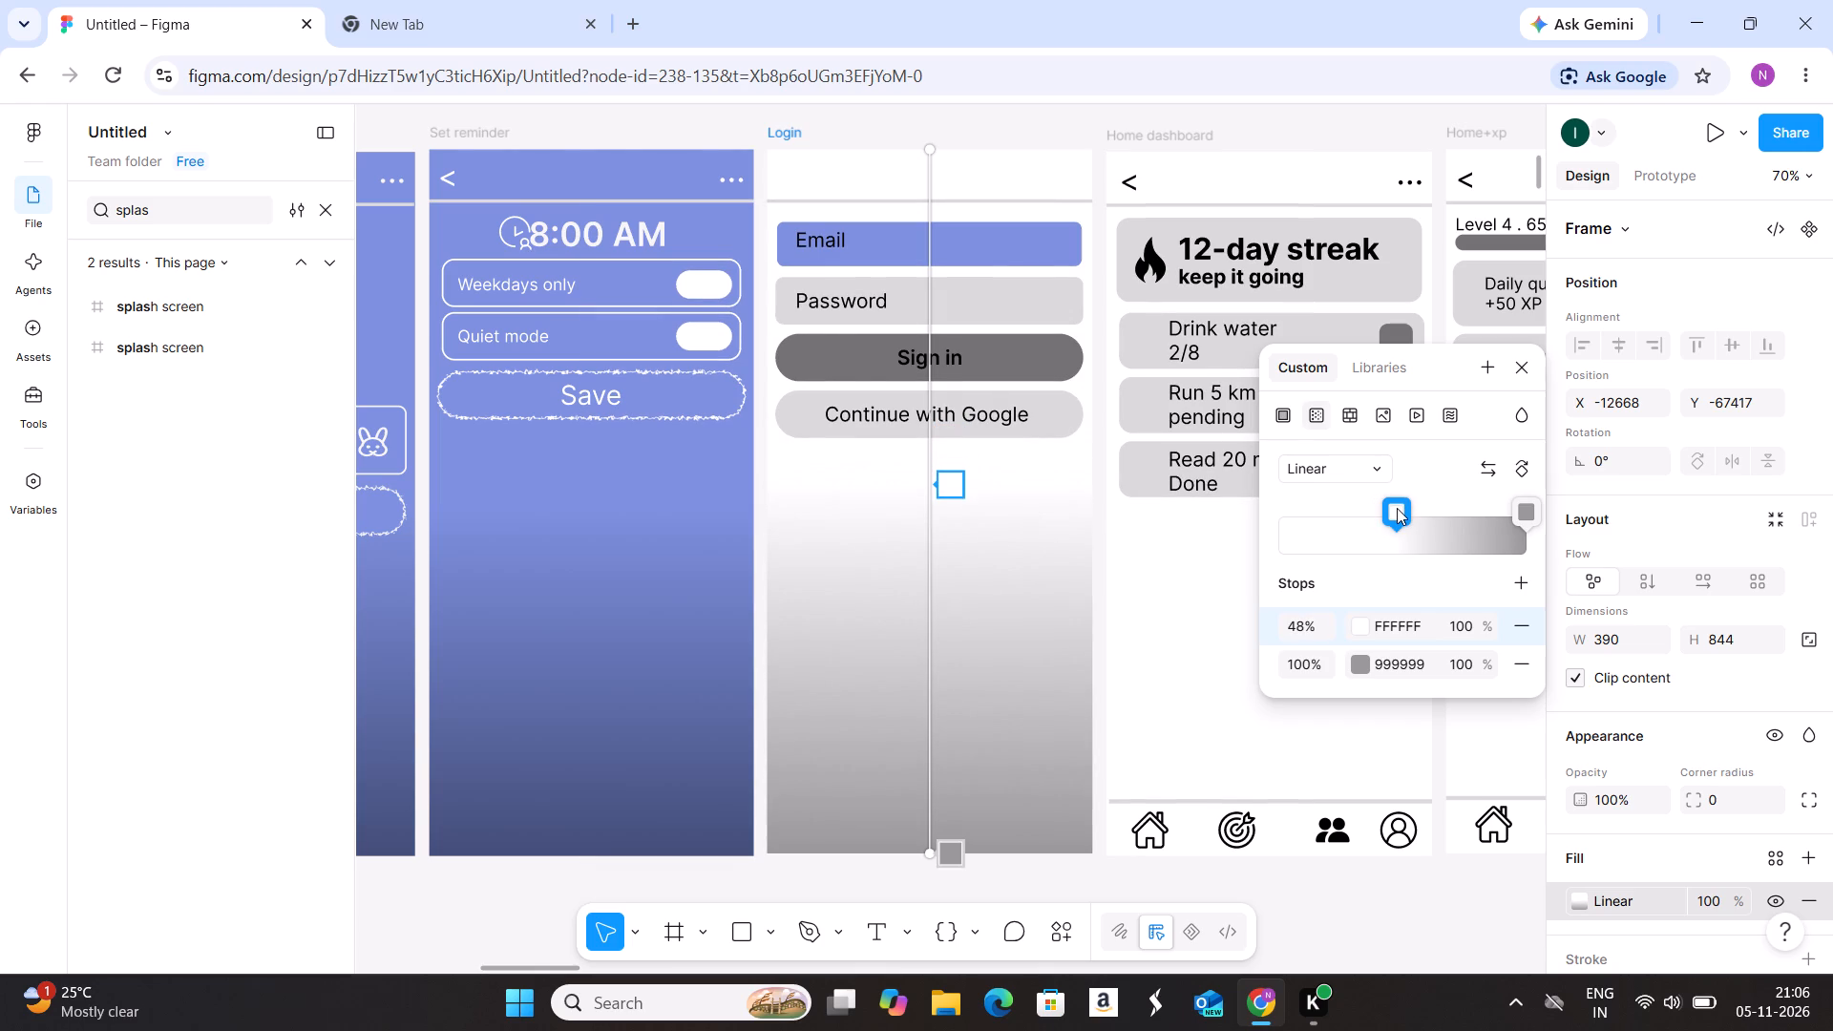
{"action": "left_click", "coordinate": [1397, 508]}
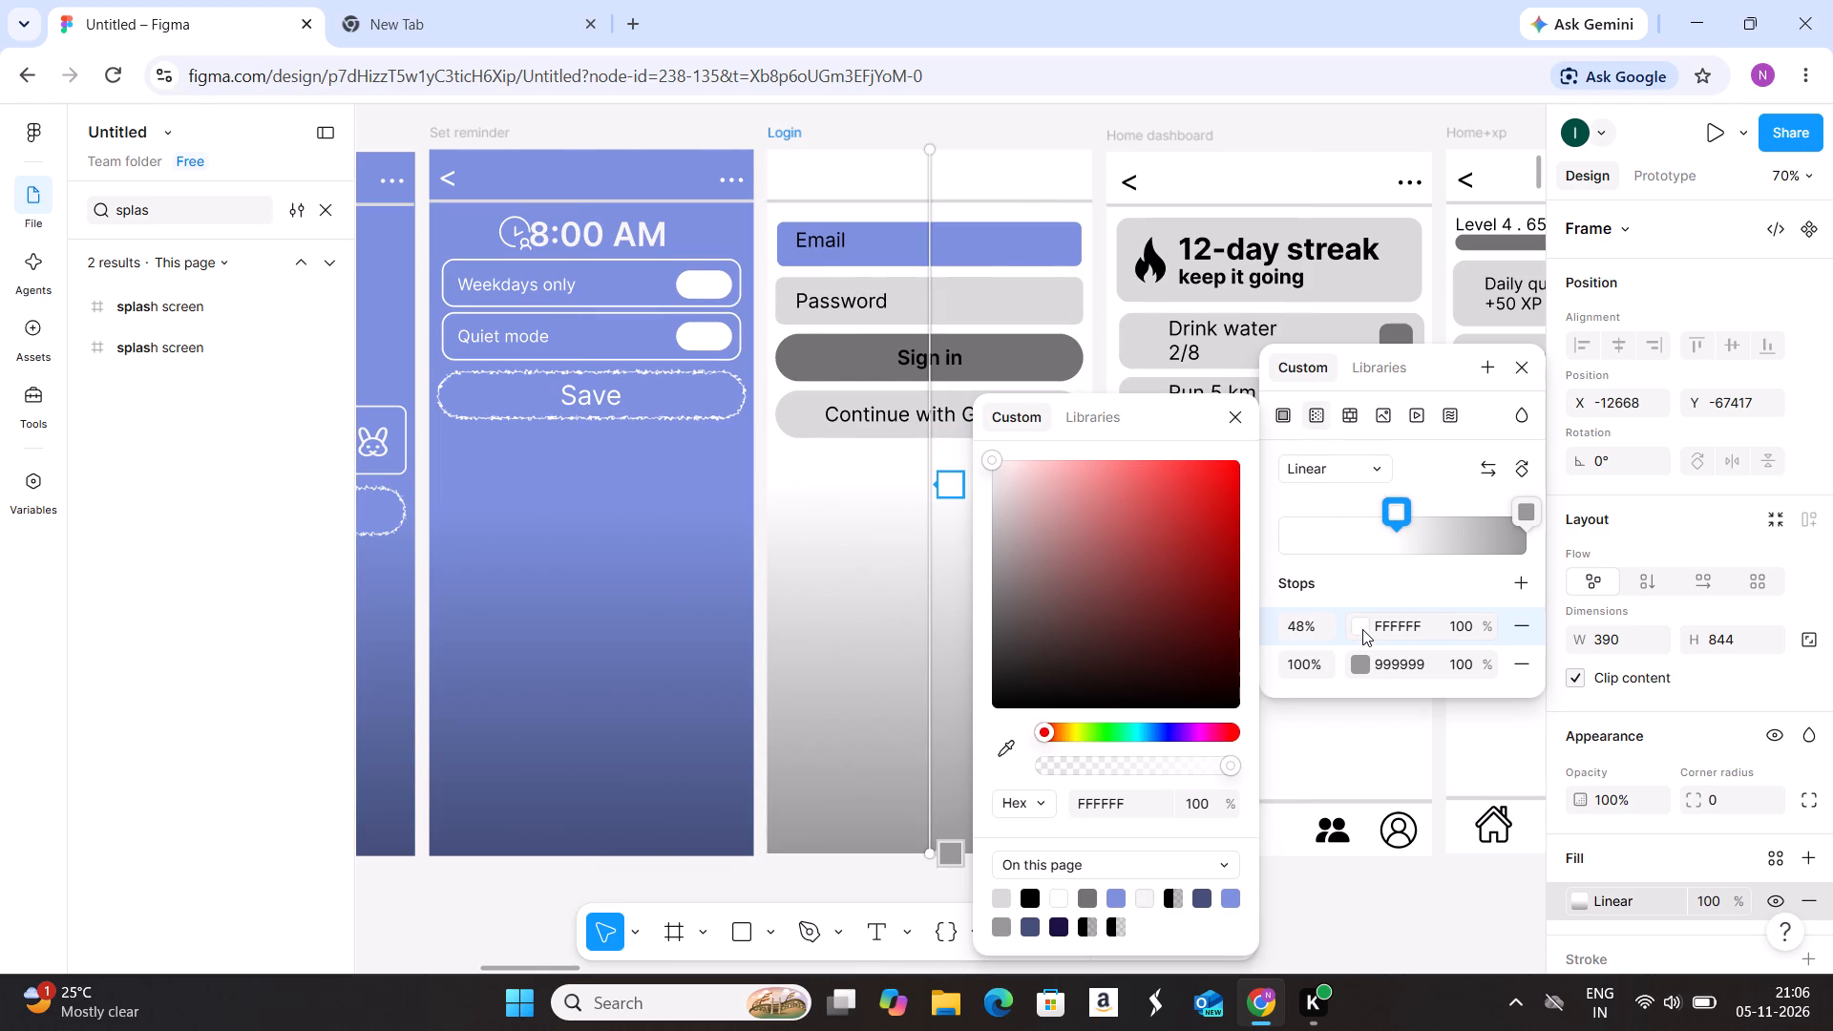
{"action": "left_click", "coordinate": [1362, 629]}
{"action": "left_click", "coordinate": [1362, 629]}
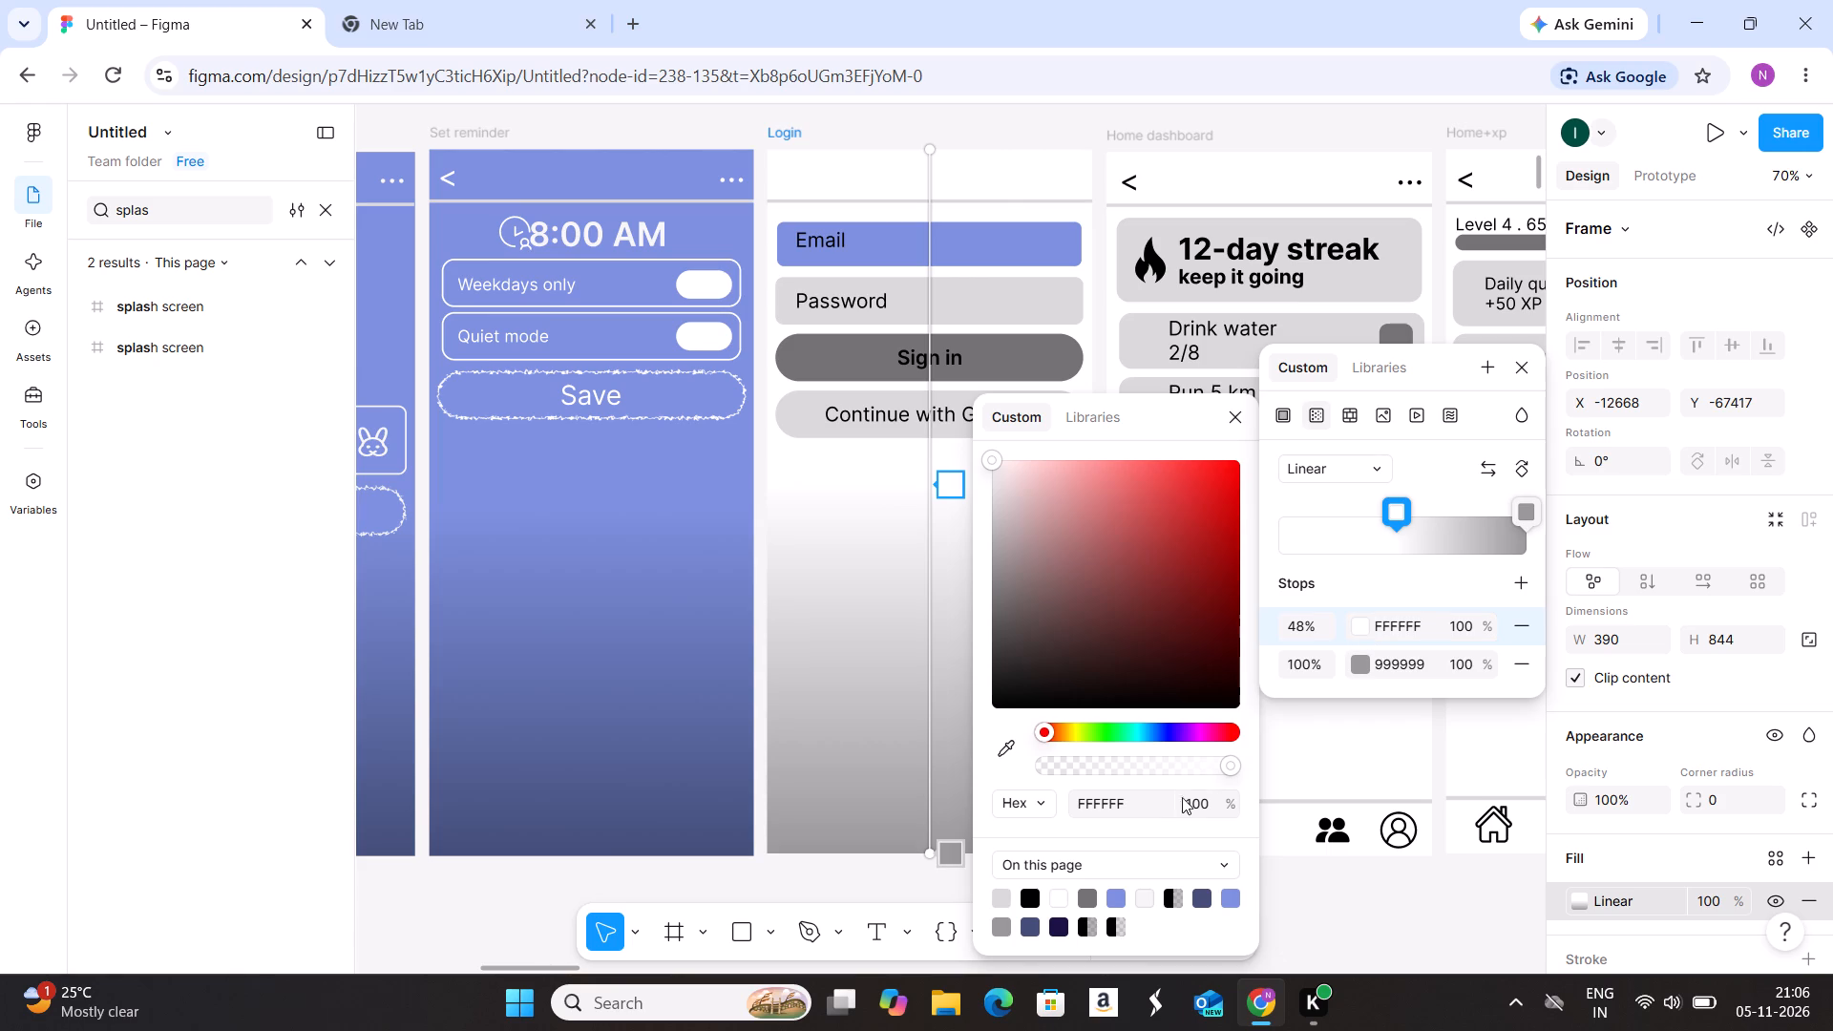
{"action": "left_click", "coordinate": [1112, 904]}
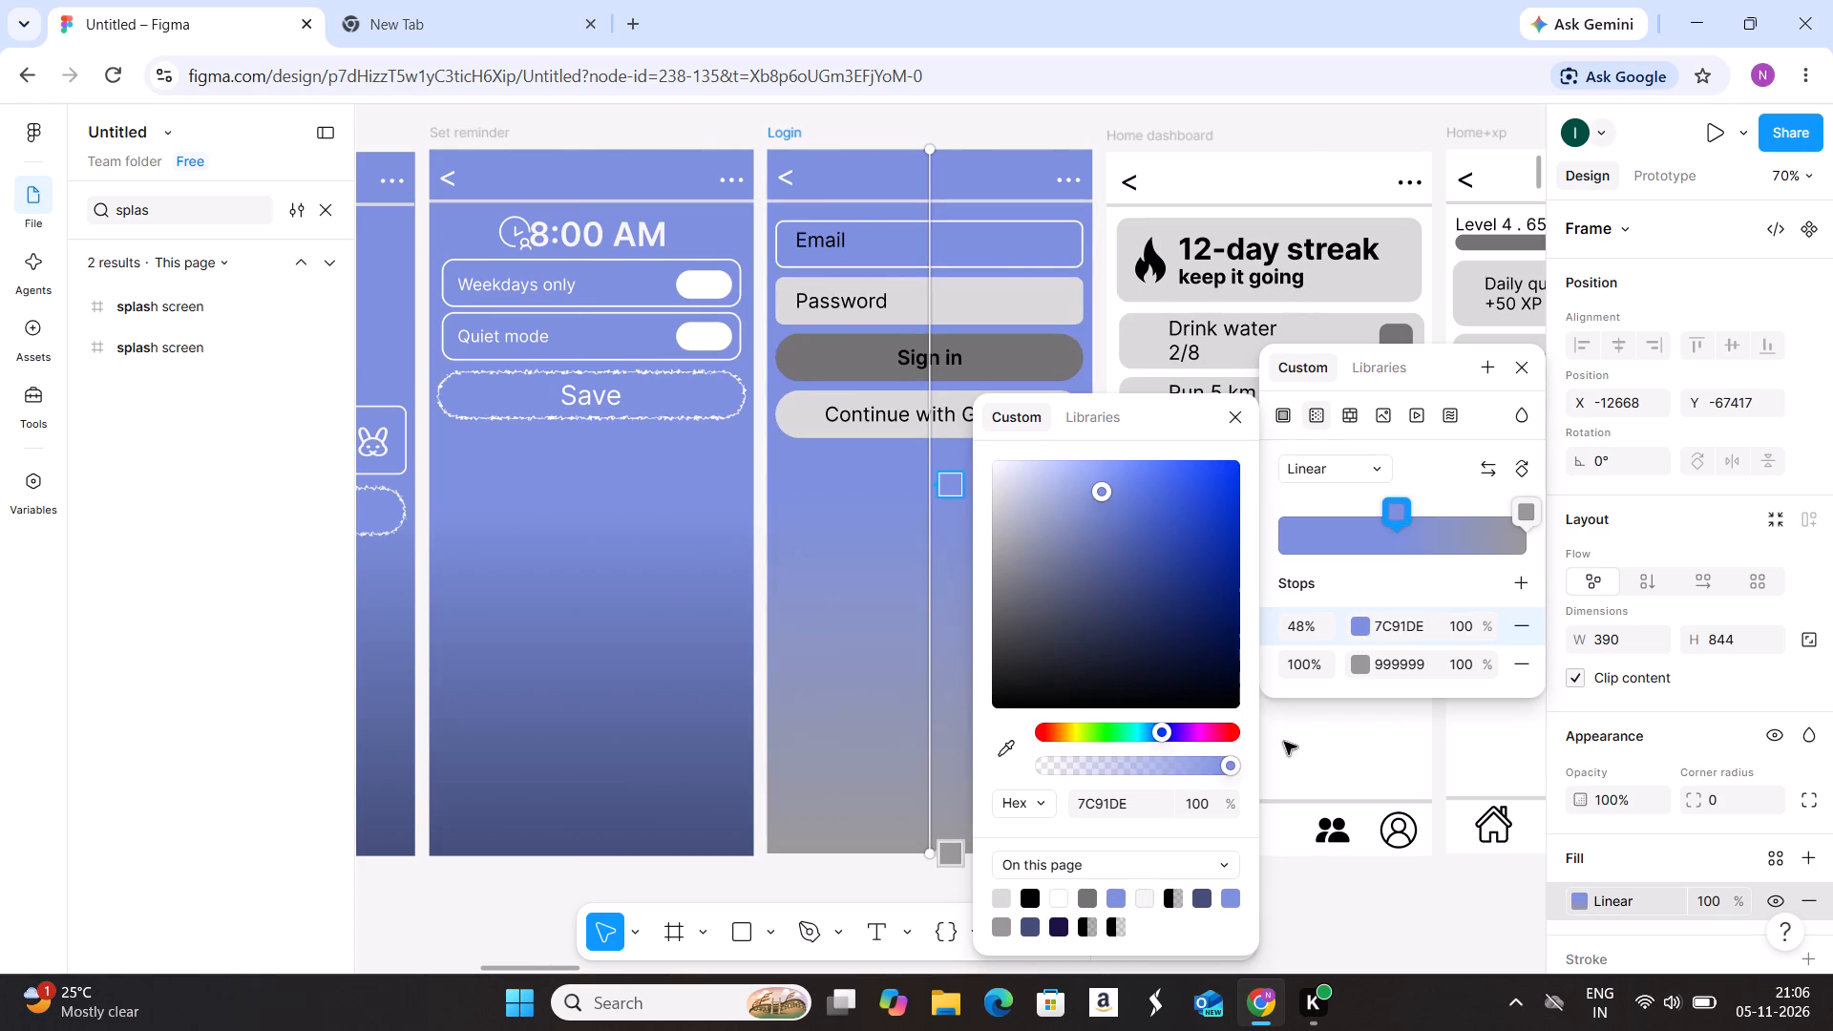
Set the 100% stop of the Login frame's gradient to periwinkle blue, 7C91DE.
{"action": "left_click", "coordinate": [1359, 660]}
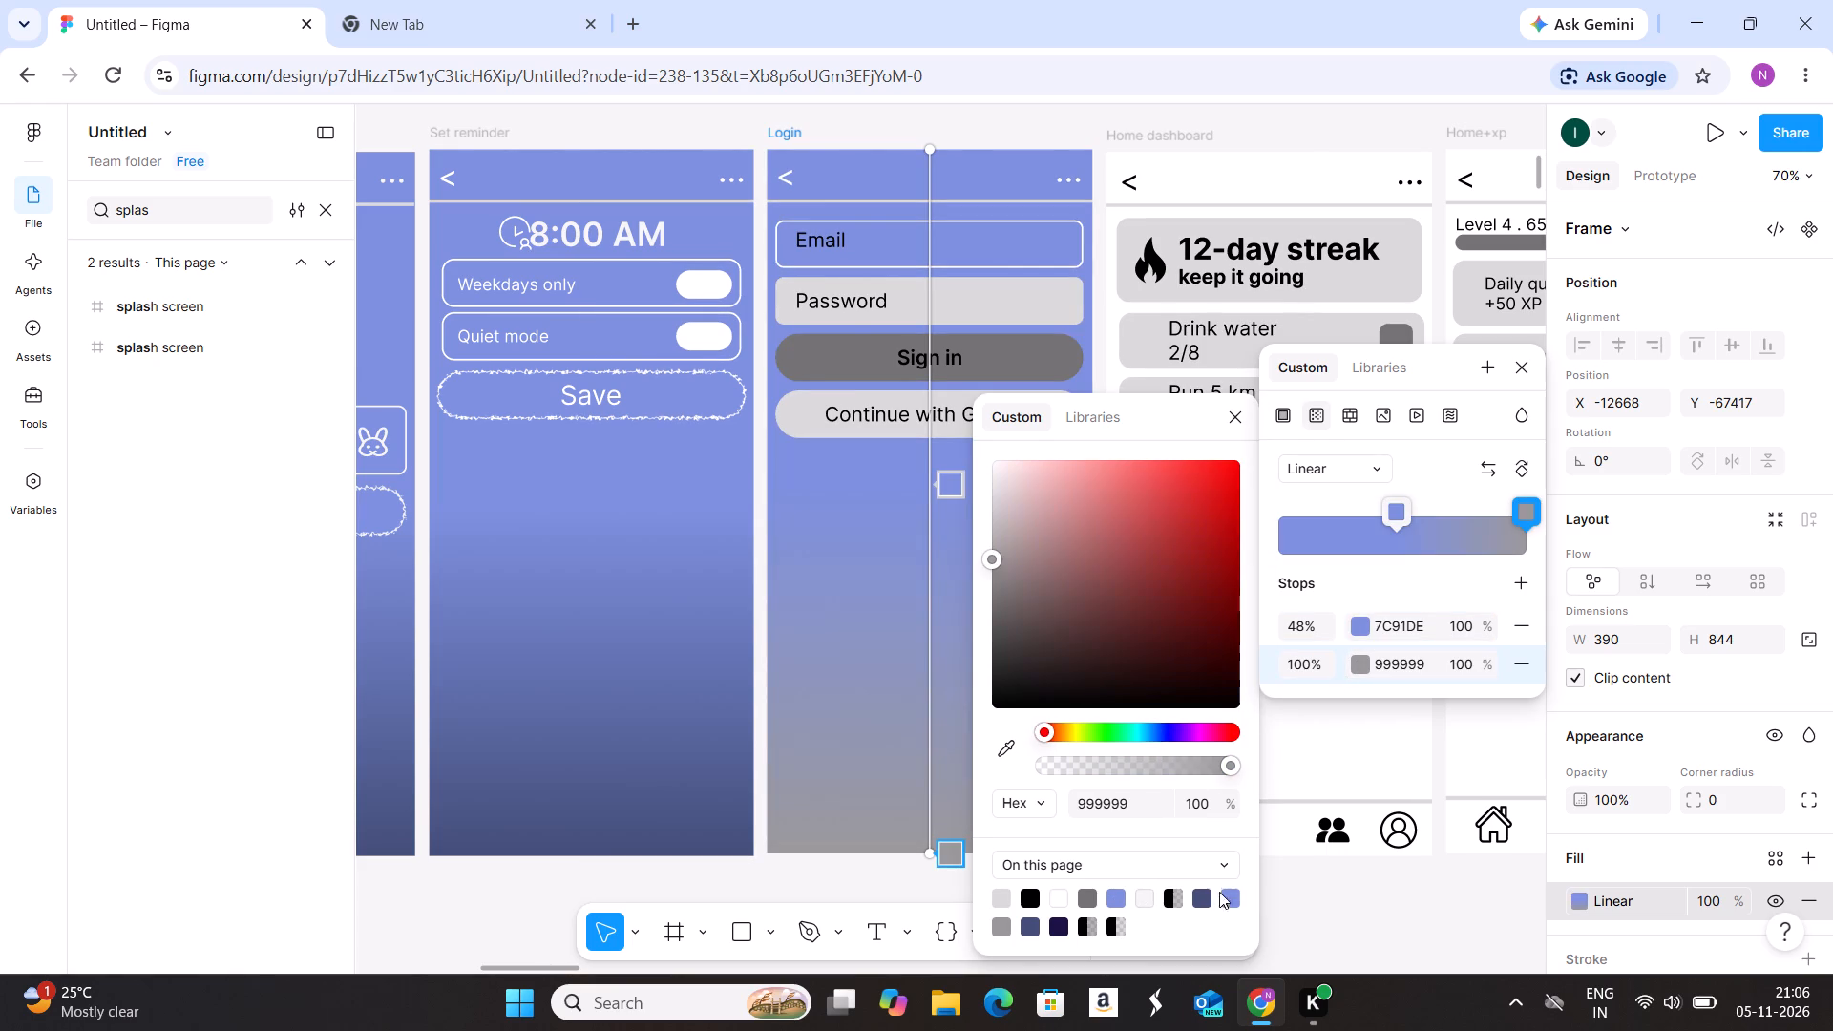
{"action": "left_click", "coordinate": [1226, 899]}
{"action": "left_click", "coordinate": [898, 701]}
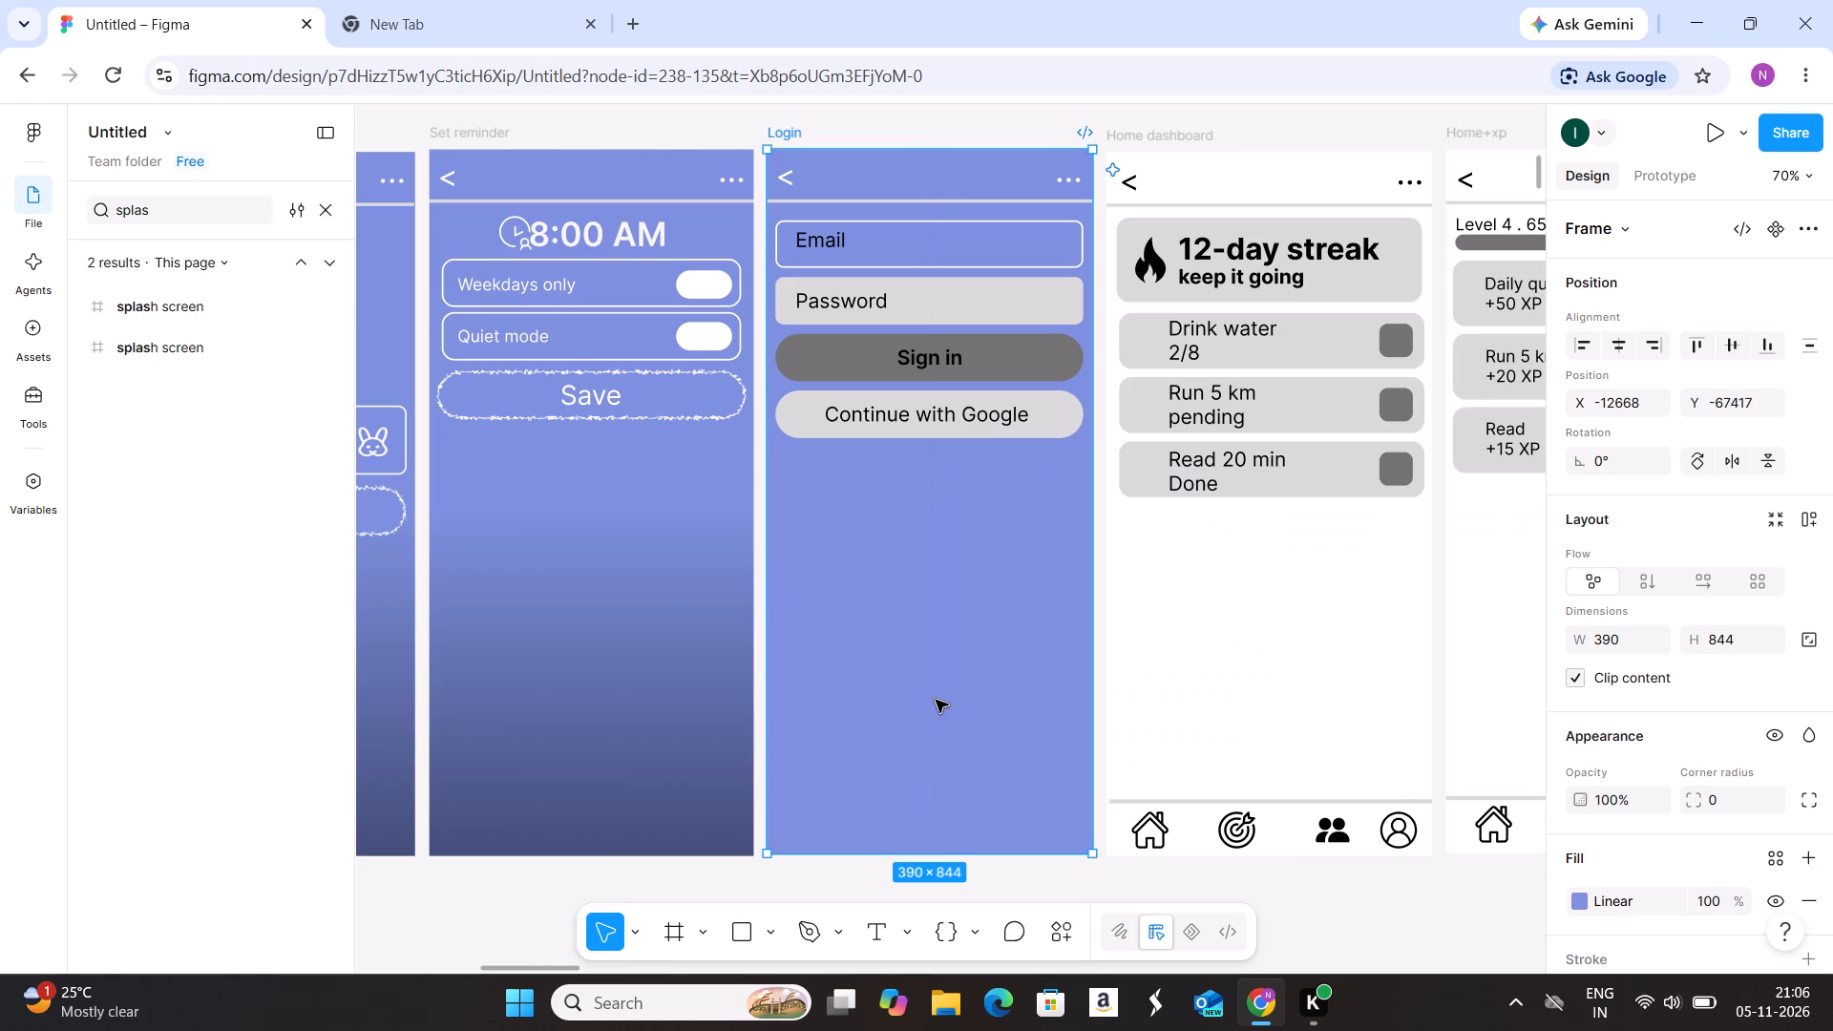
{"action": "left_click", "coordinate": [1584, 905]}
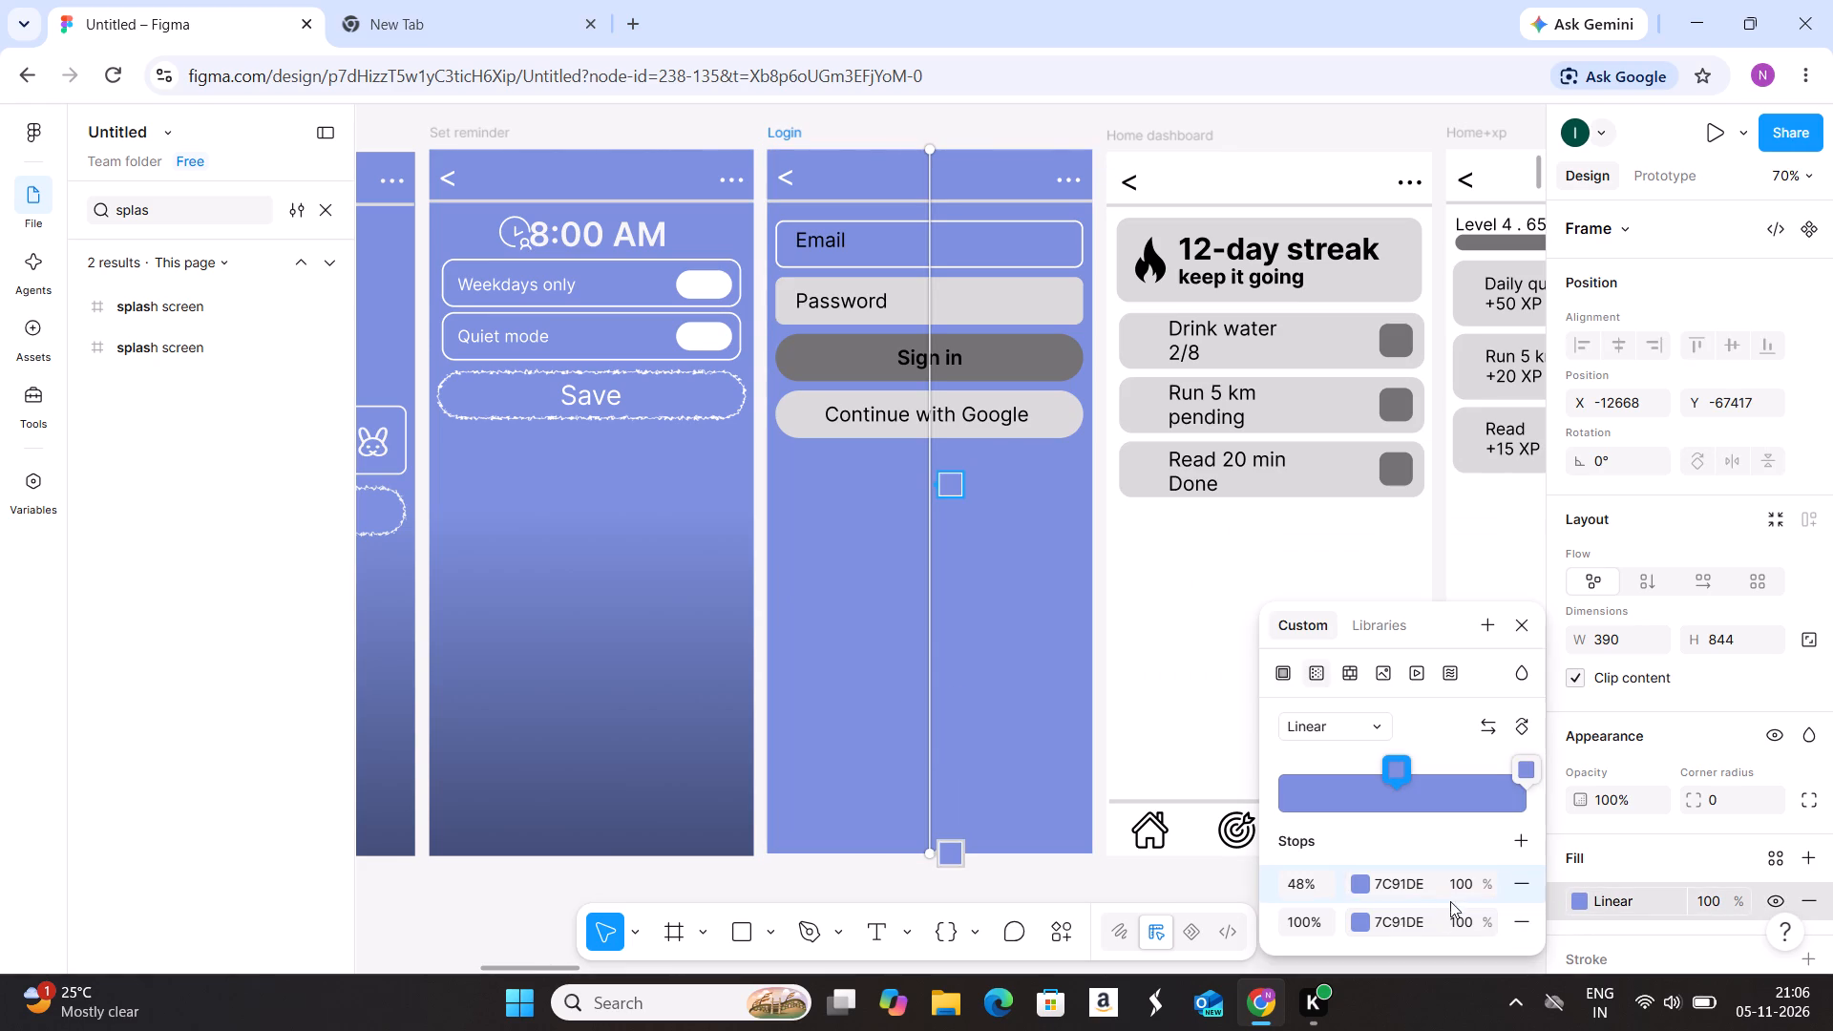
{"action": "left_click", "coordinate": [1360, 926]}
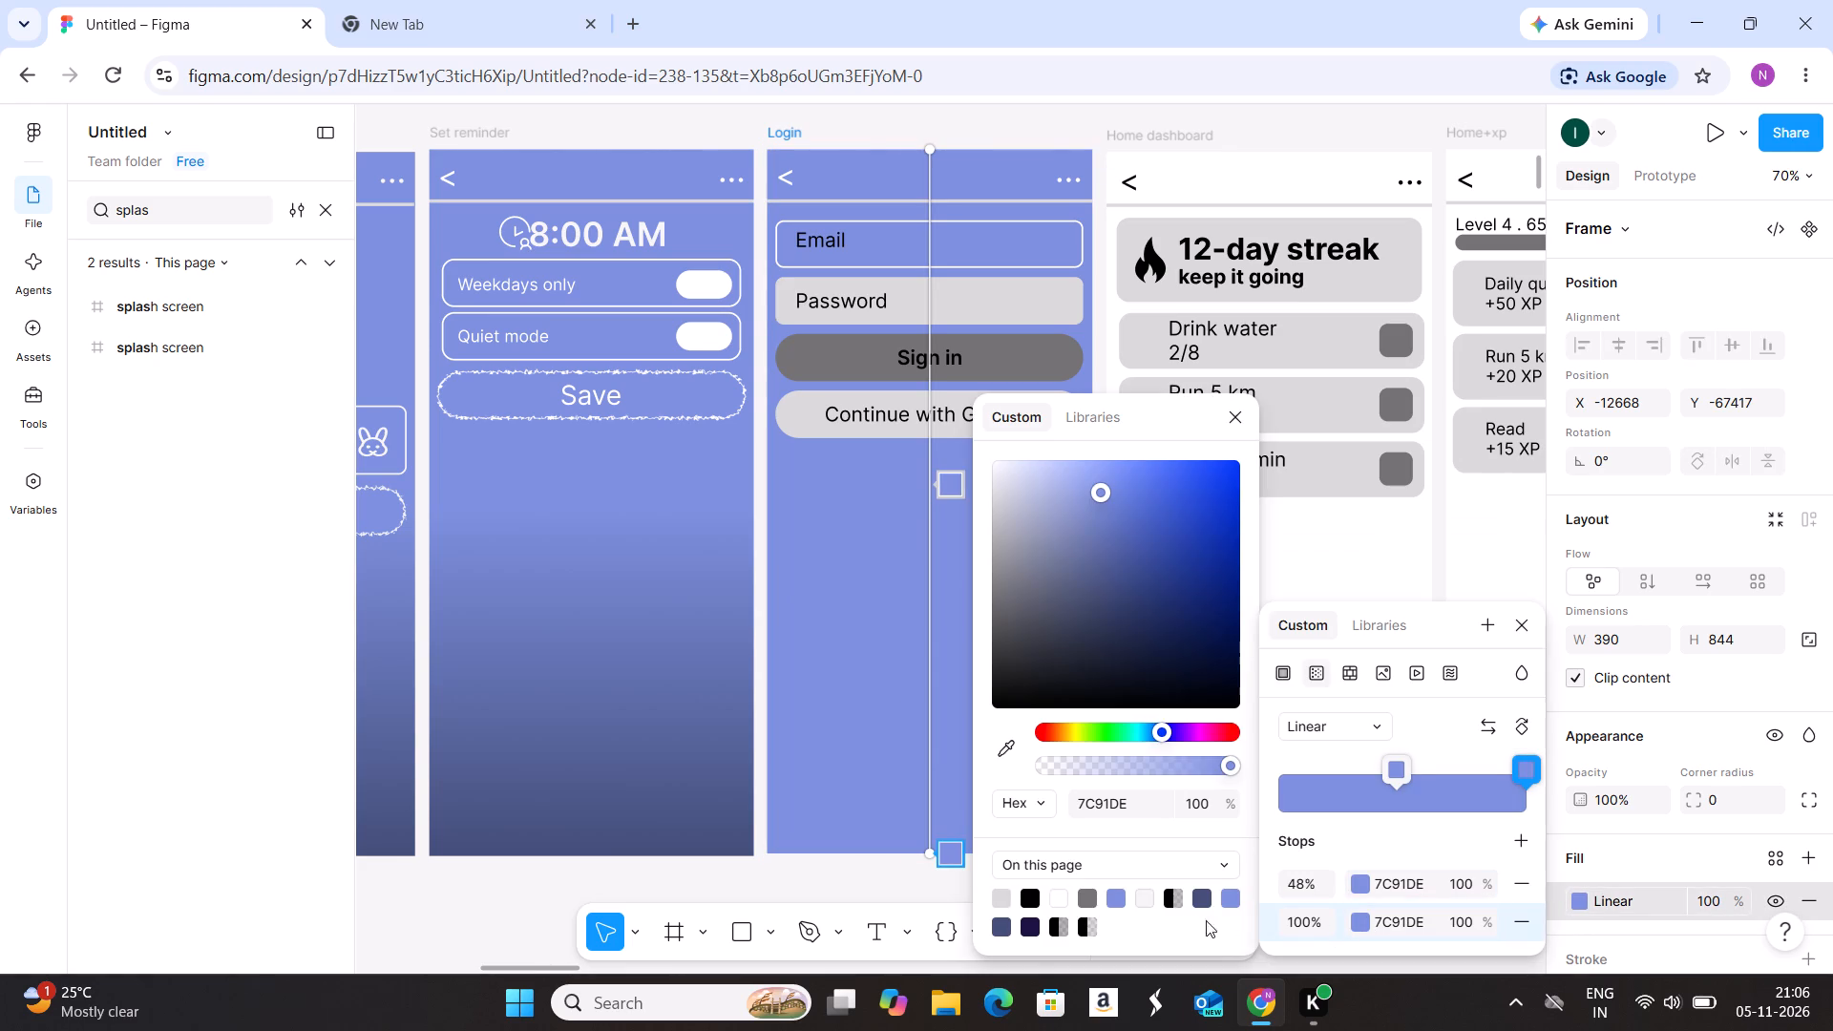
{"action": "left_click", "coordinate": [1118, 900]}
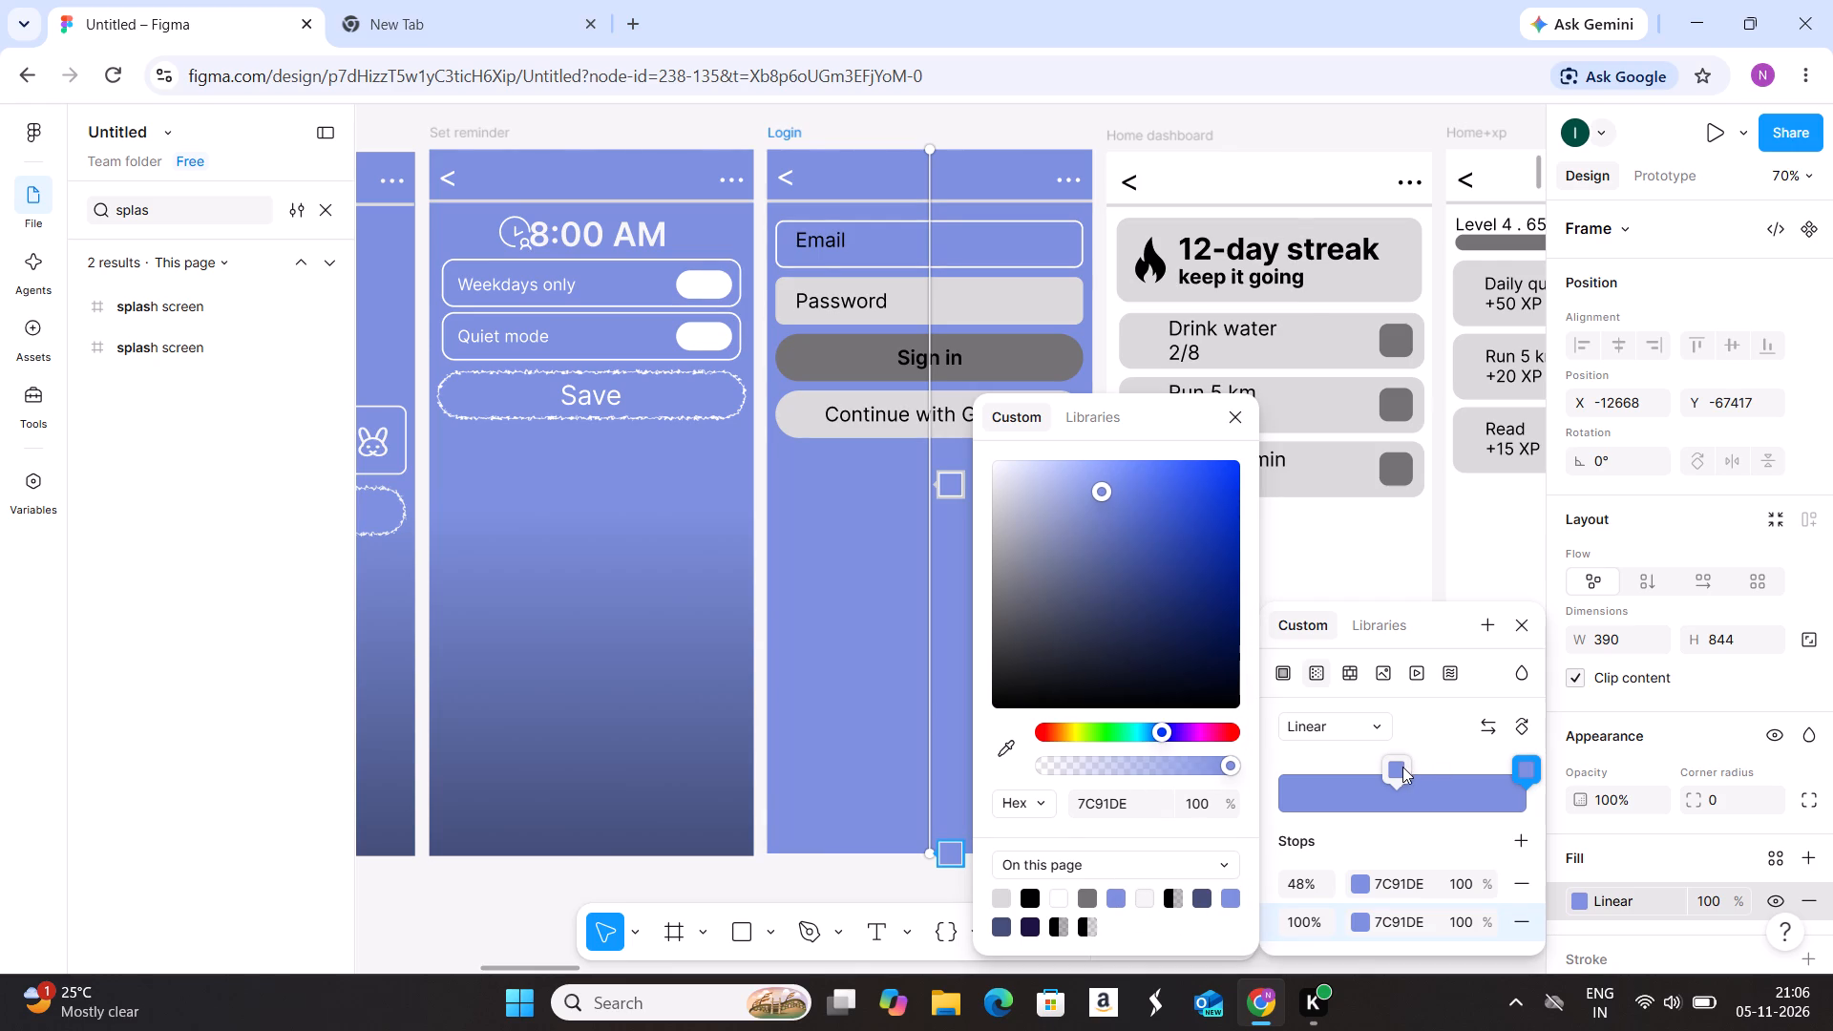
Move the first stop of the Login frame's gradient to 53%.
{"action": "left_click_drag", "start_coordinate": [1401, 767], "coordinate": [1426, 774]}
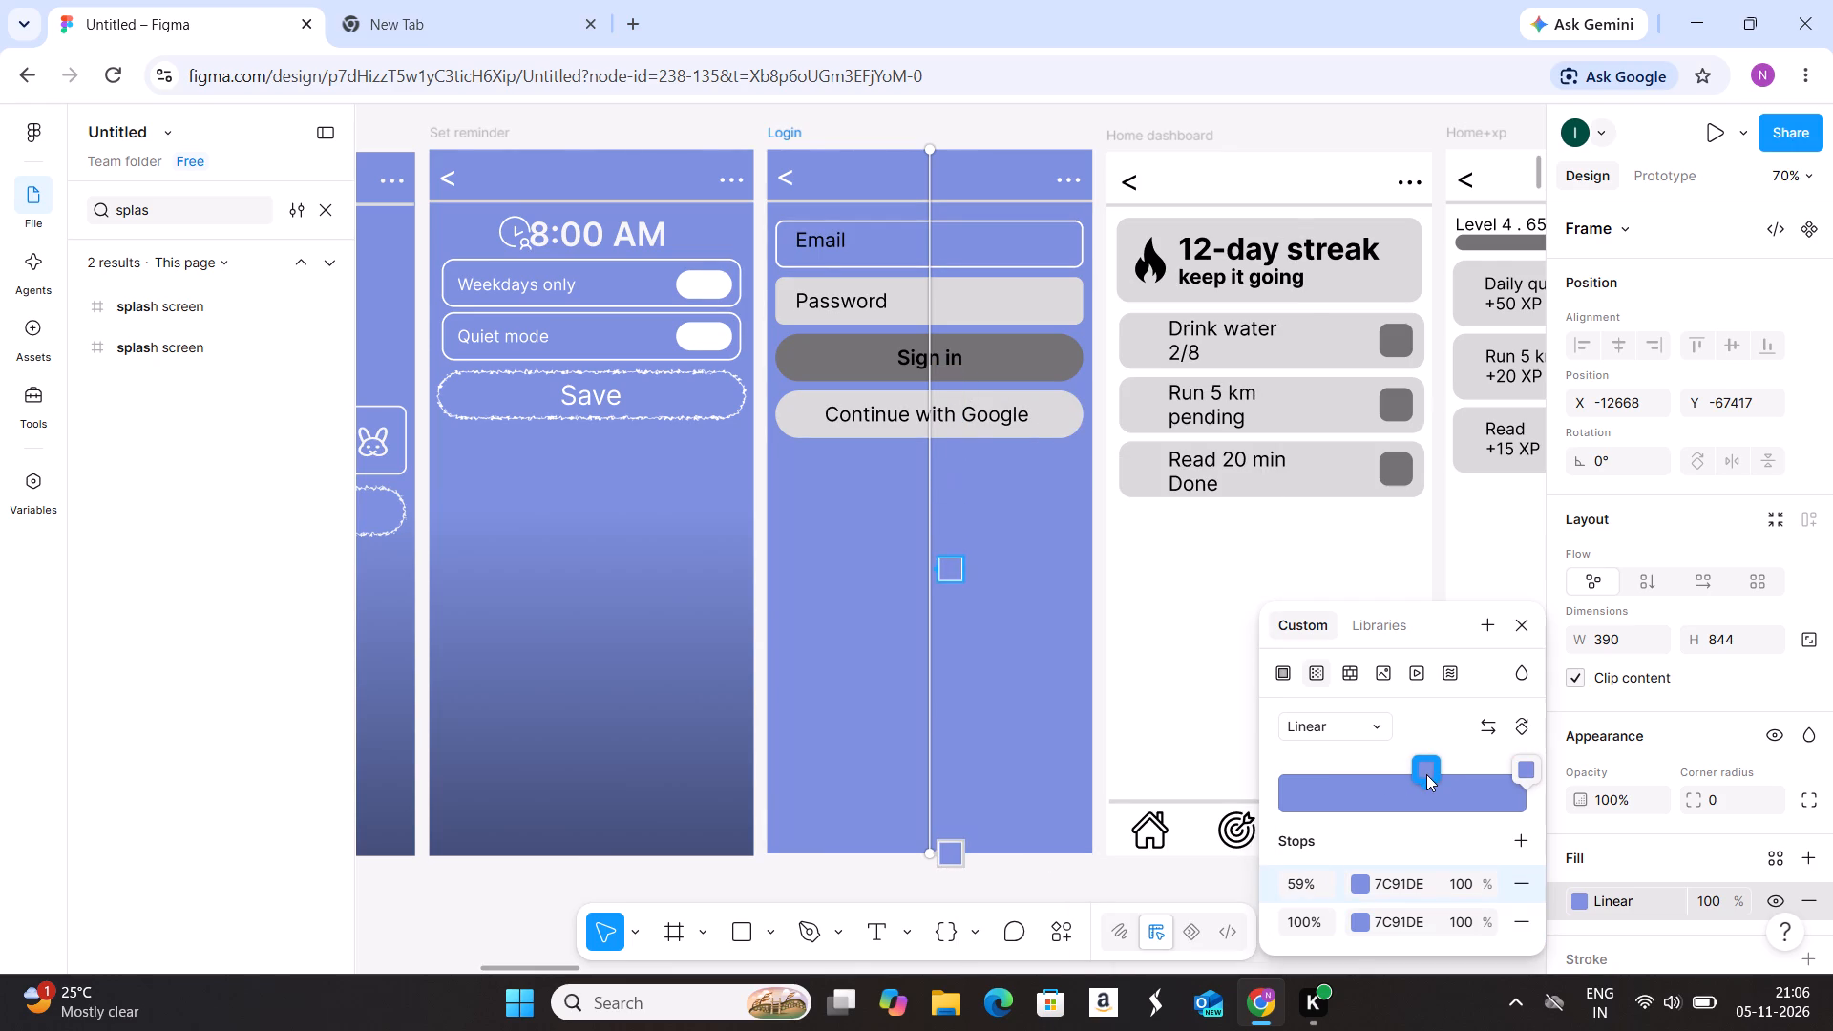
{"action": "left_click_drag", "start_coordinate": [1426, 774], "coordinate": [1411, 776]}
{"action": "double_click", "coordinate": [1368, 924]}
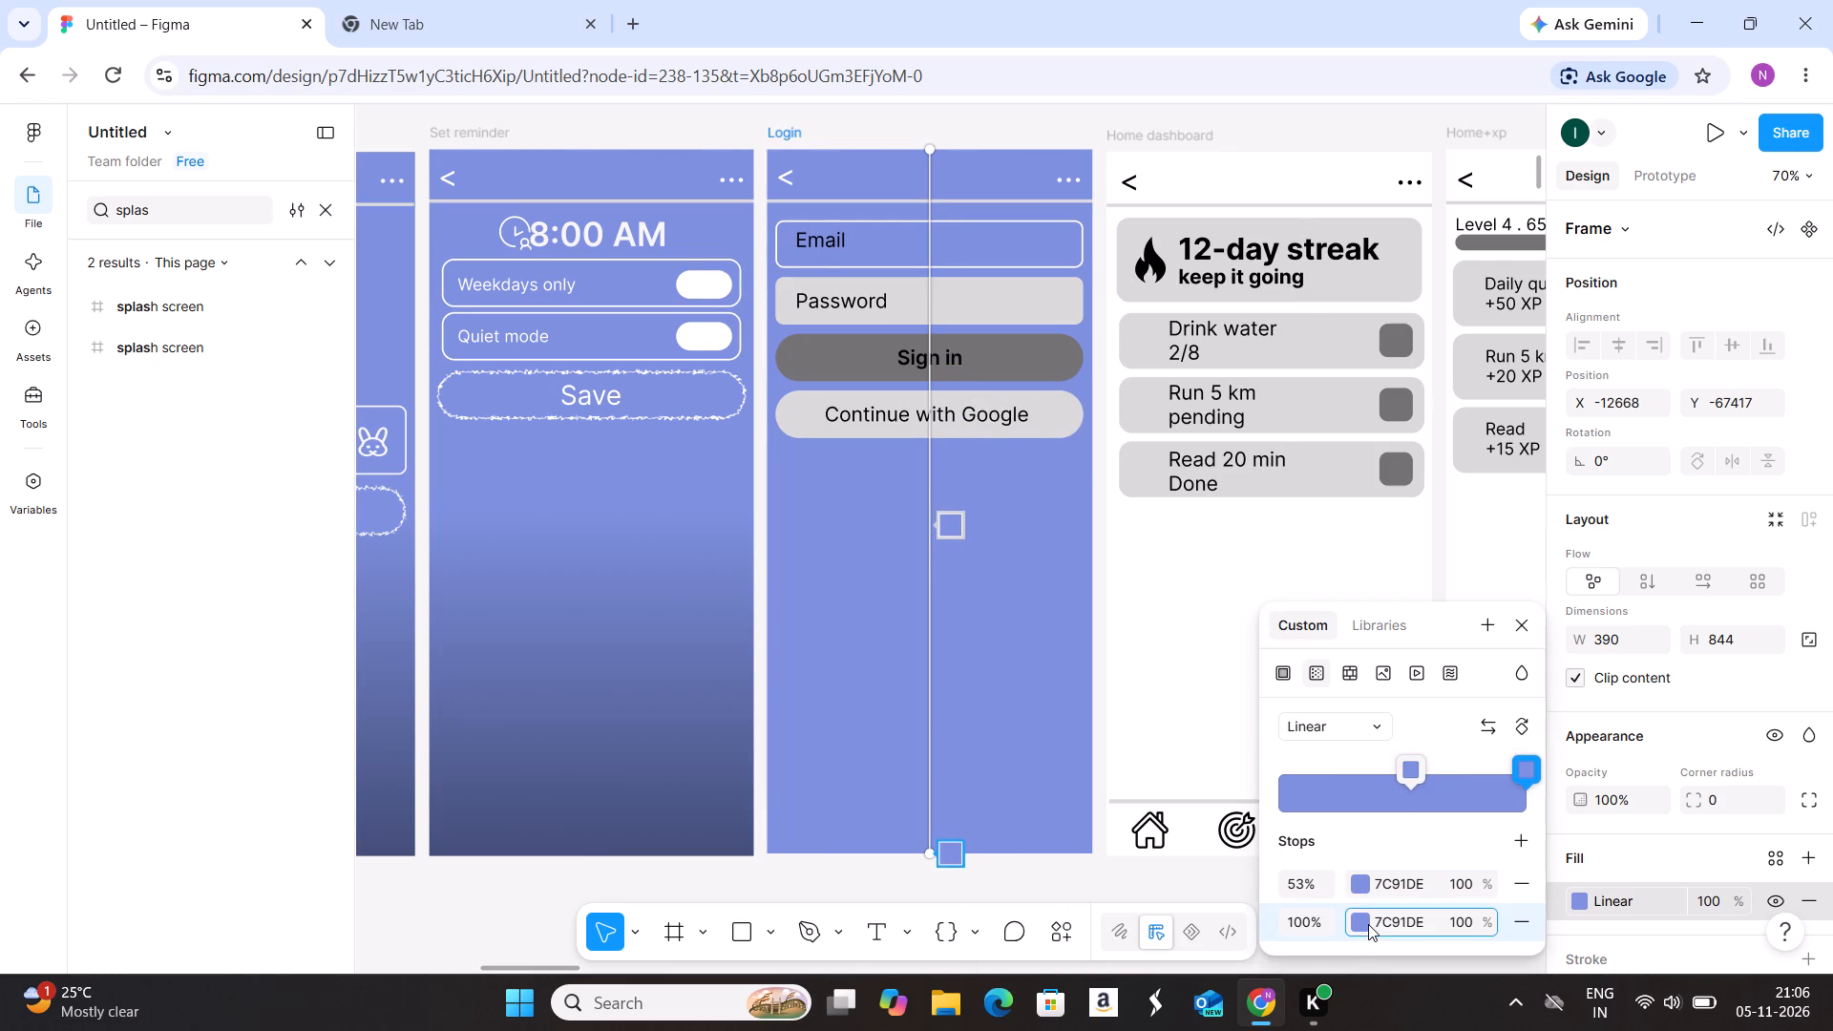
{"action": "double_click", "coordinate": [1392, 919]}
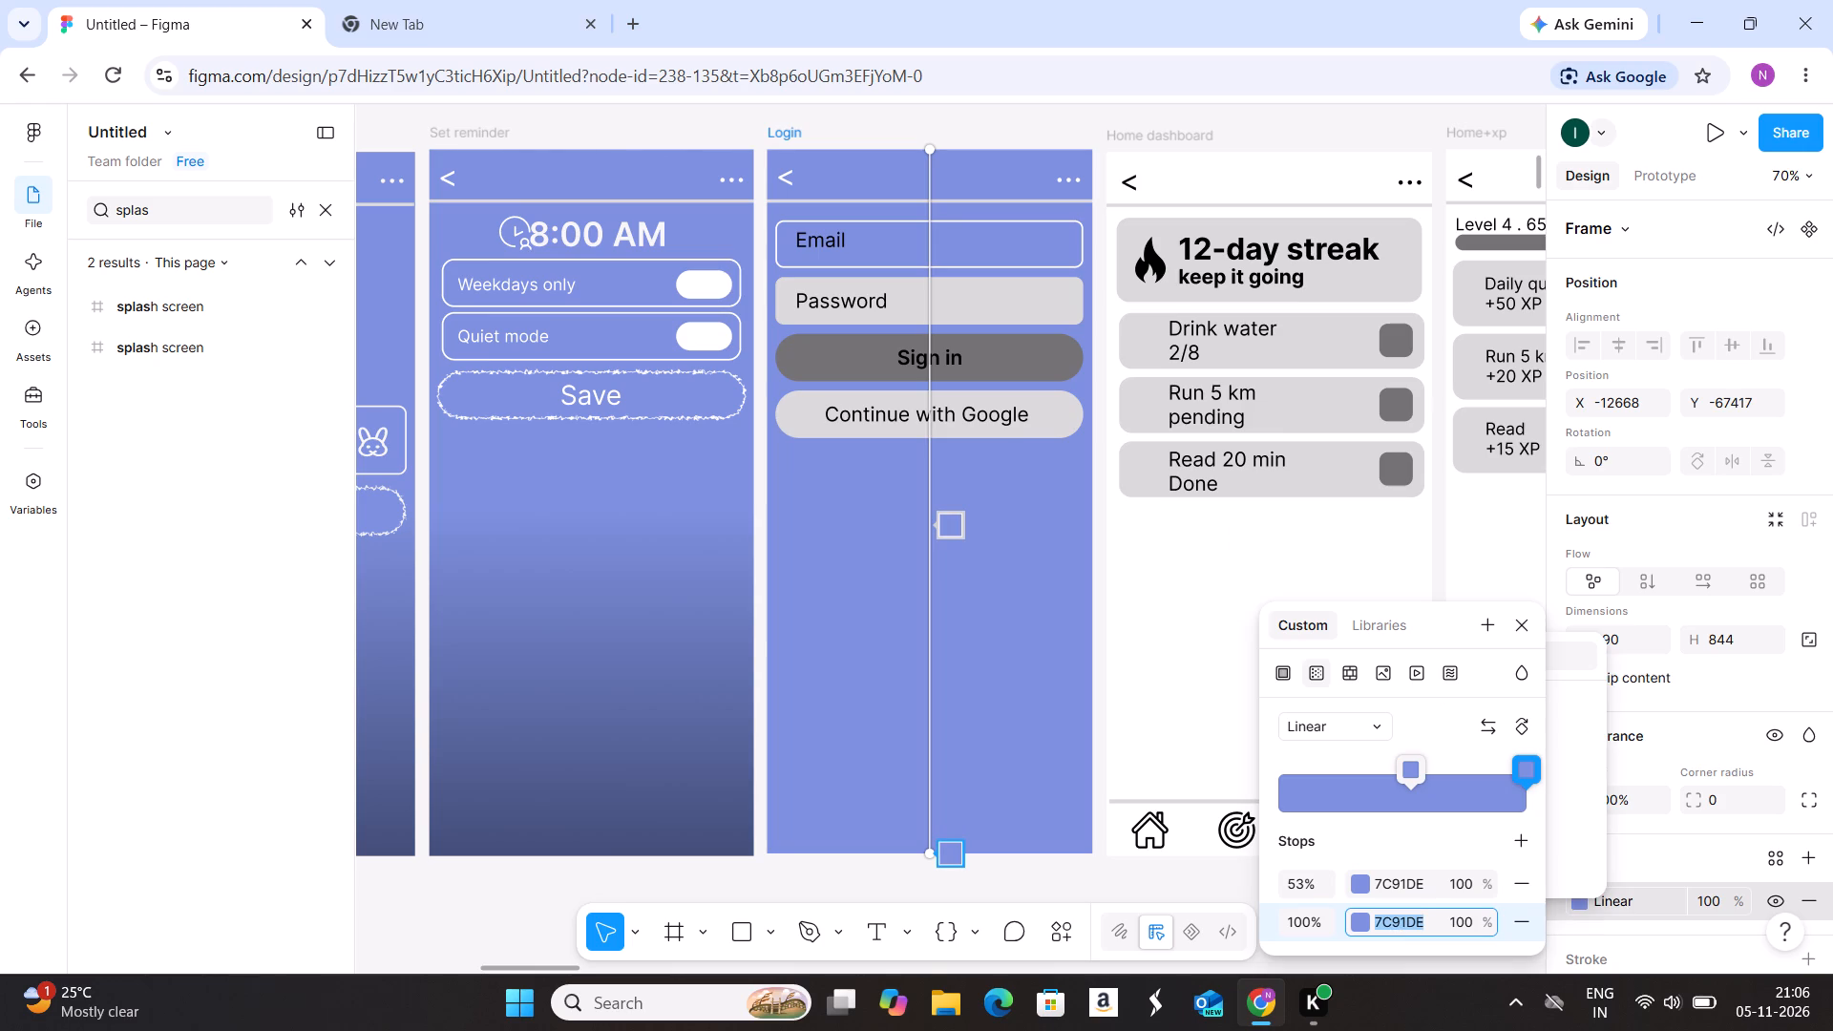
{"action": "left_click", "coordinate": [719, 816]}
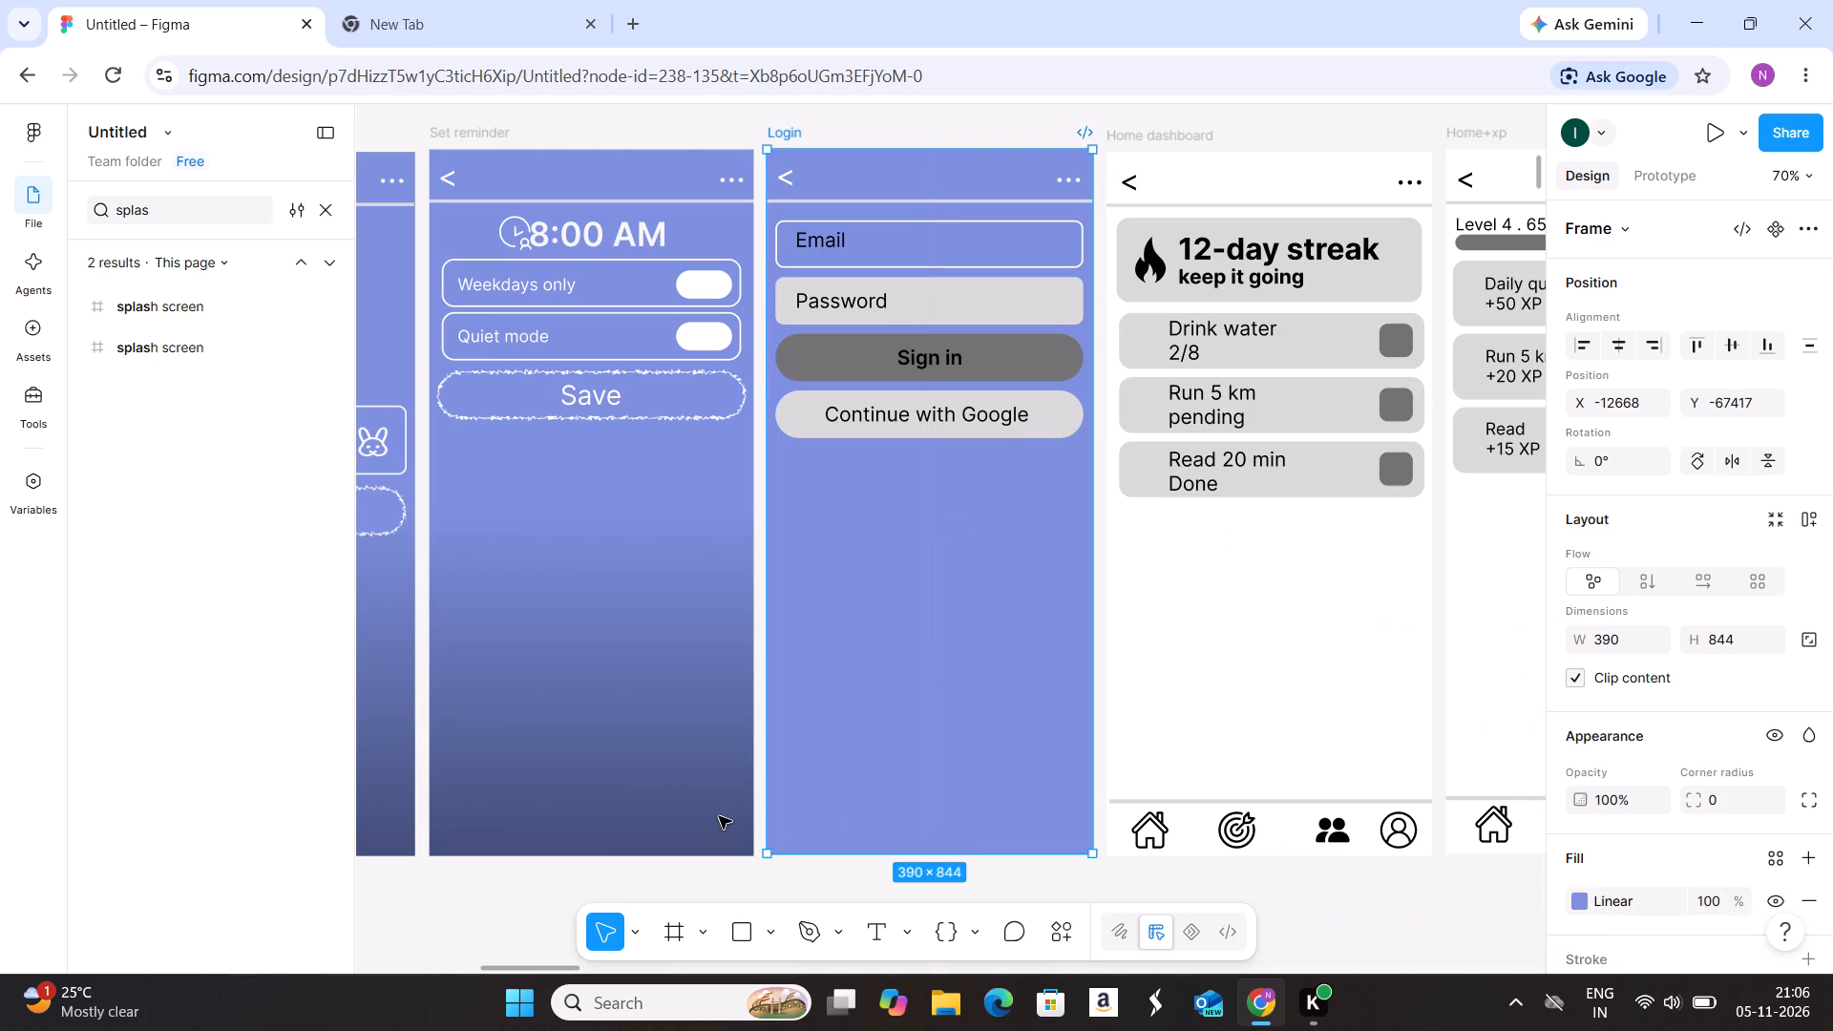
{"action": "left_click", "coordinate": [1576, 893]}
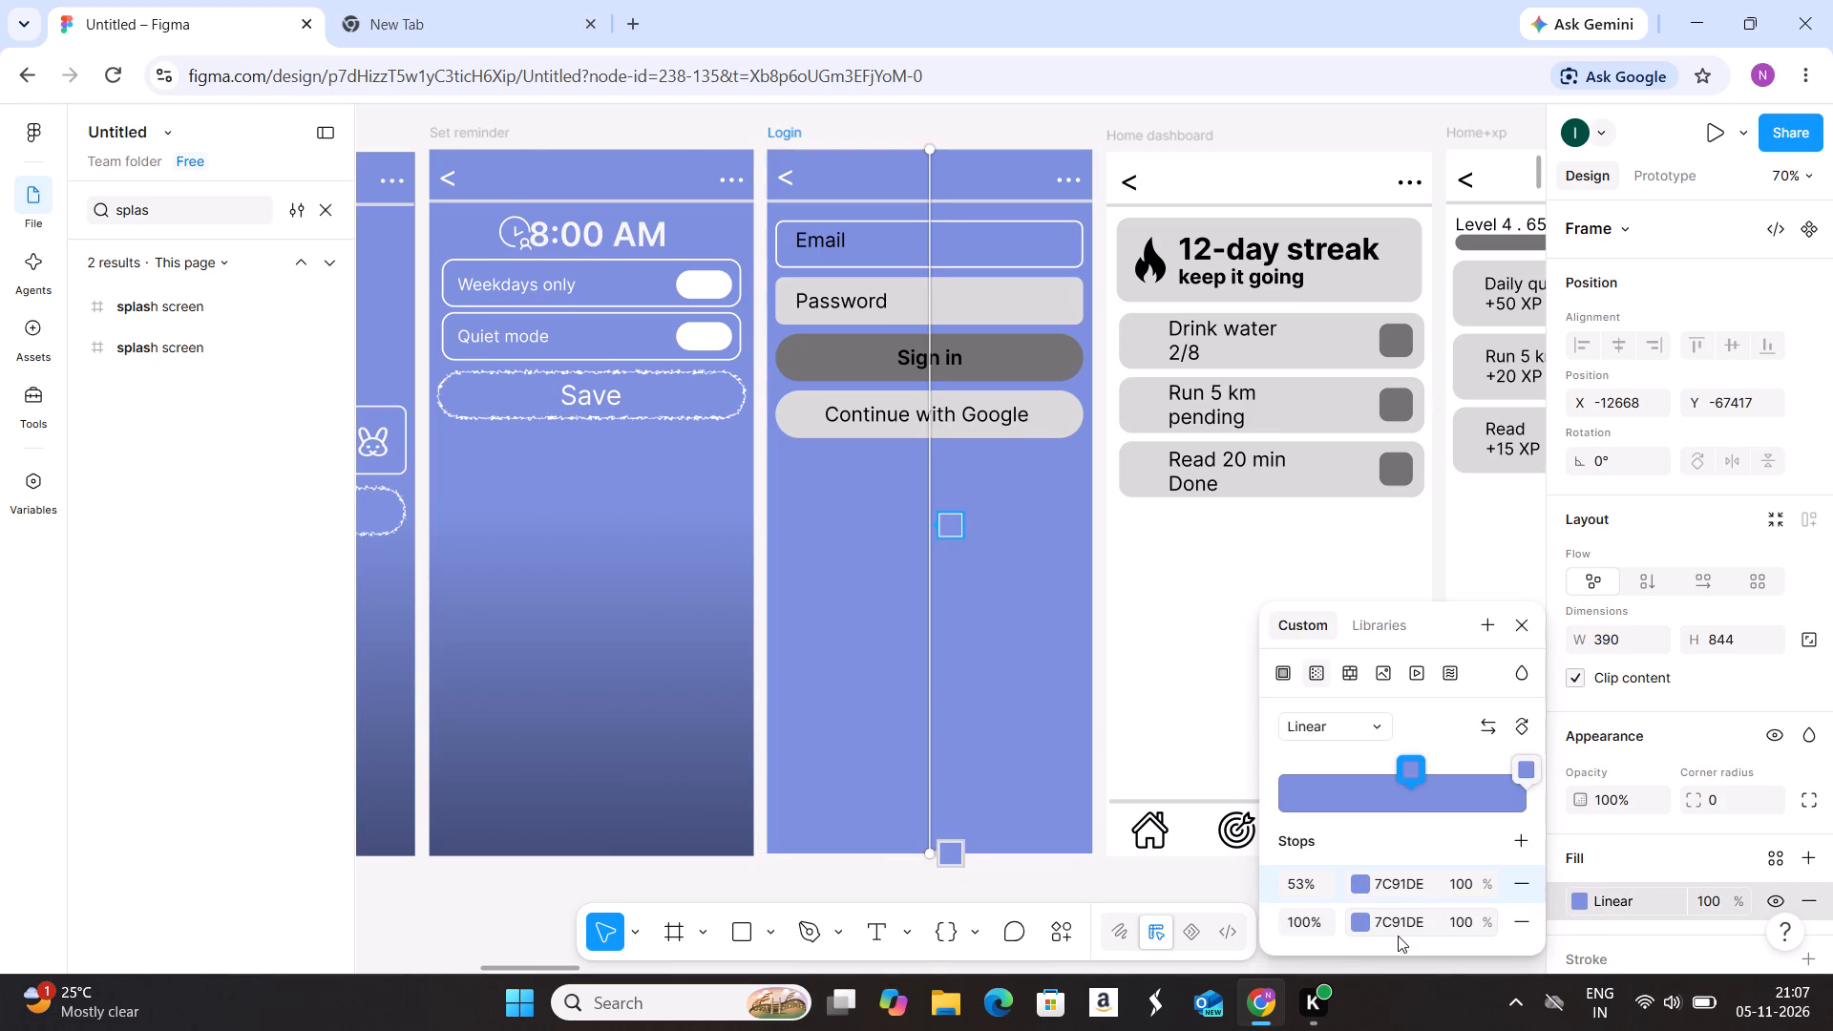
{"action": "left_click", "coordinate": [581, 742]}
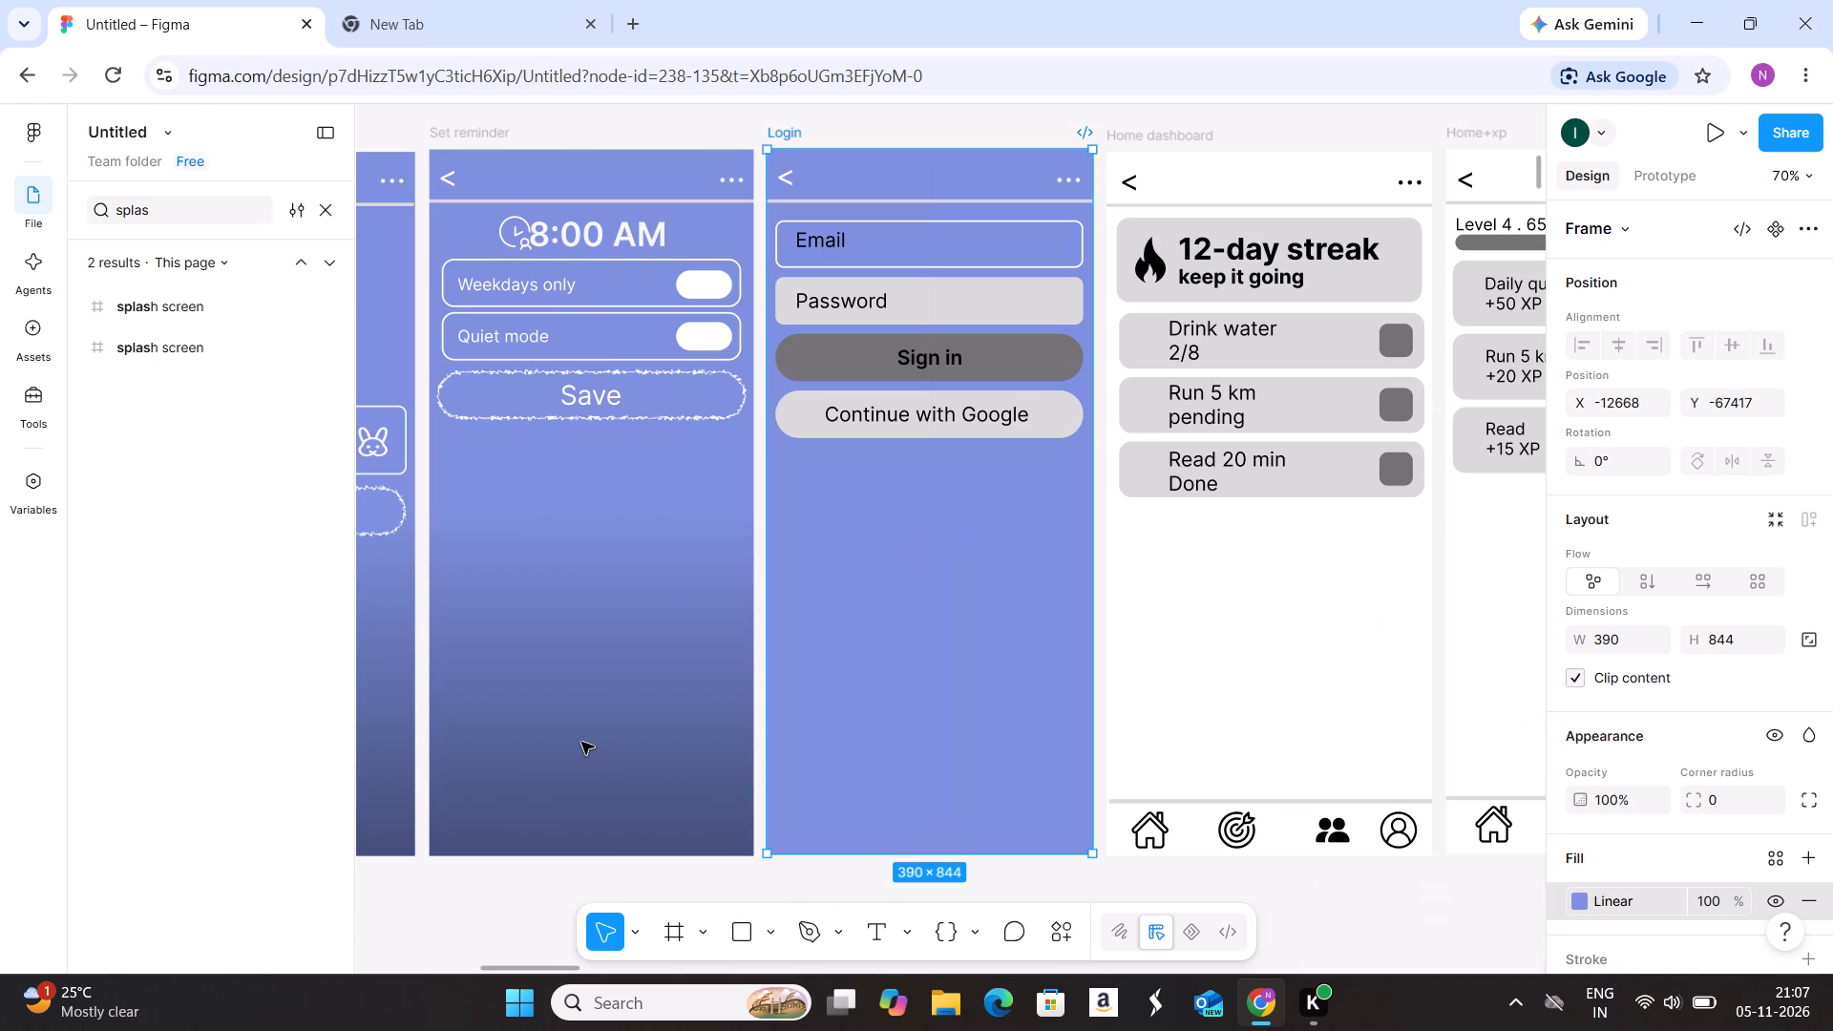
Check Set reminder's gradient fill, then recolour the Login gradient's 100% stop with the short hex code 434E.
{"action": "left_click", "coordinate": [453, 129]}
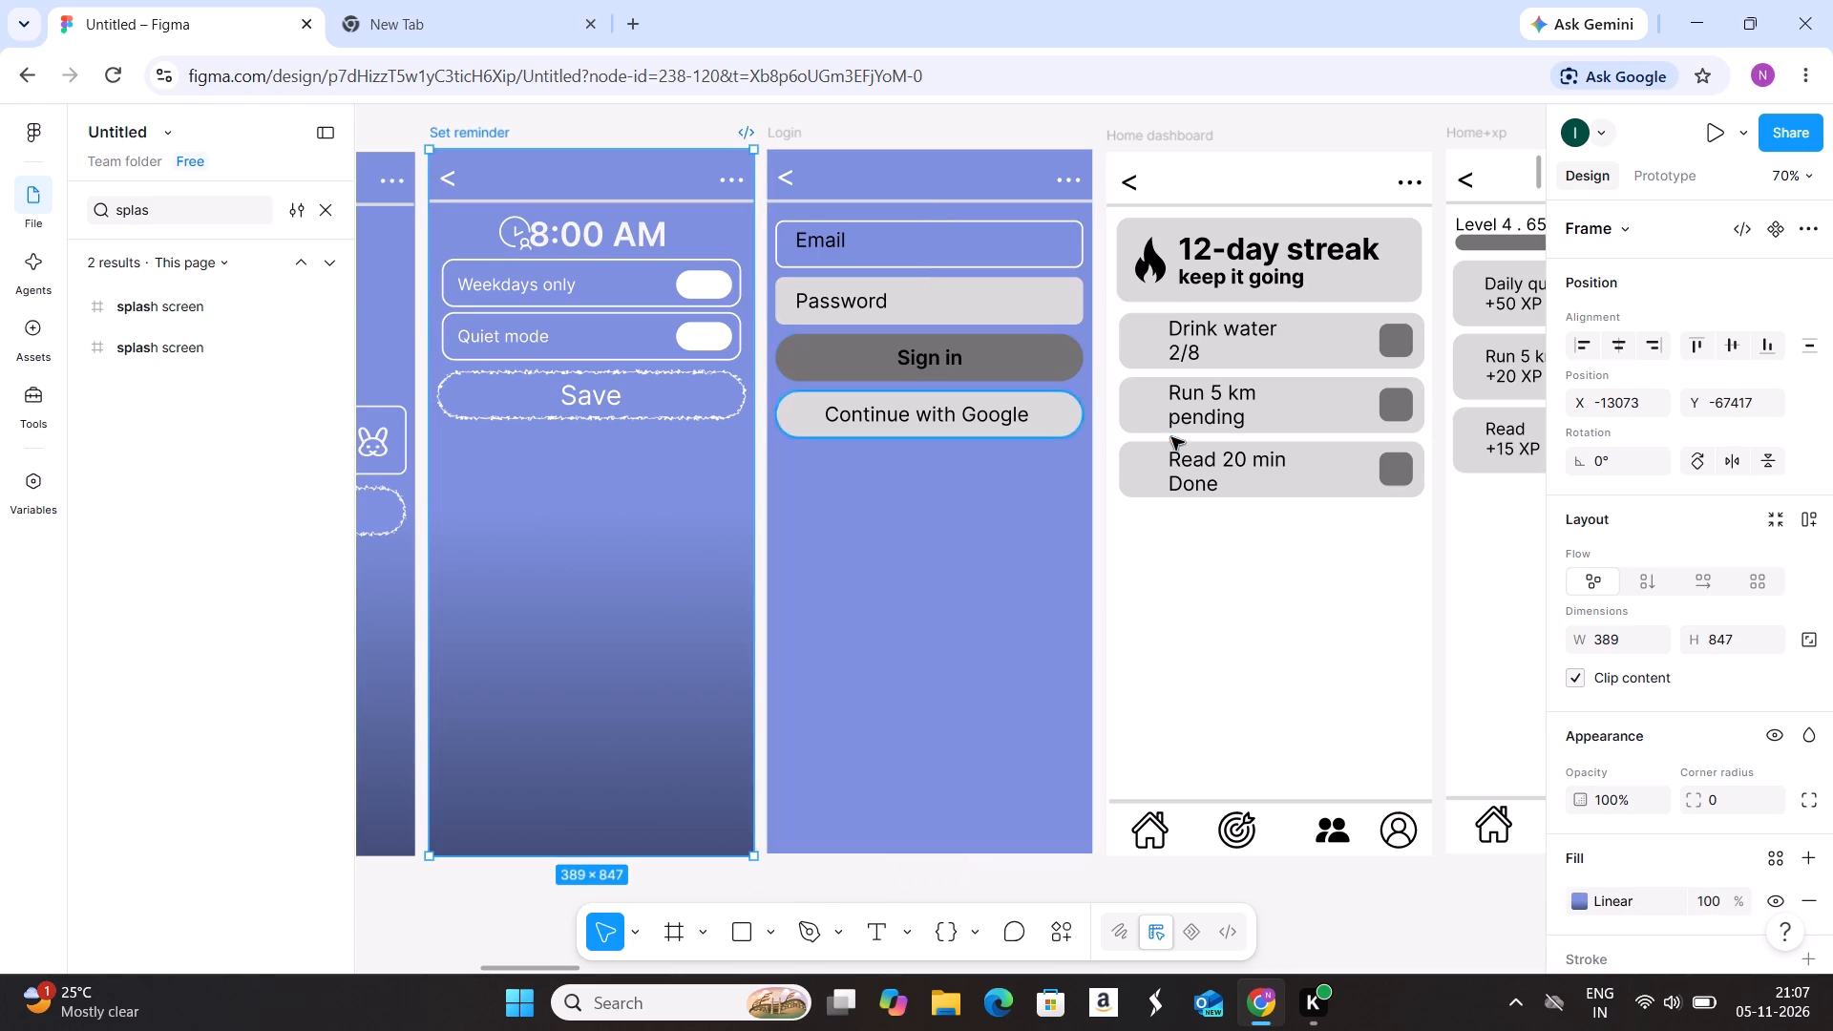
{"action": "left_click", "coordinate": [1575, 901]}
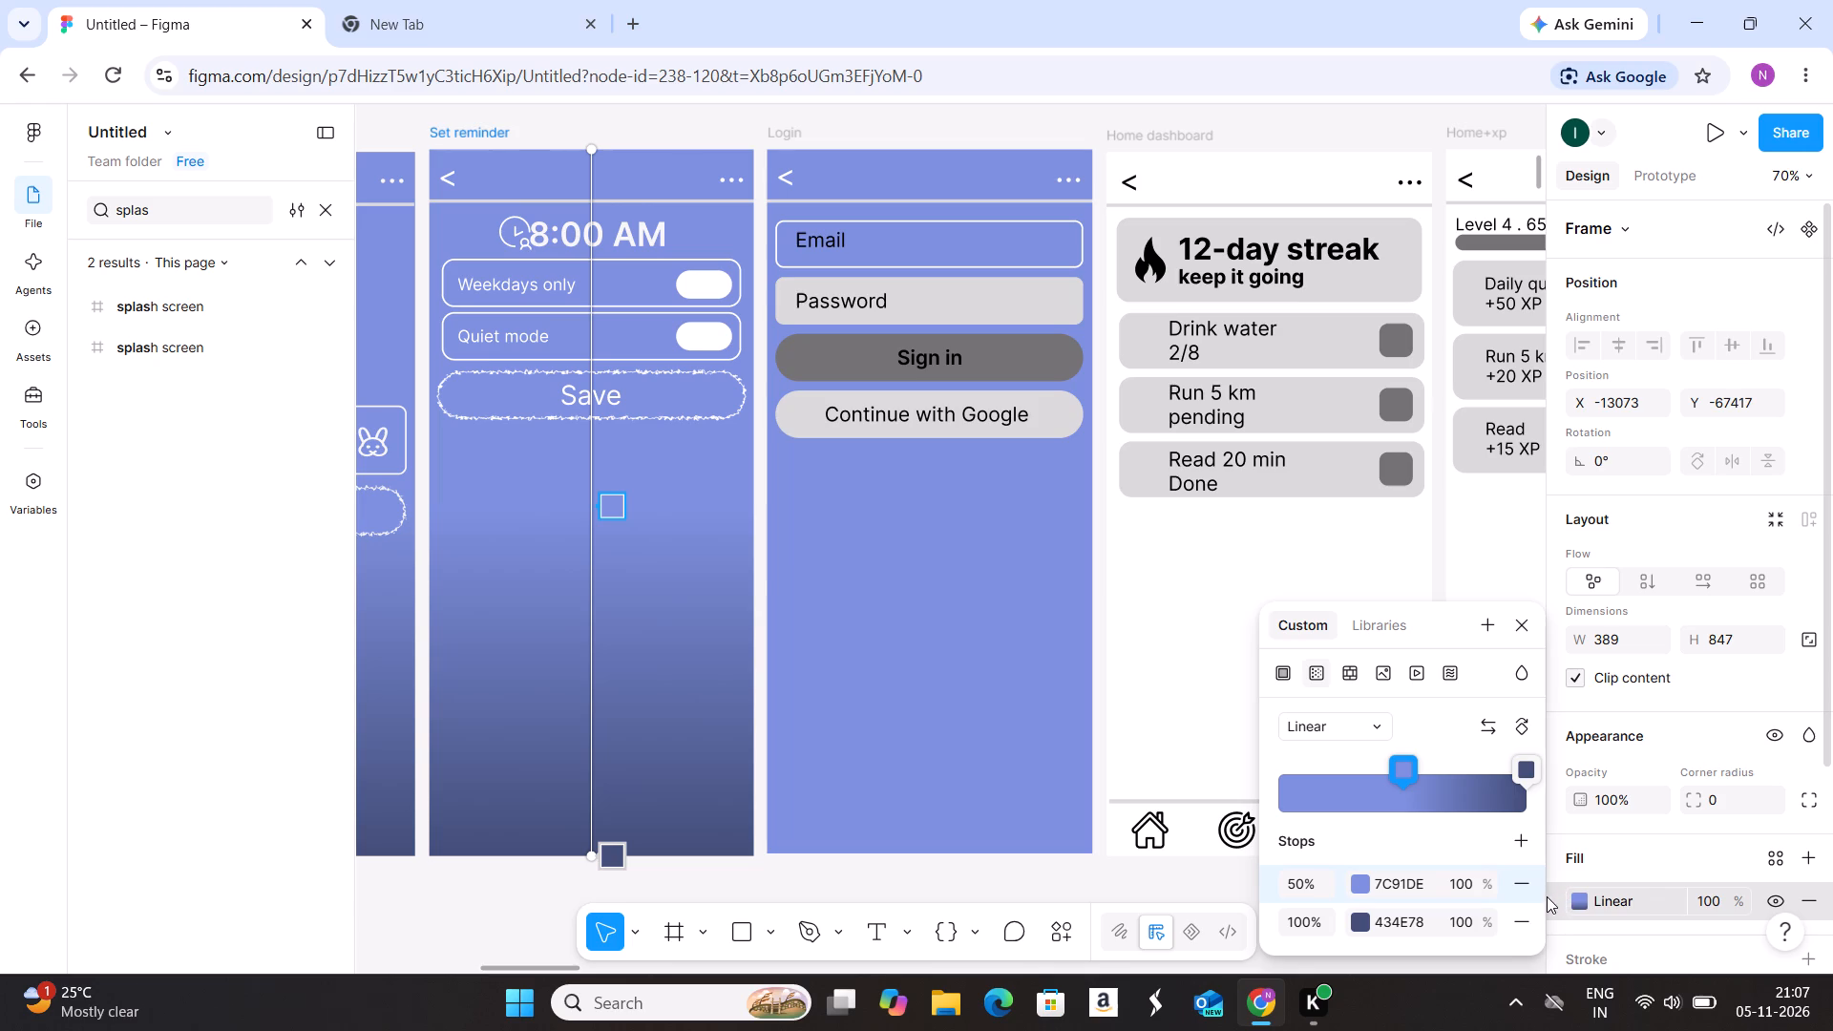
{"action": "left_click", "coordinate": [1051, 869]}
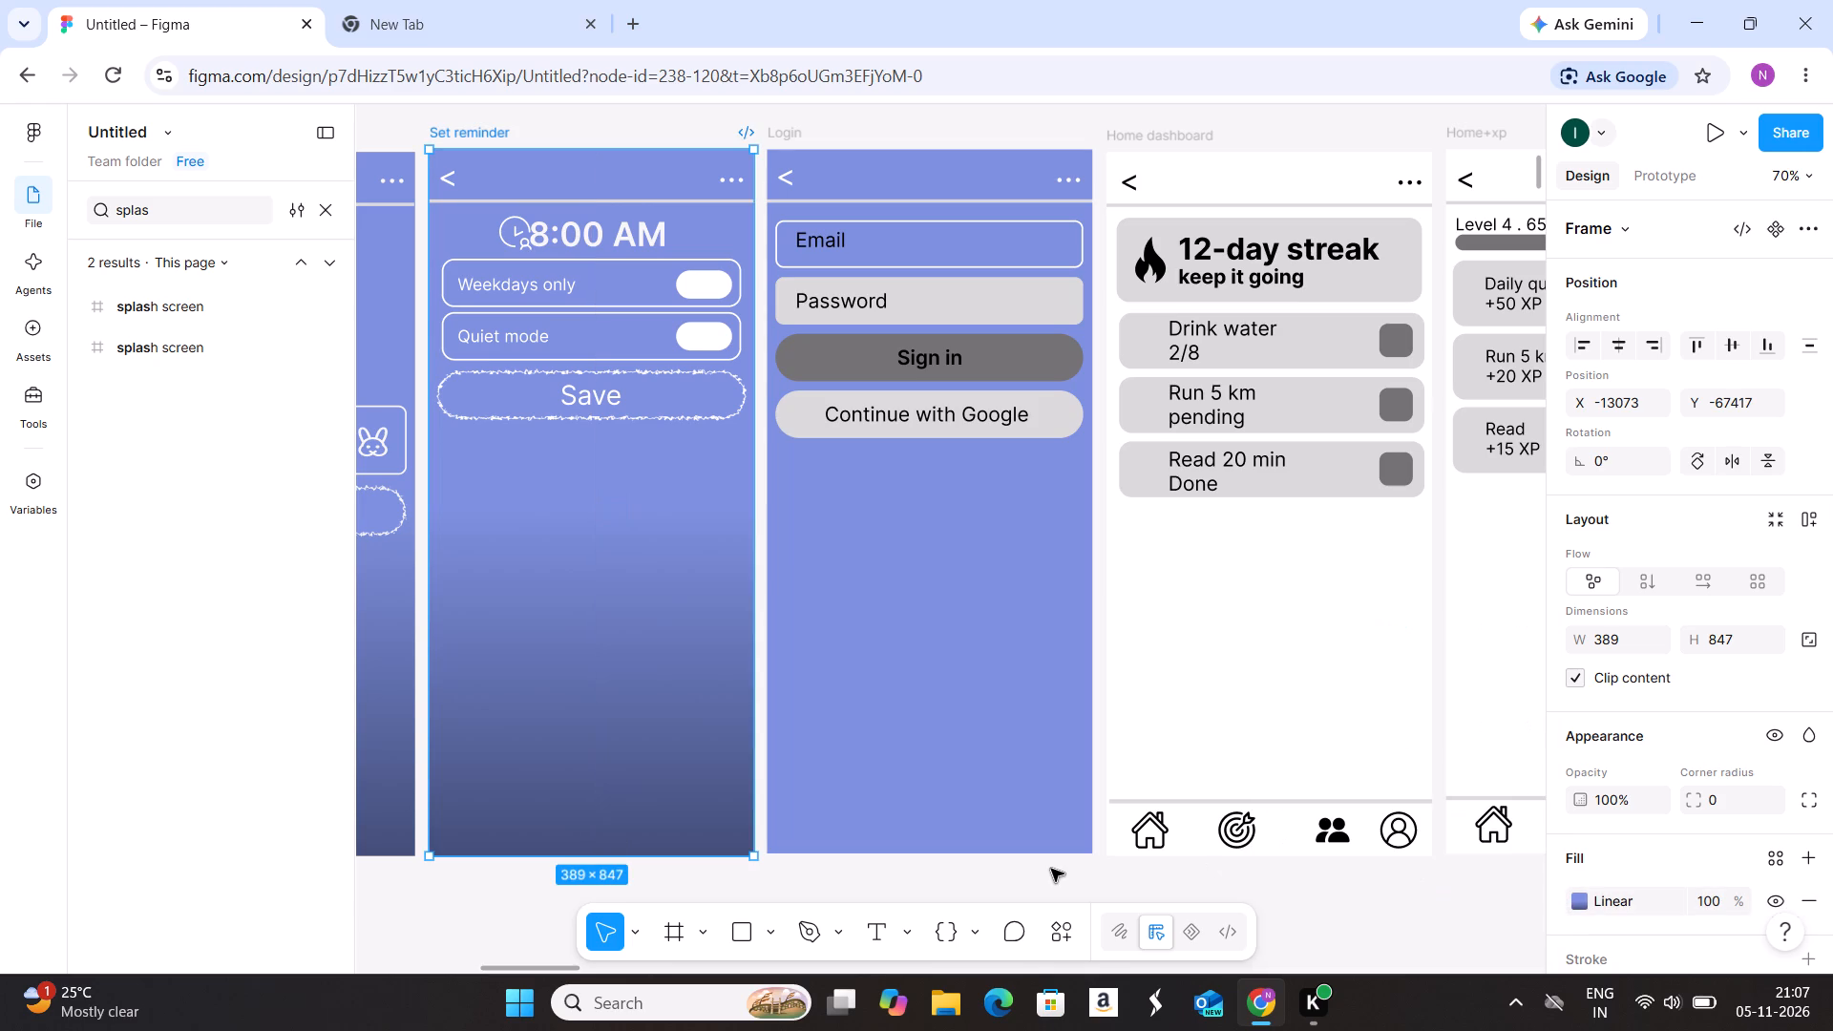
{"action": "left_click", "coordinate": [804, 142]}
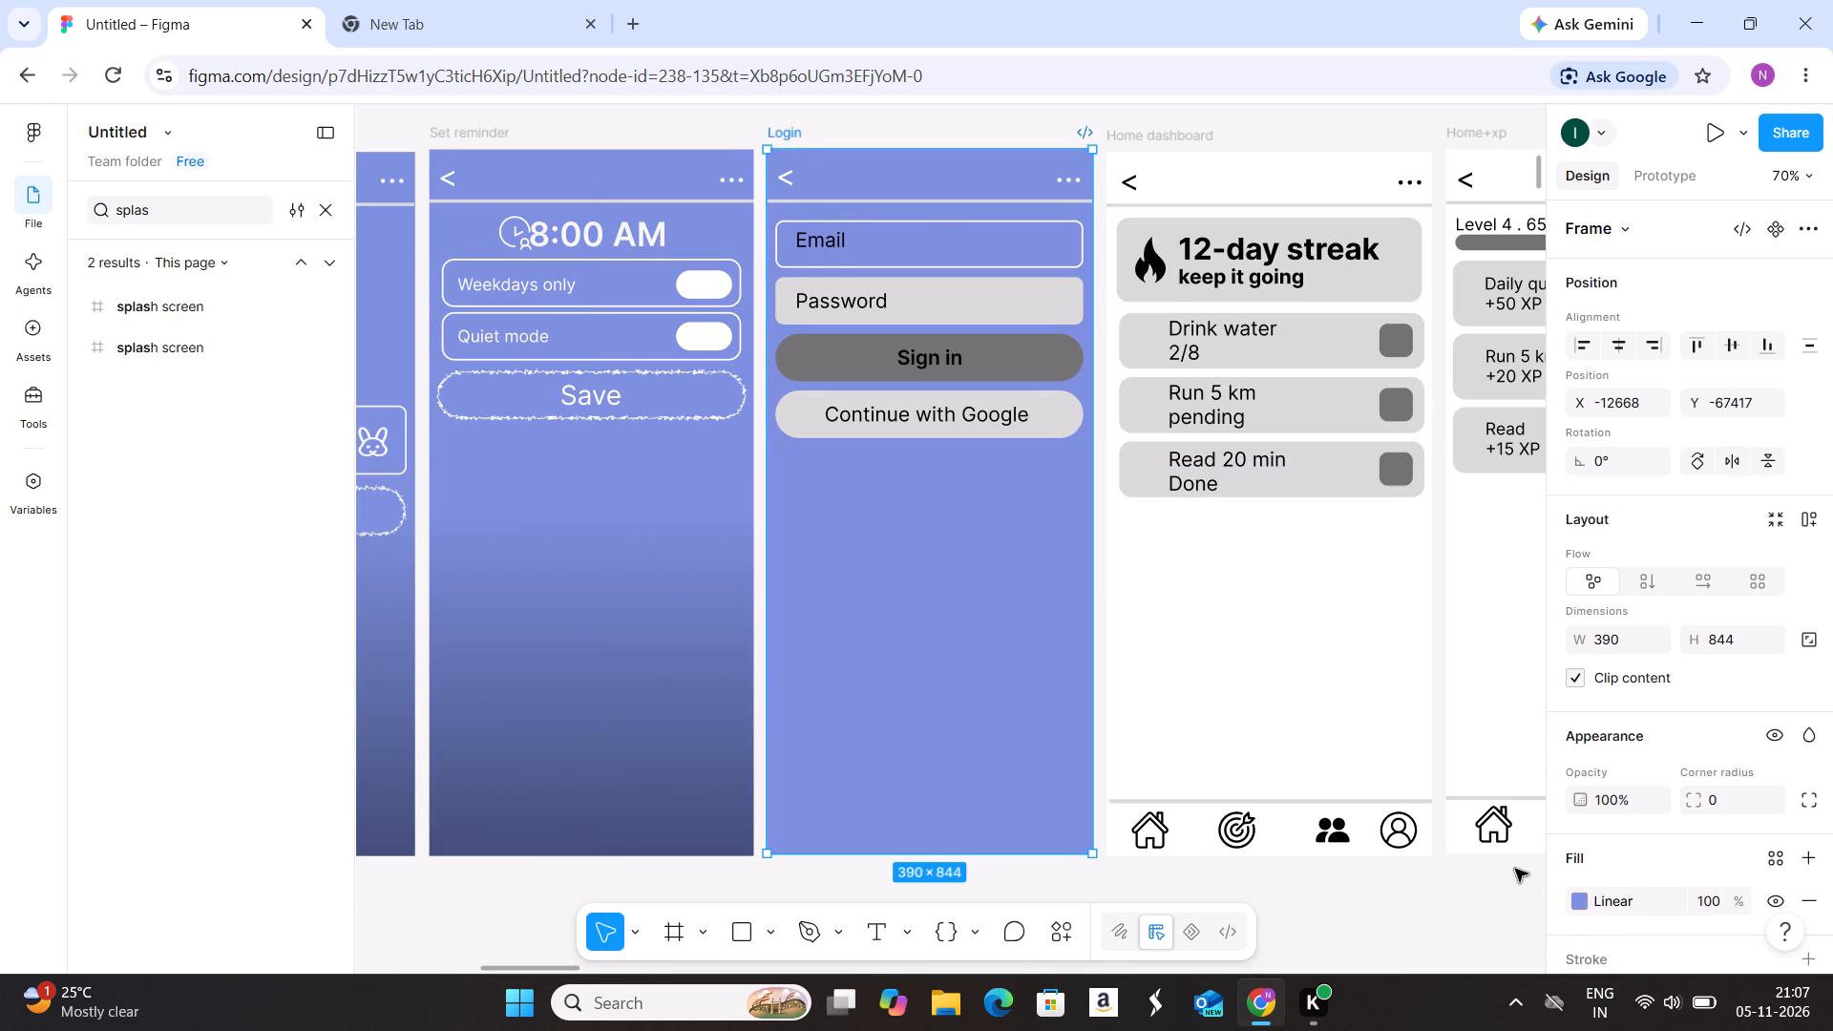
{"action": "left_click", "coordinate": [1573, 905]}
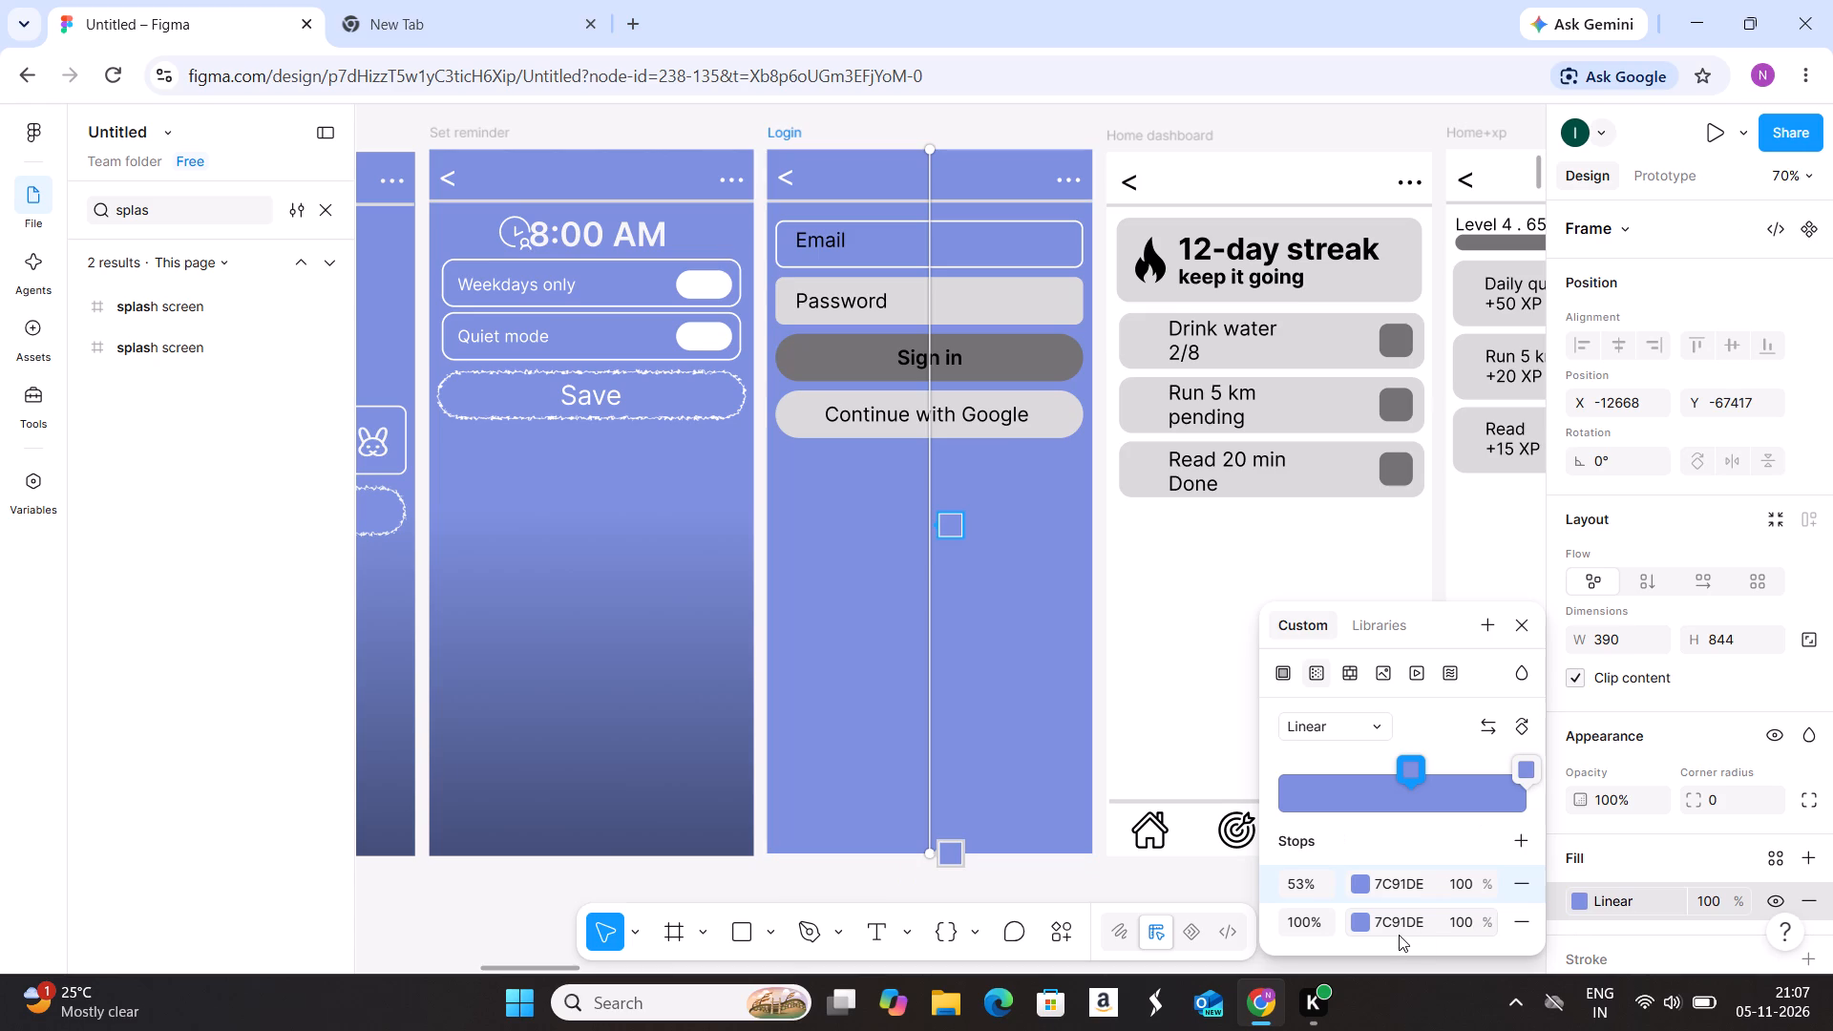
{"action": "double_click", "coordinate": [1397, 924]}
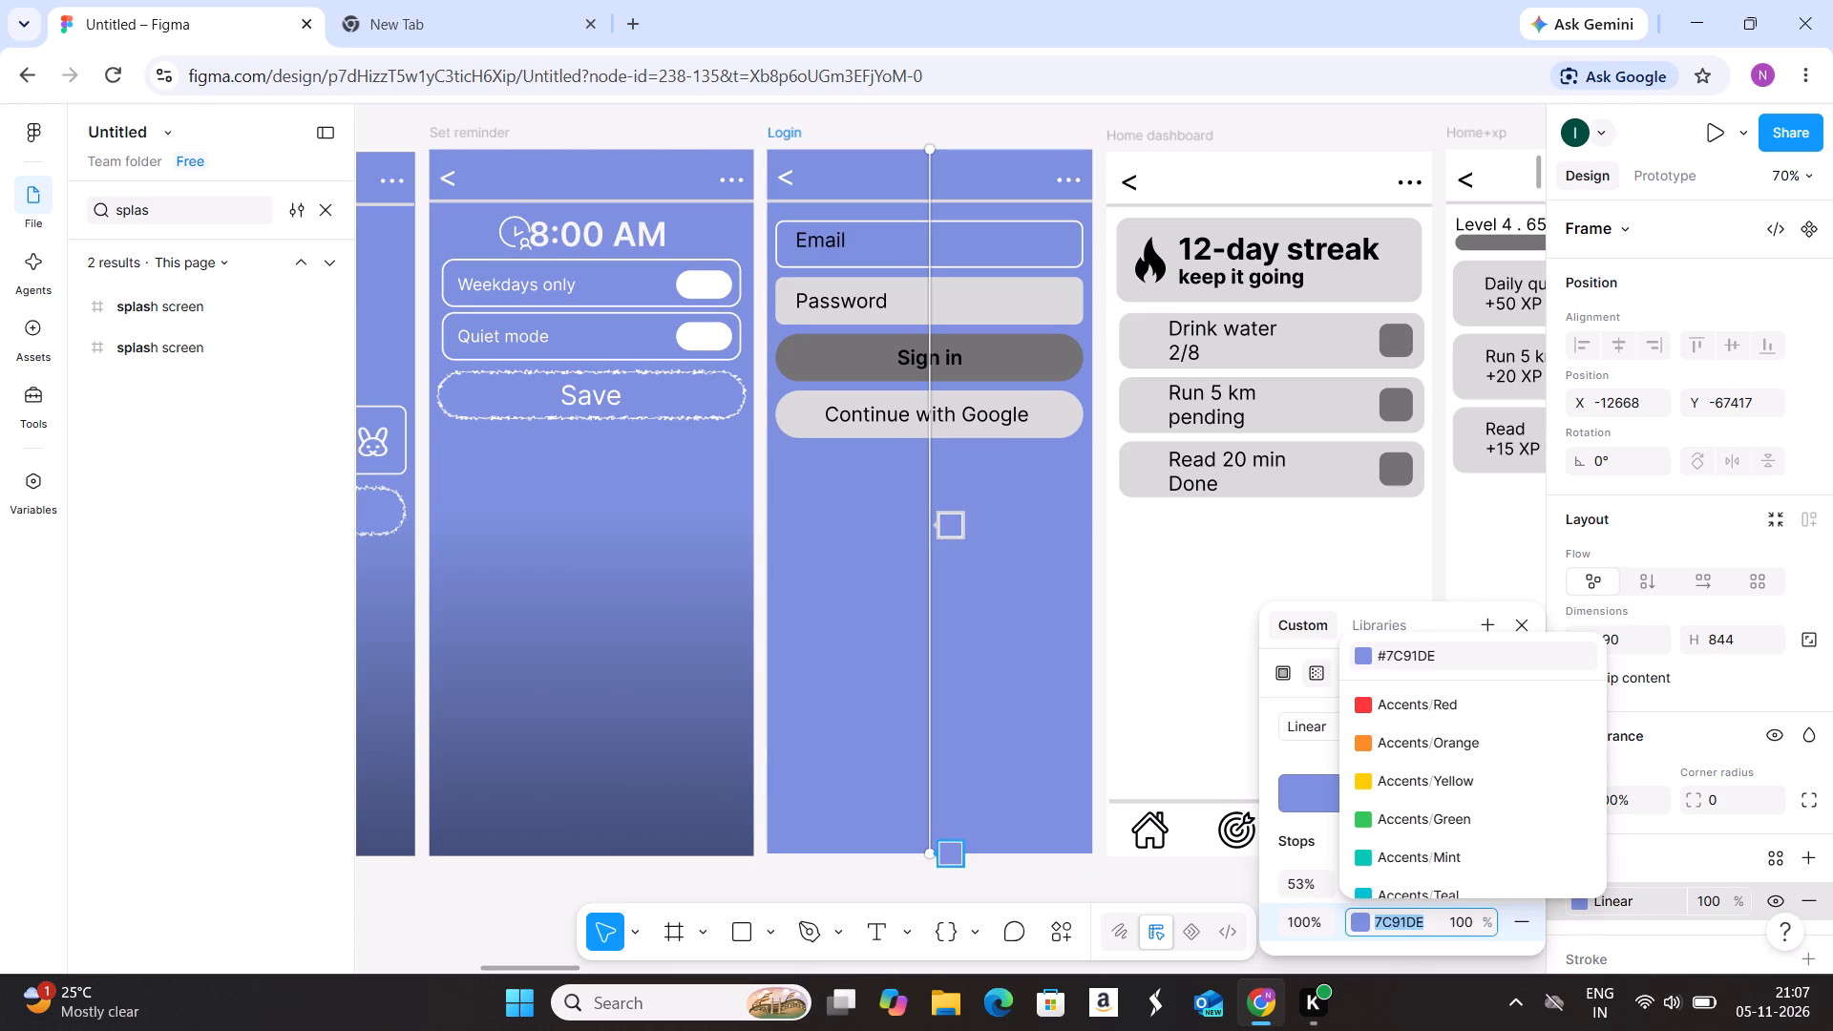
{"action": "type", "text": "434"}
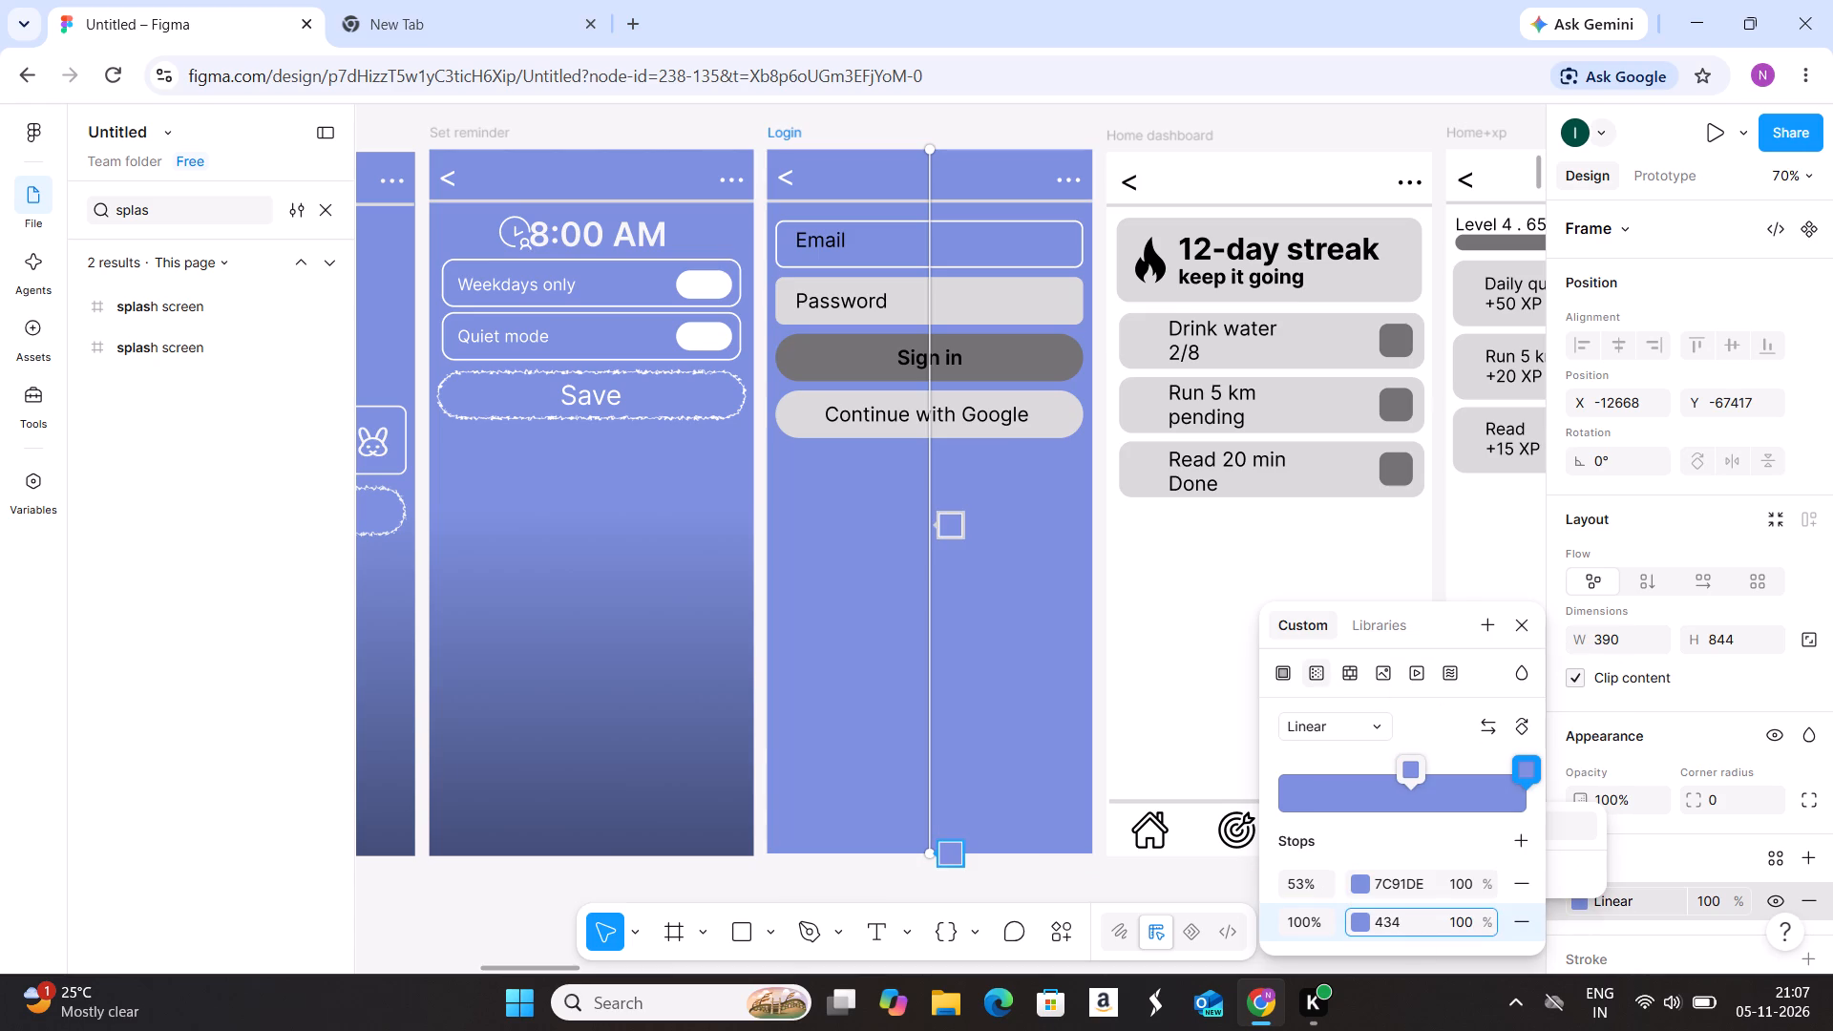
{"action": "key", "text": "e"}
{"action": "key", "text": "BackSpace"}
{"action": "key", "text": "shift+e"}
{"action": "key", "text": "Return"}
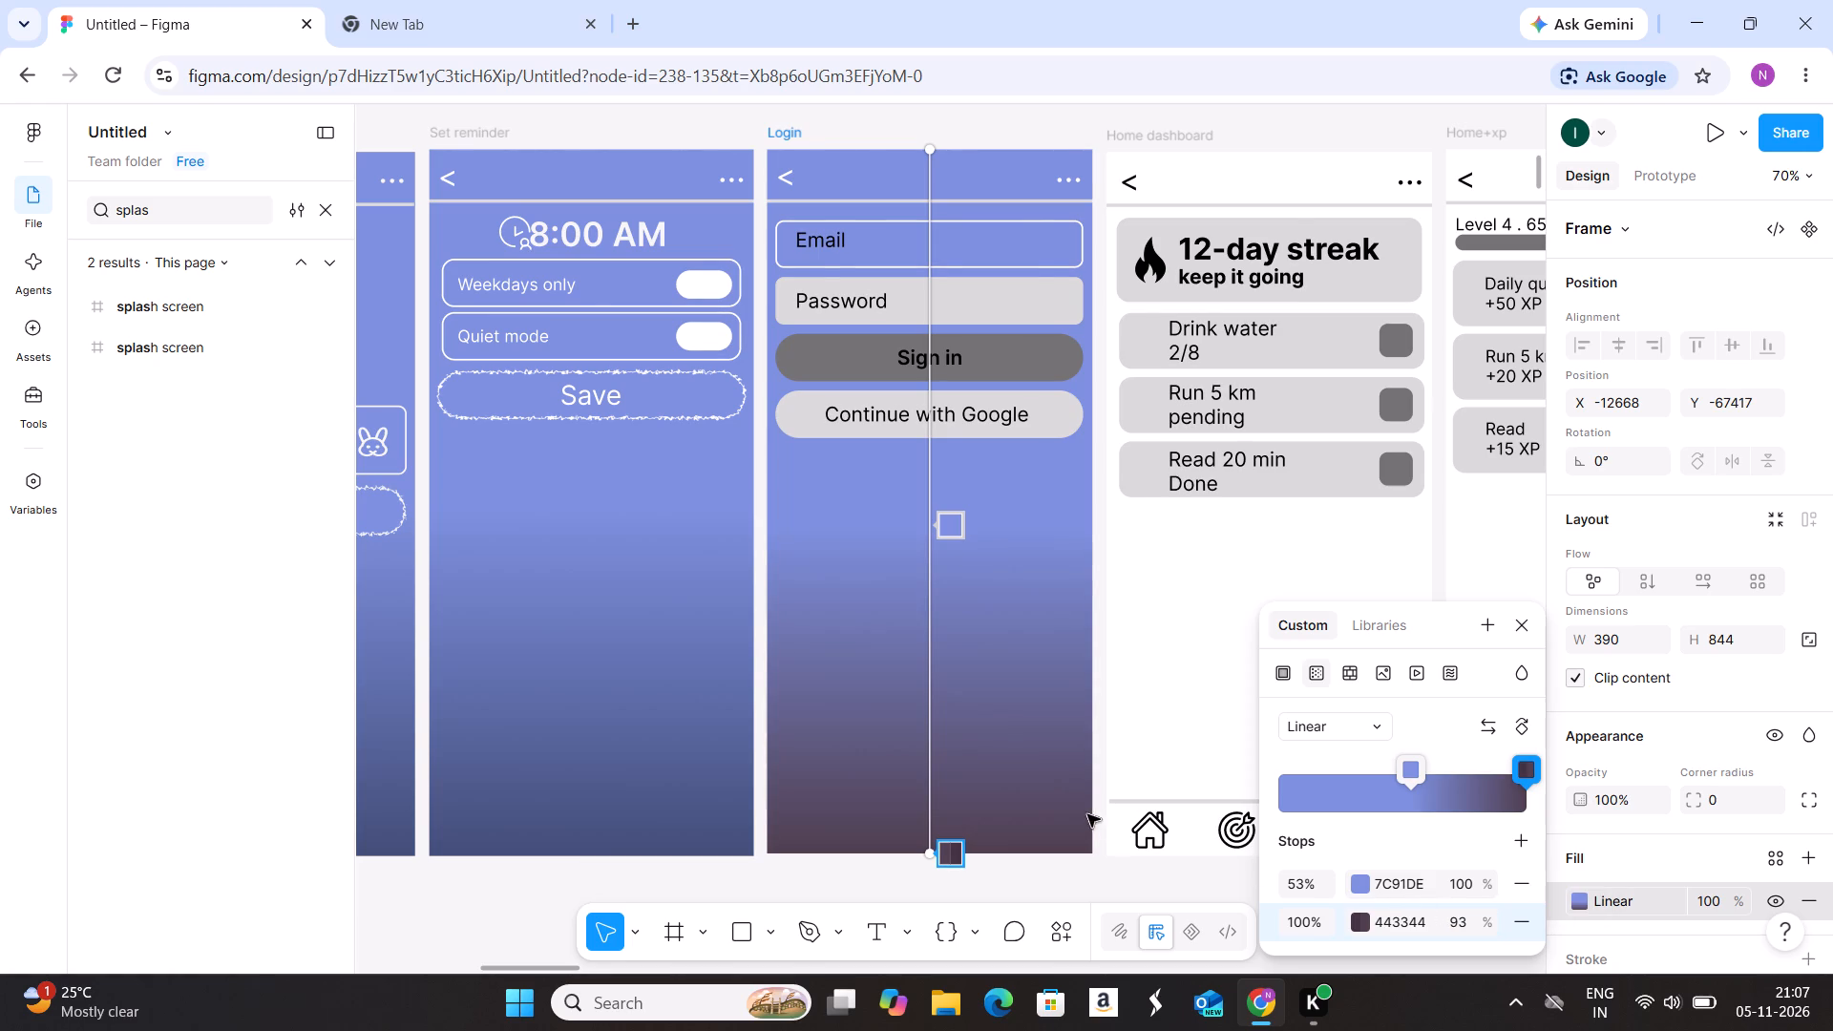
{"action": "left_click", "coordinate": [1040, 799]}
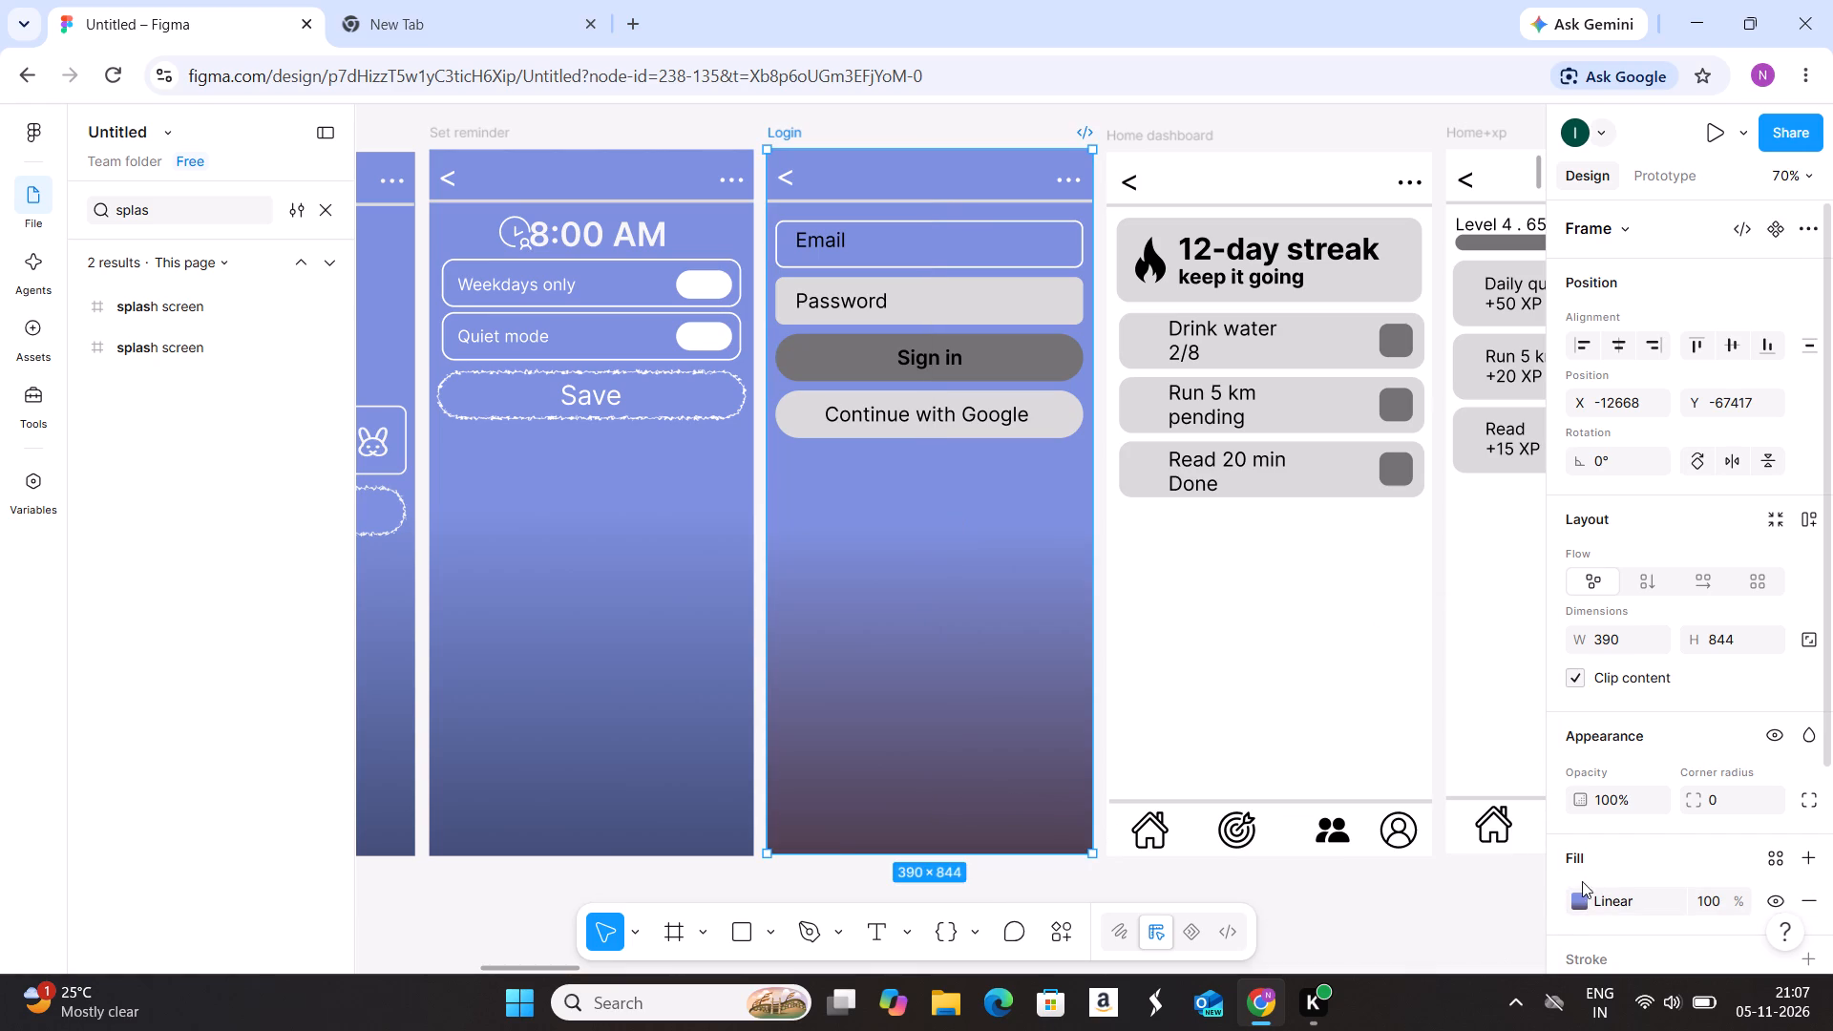
Set the 100% stop of the Login frame's gradient to Set reminder's dark blue, 434E78.
{"action": "left_click", "coordinate": [537, 817]}
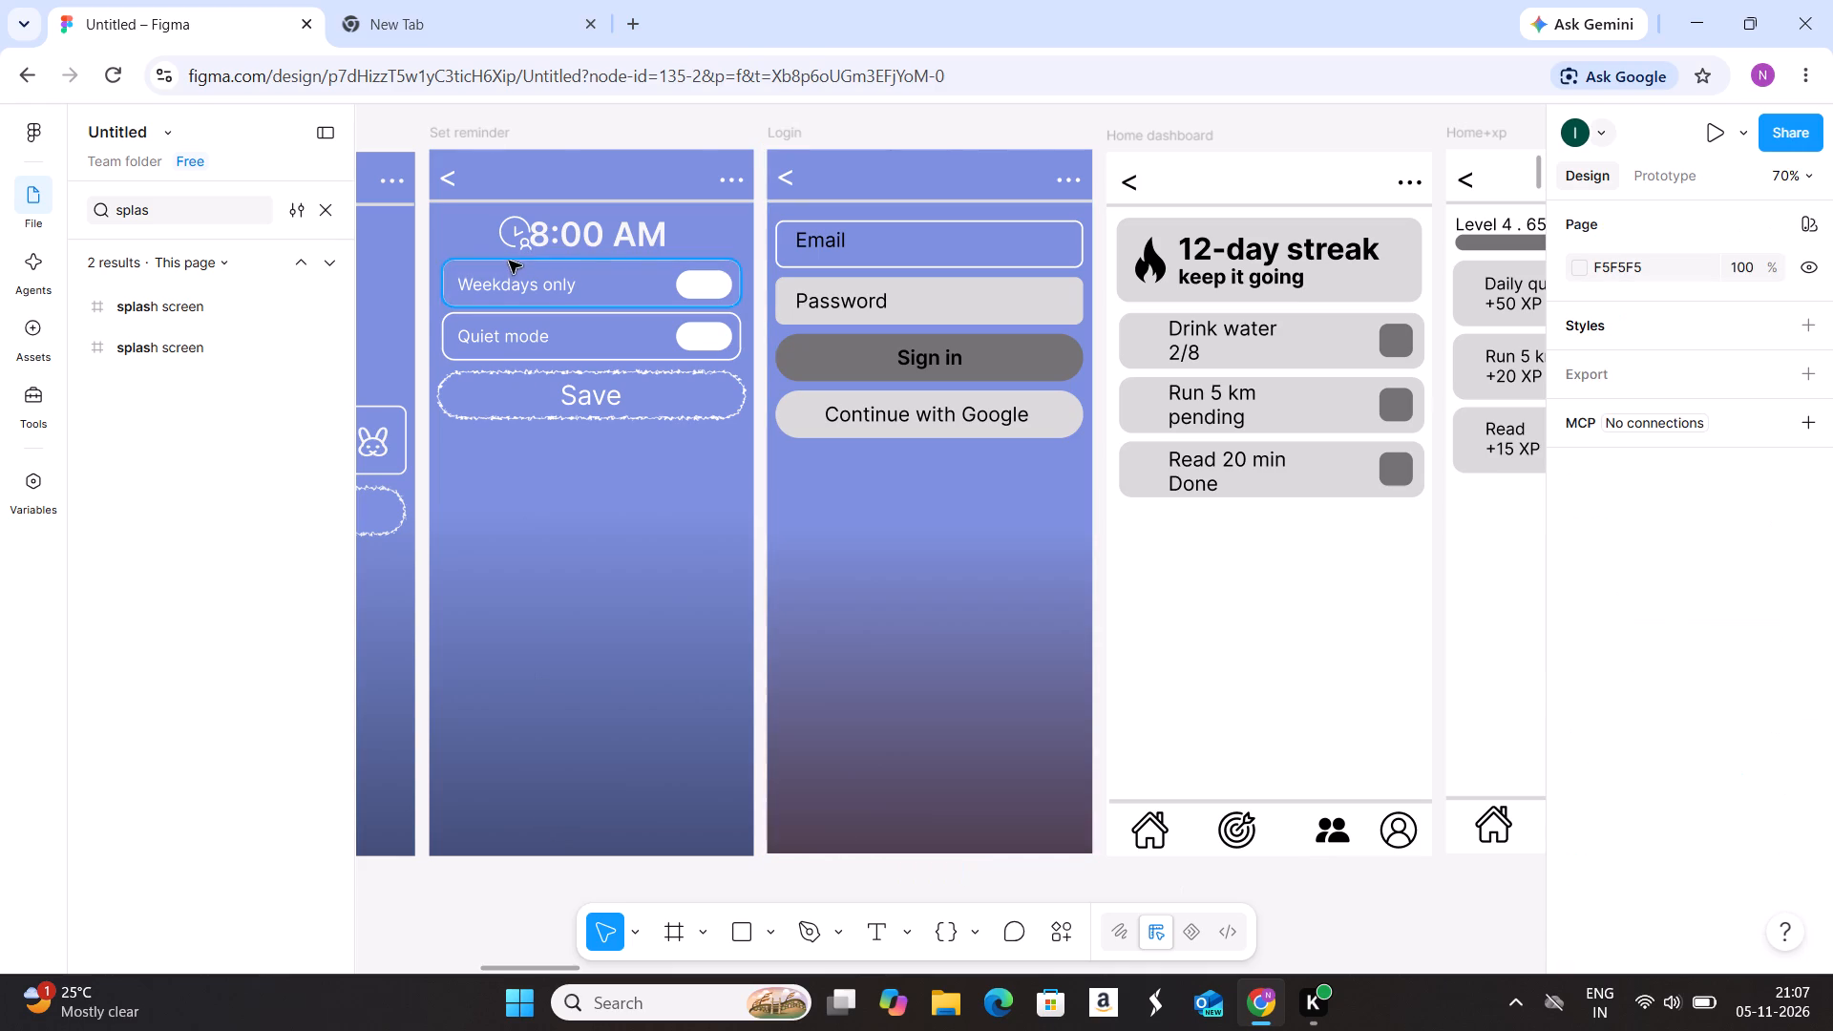
{"action": "left_click", "coordinate": [487, 131]}
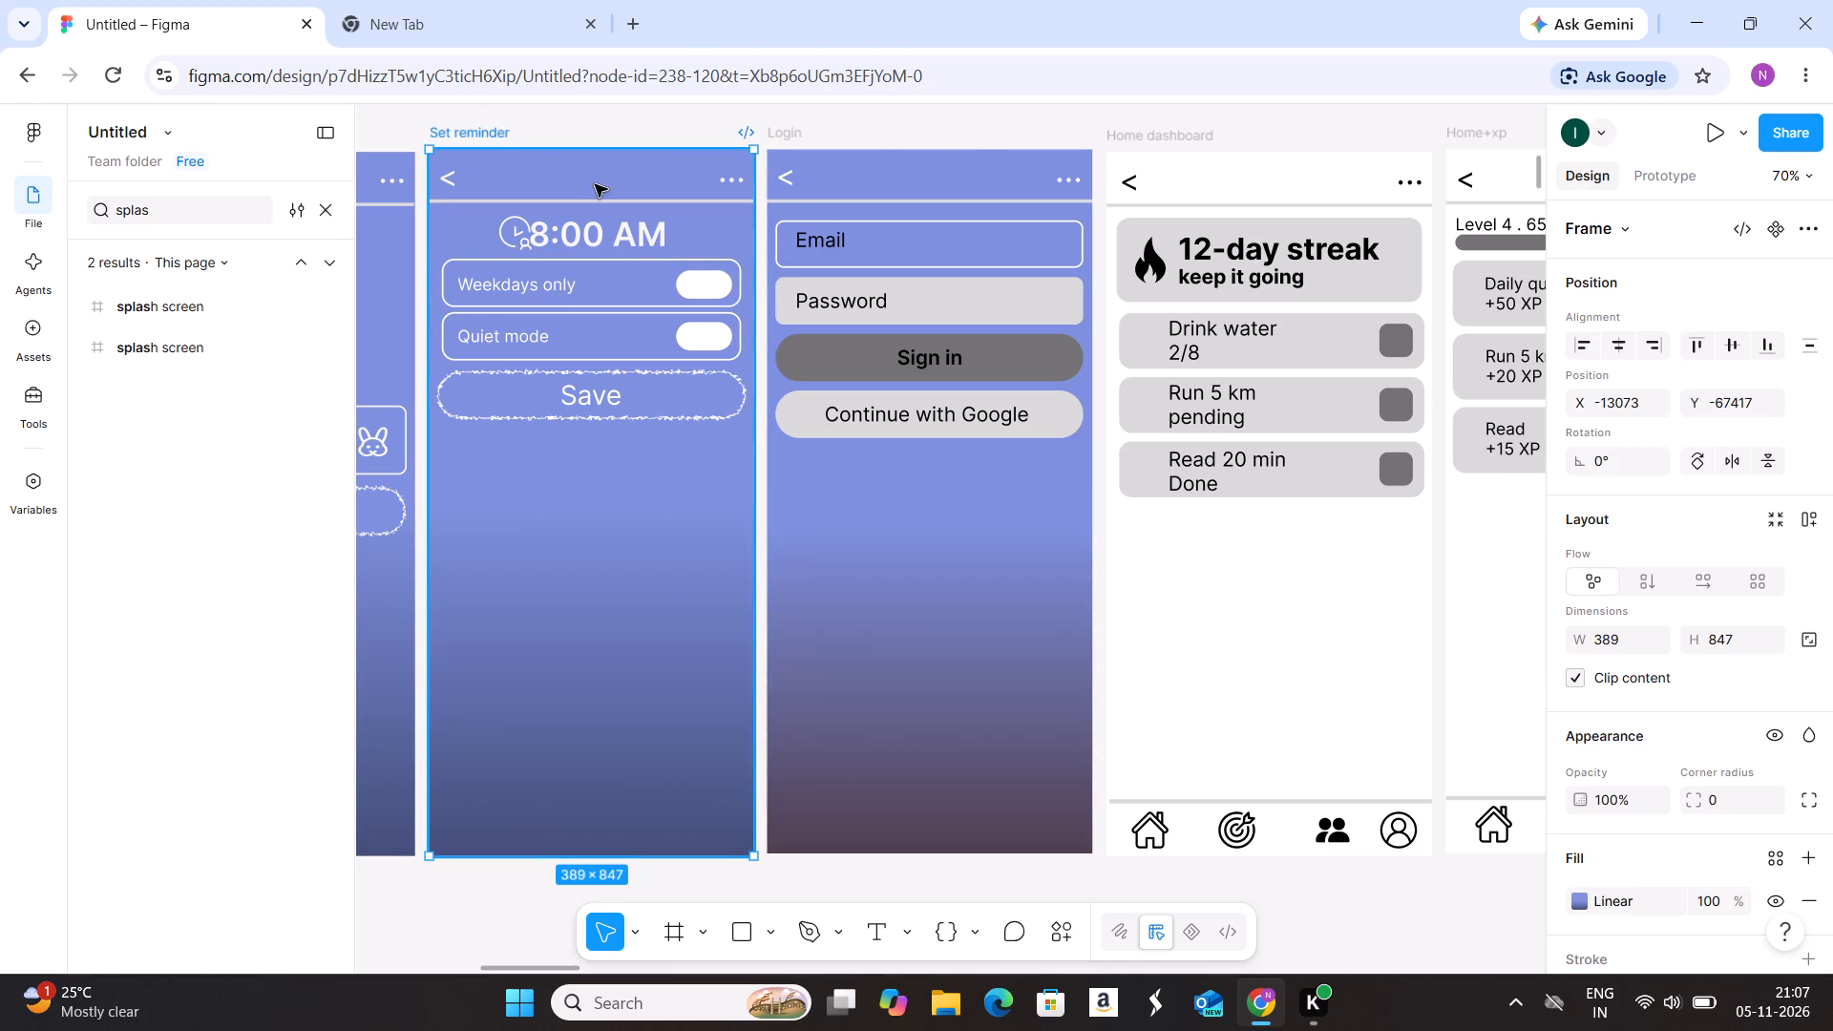
{"action": "left_click", "coordinate": [1581, 896]}
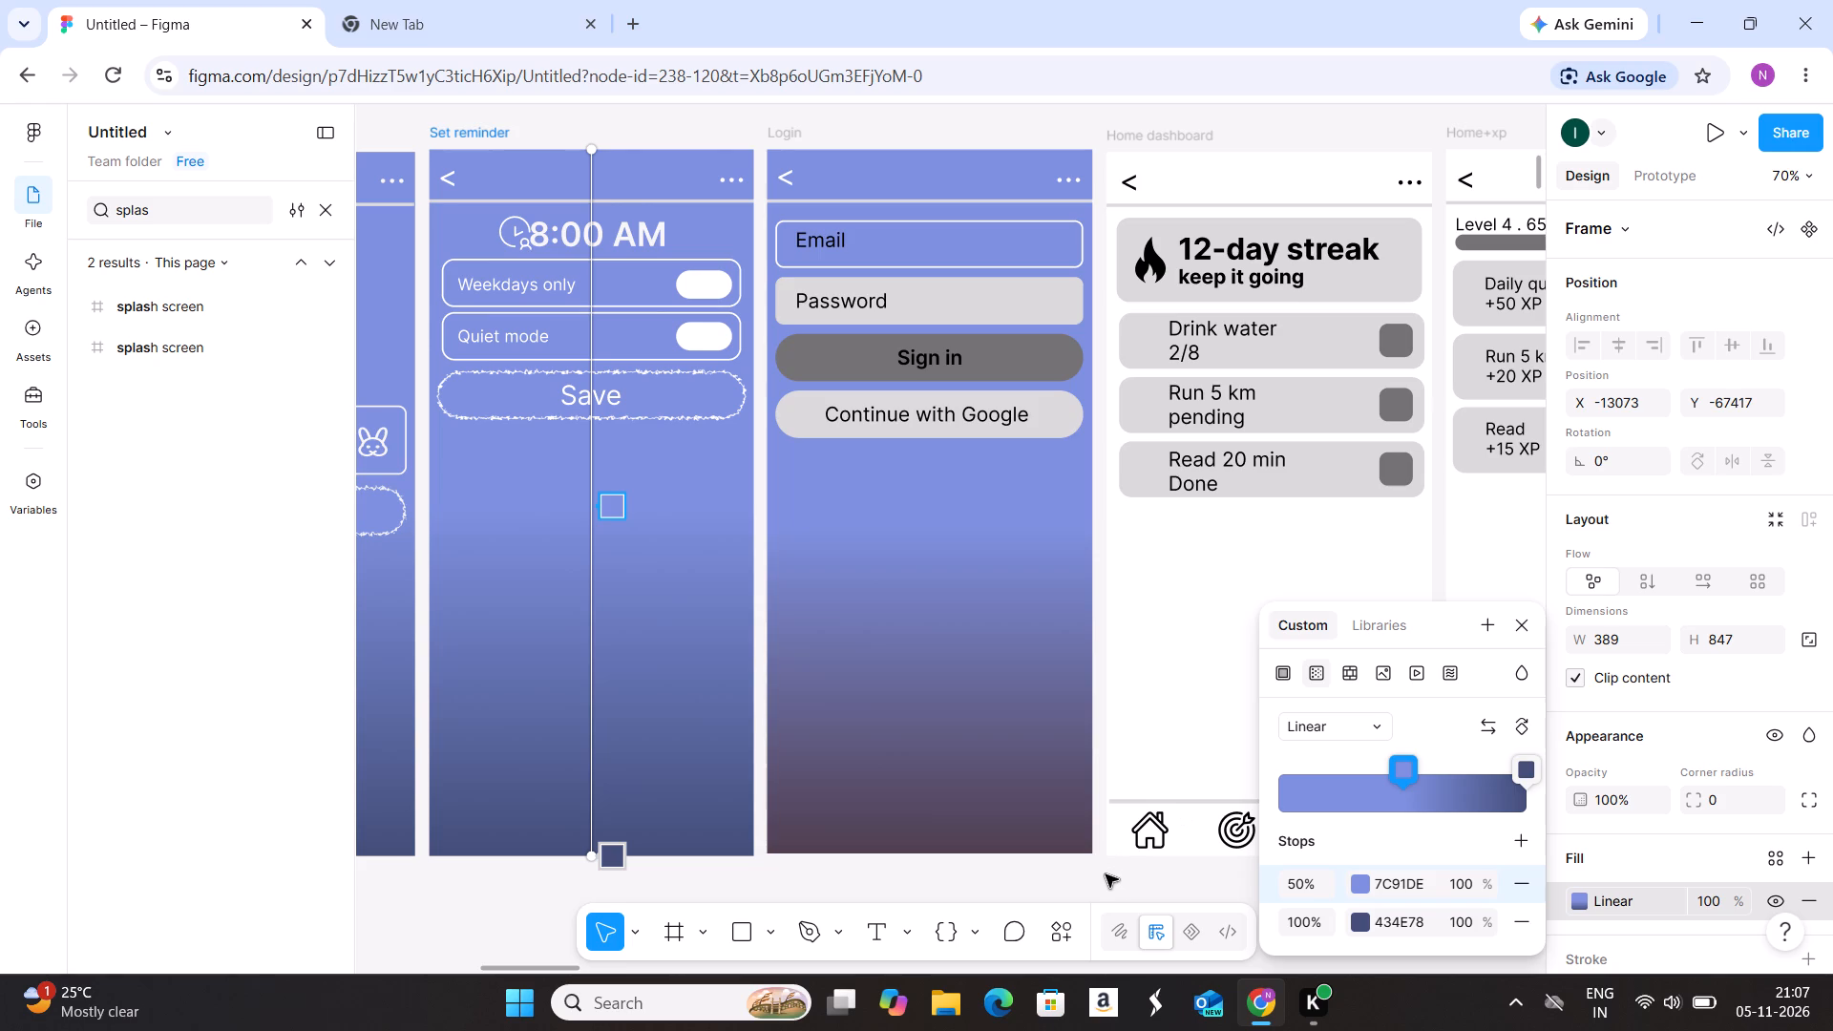
{"action": "left_click", "coordinate": [1106, 874]}
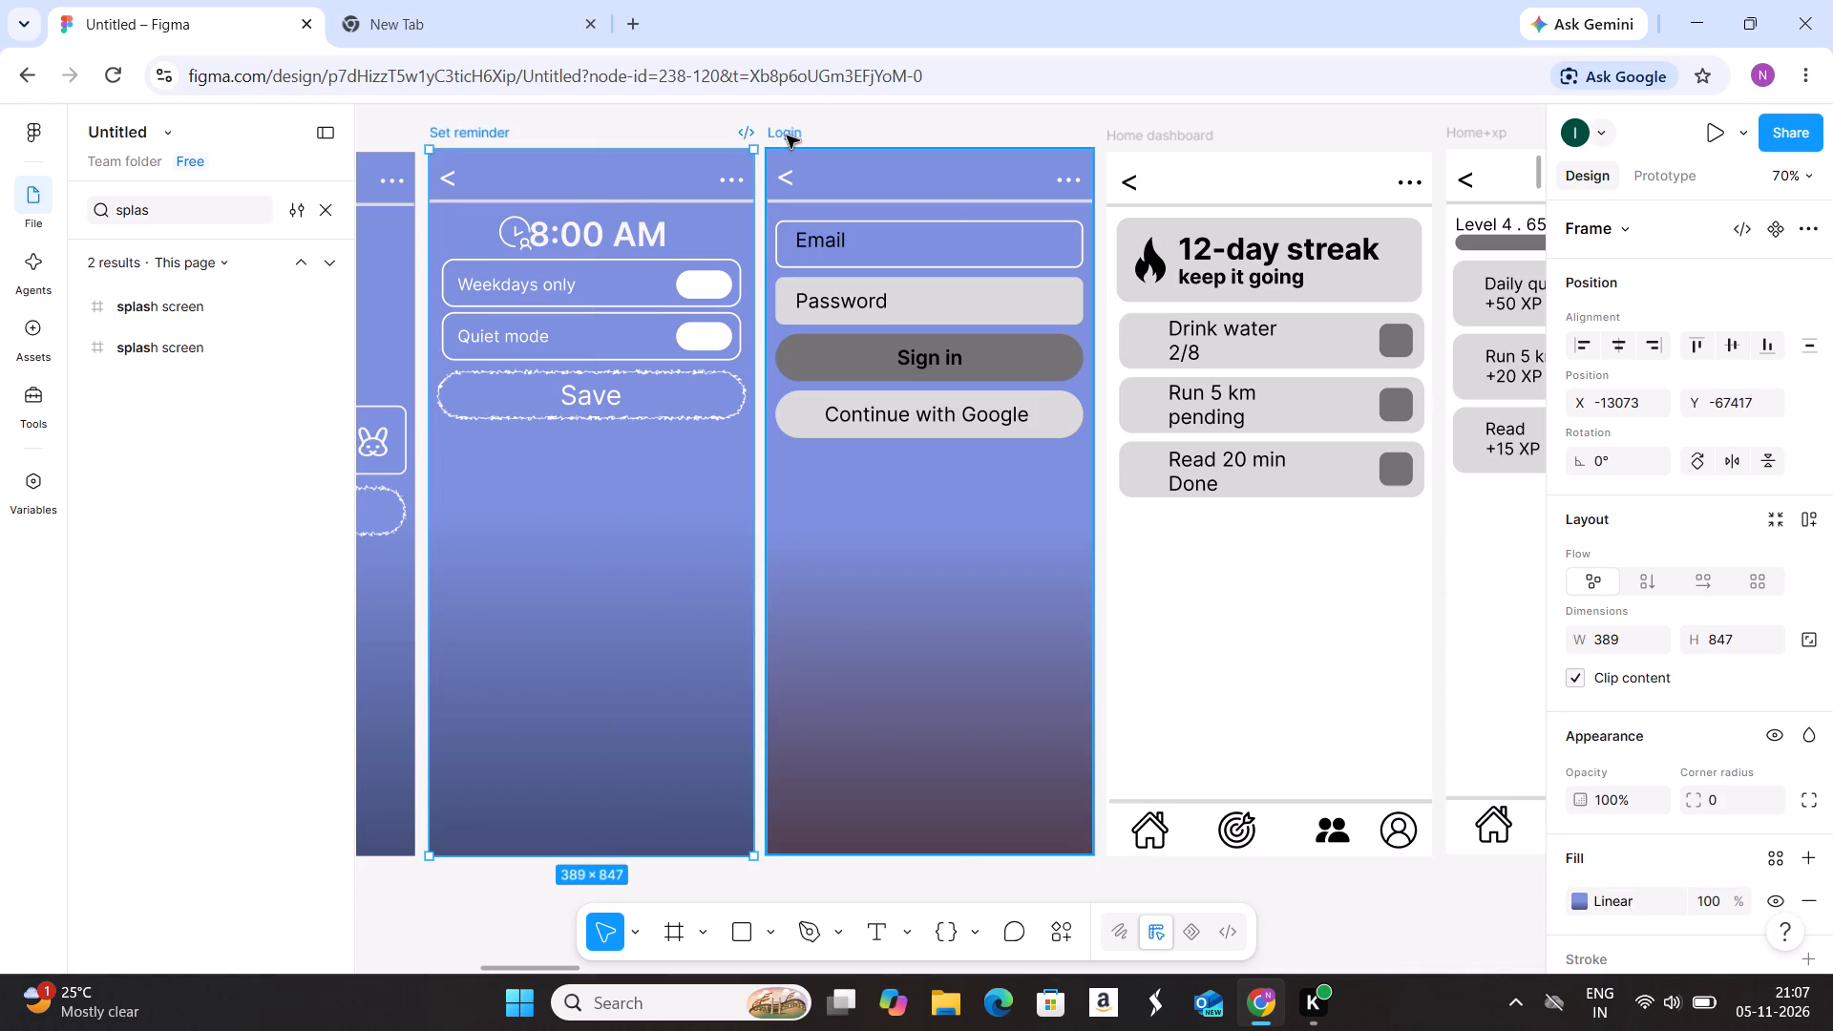
{"action": "left_click", "coordinate": [787, 136]}
{"action": "left_click", "coordinate": [1633, 902]}
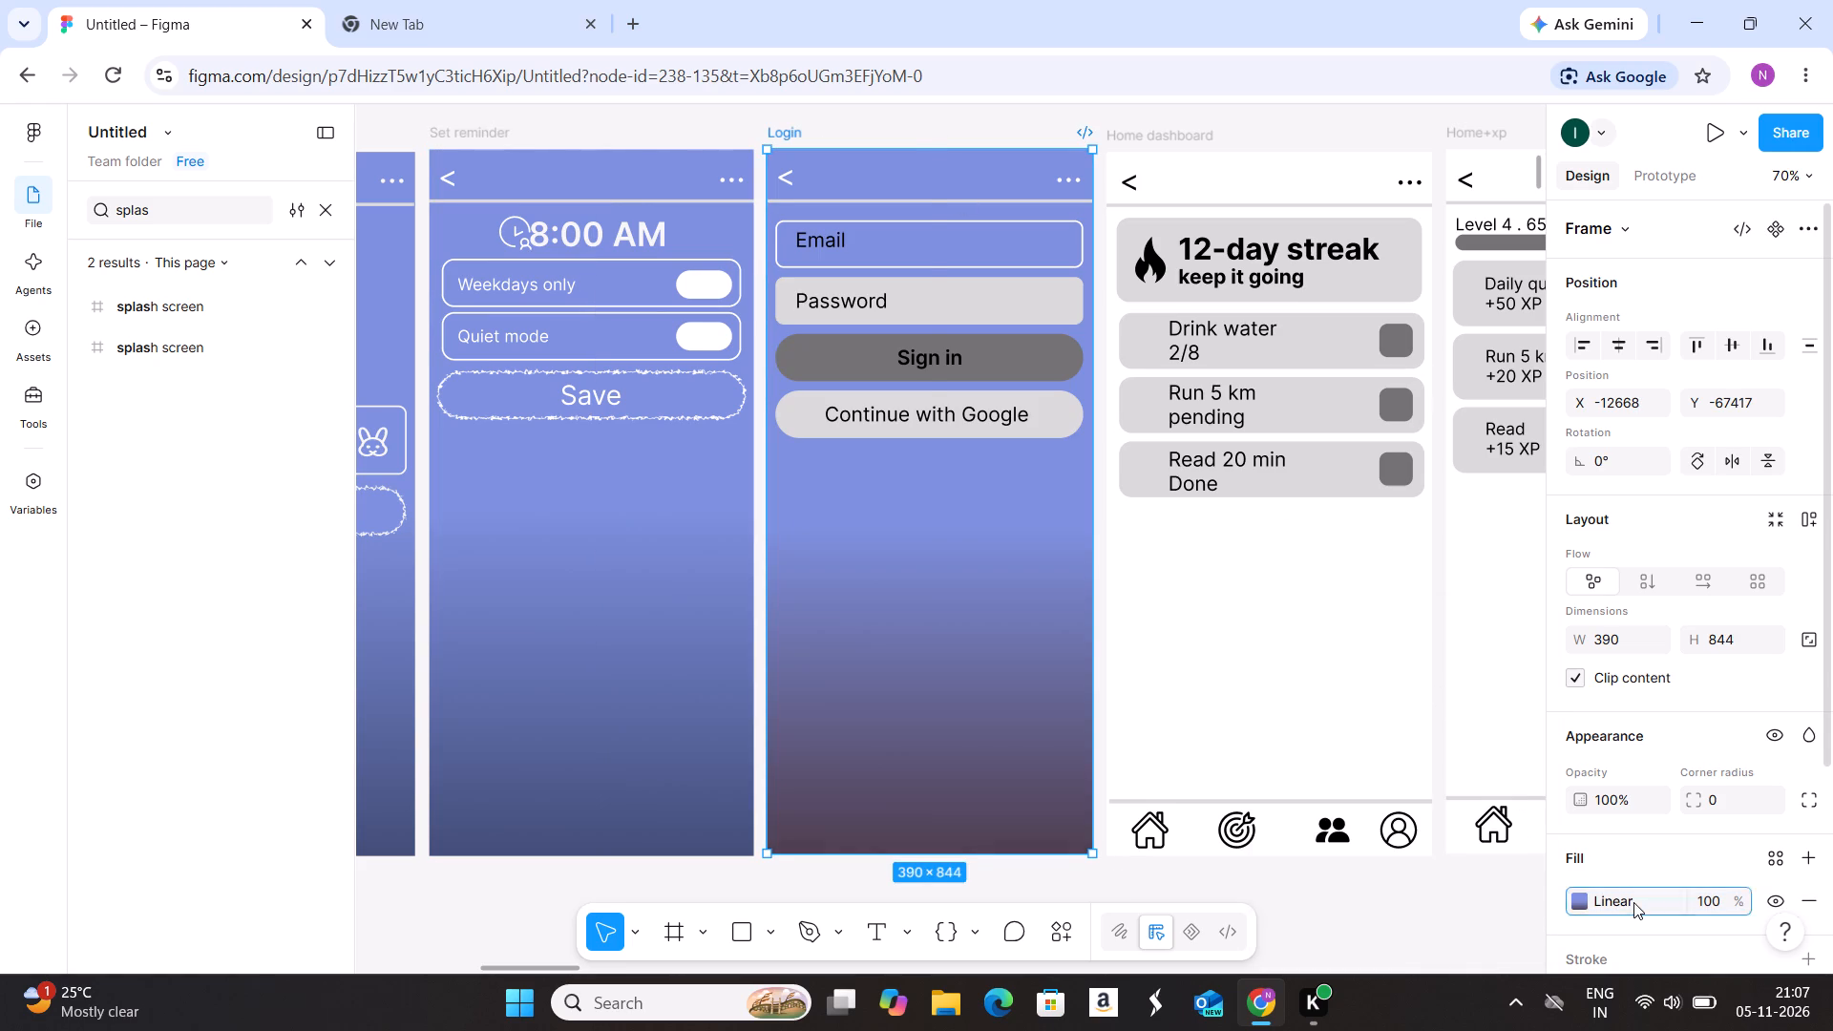
{"action": "double_click", "coordinate": [1419, 925]}
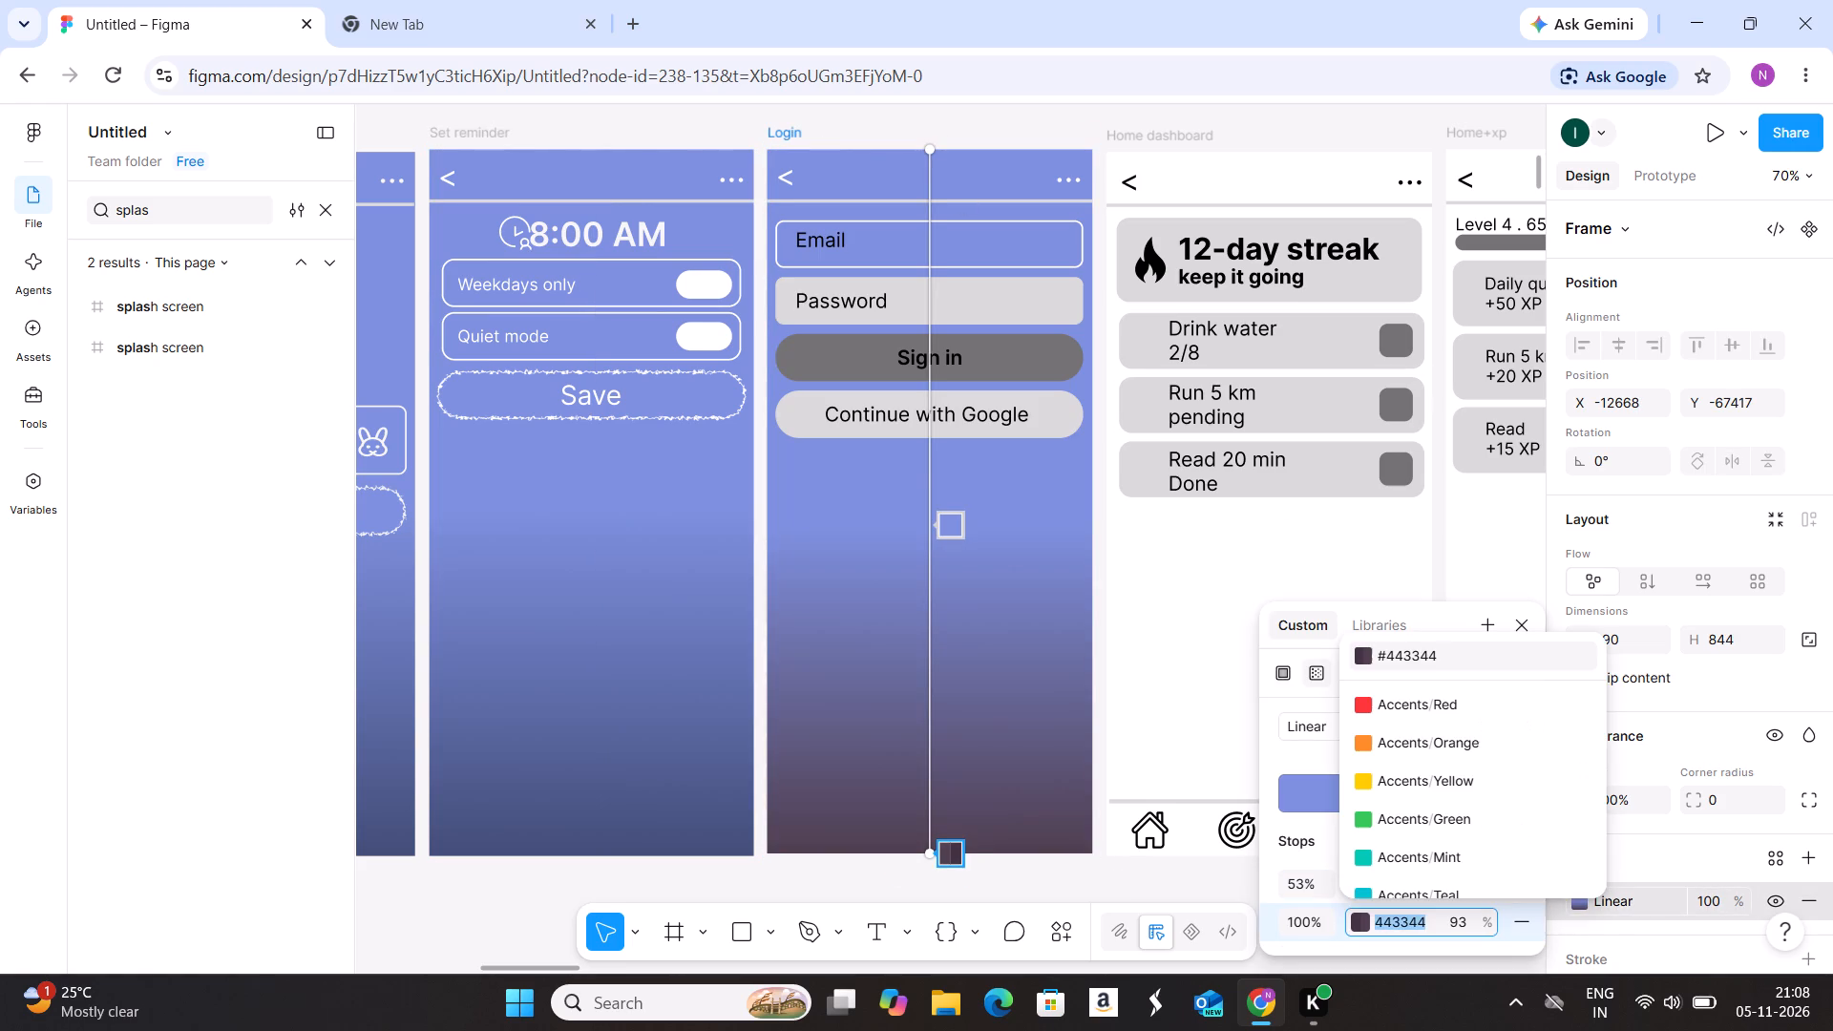
{"action": "left_click", "coordinate": [1419, 925]}
{"action": "key", "text": "BackSpace"}
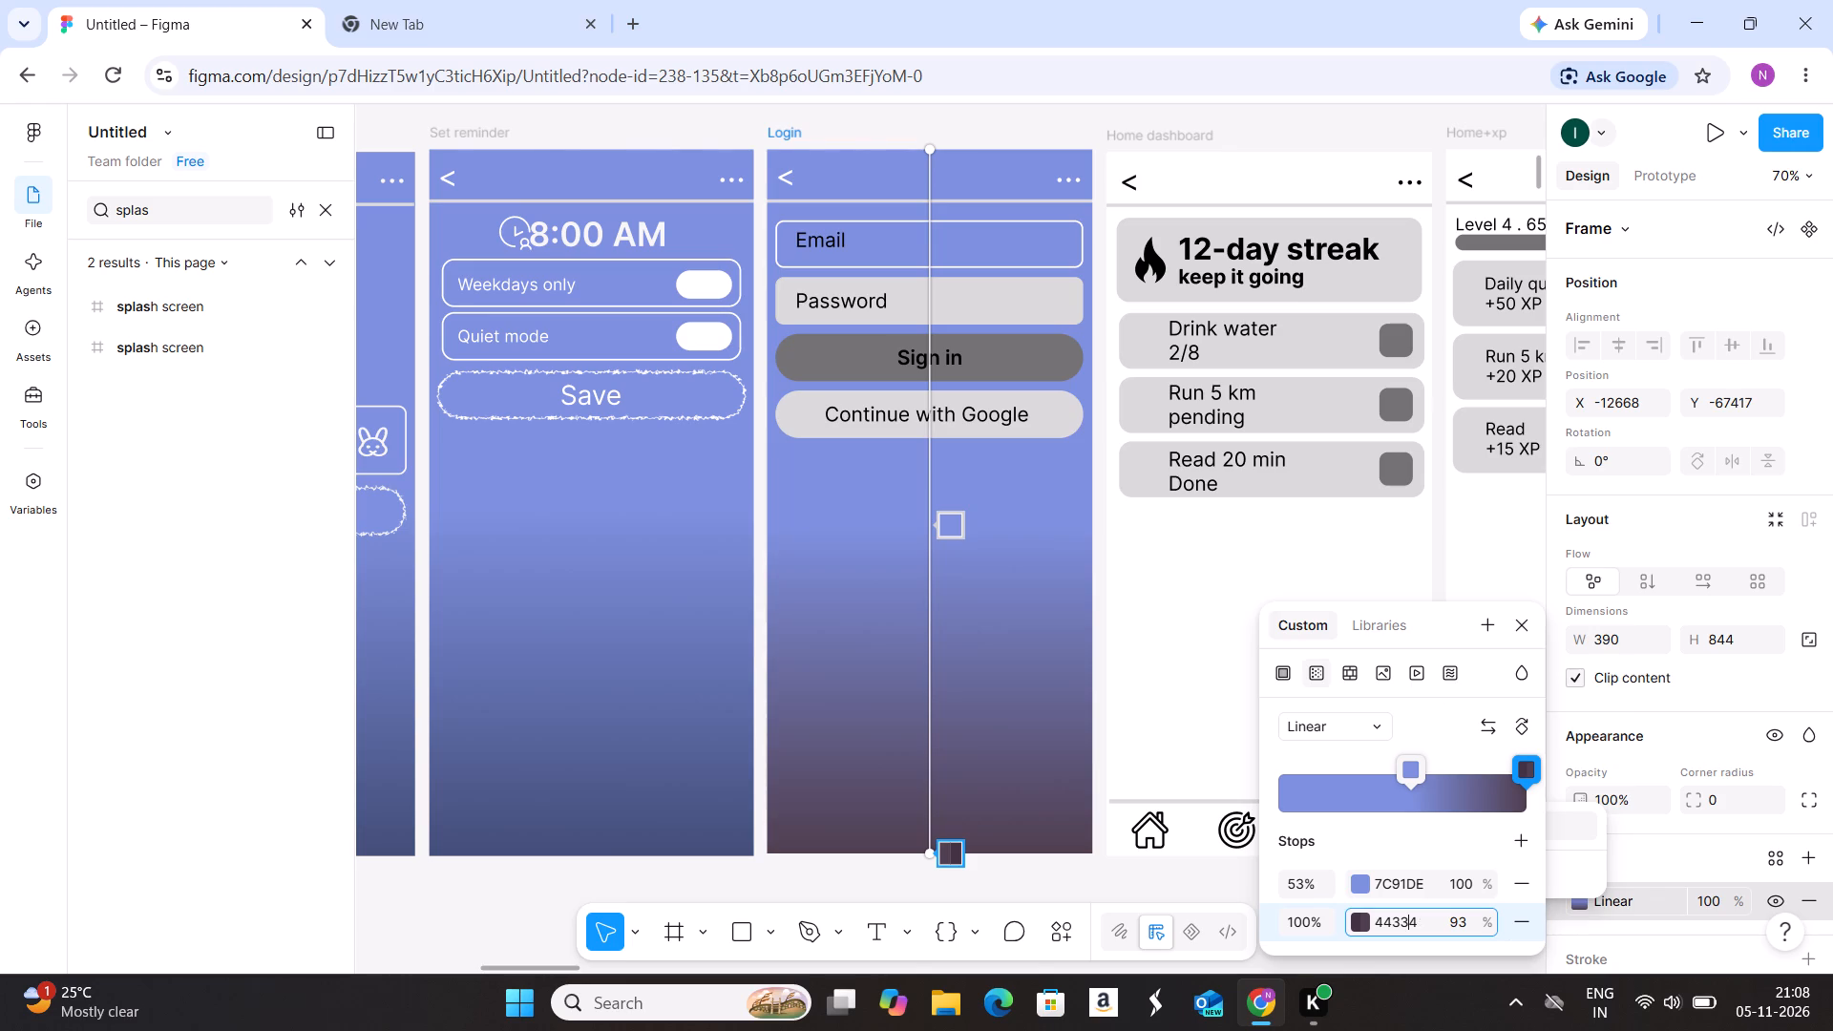
{"action": "key", "text": "BackSpace"}
{"action": "key", "text": "BackSpace"}
{"action": "key", "text": "BackSpace"}
{"action": "key", "text": "3"}
{"action": "key", "text": "4"}
{"action": "key", "text": "e"}
{"action": "type", "text": "78"}
{"action": "left_click_drag", "start_coordinate": [1439, 918], "coordinate": [916, 537]}
{"action": "left_click", "coordinate": [1438, 917]}
{"action": "key", "text": "BackSpace"}
{"action": "key", "text": "Return"}
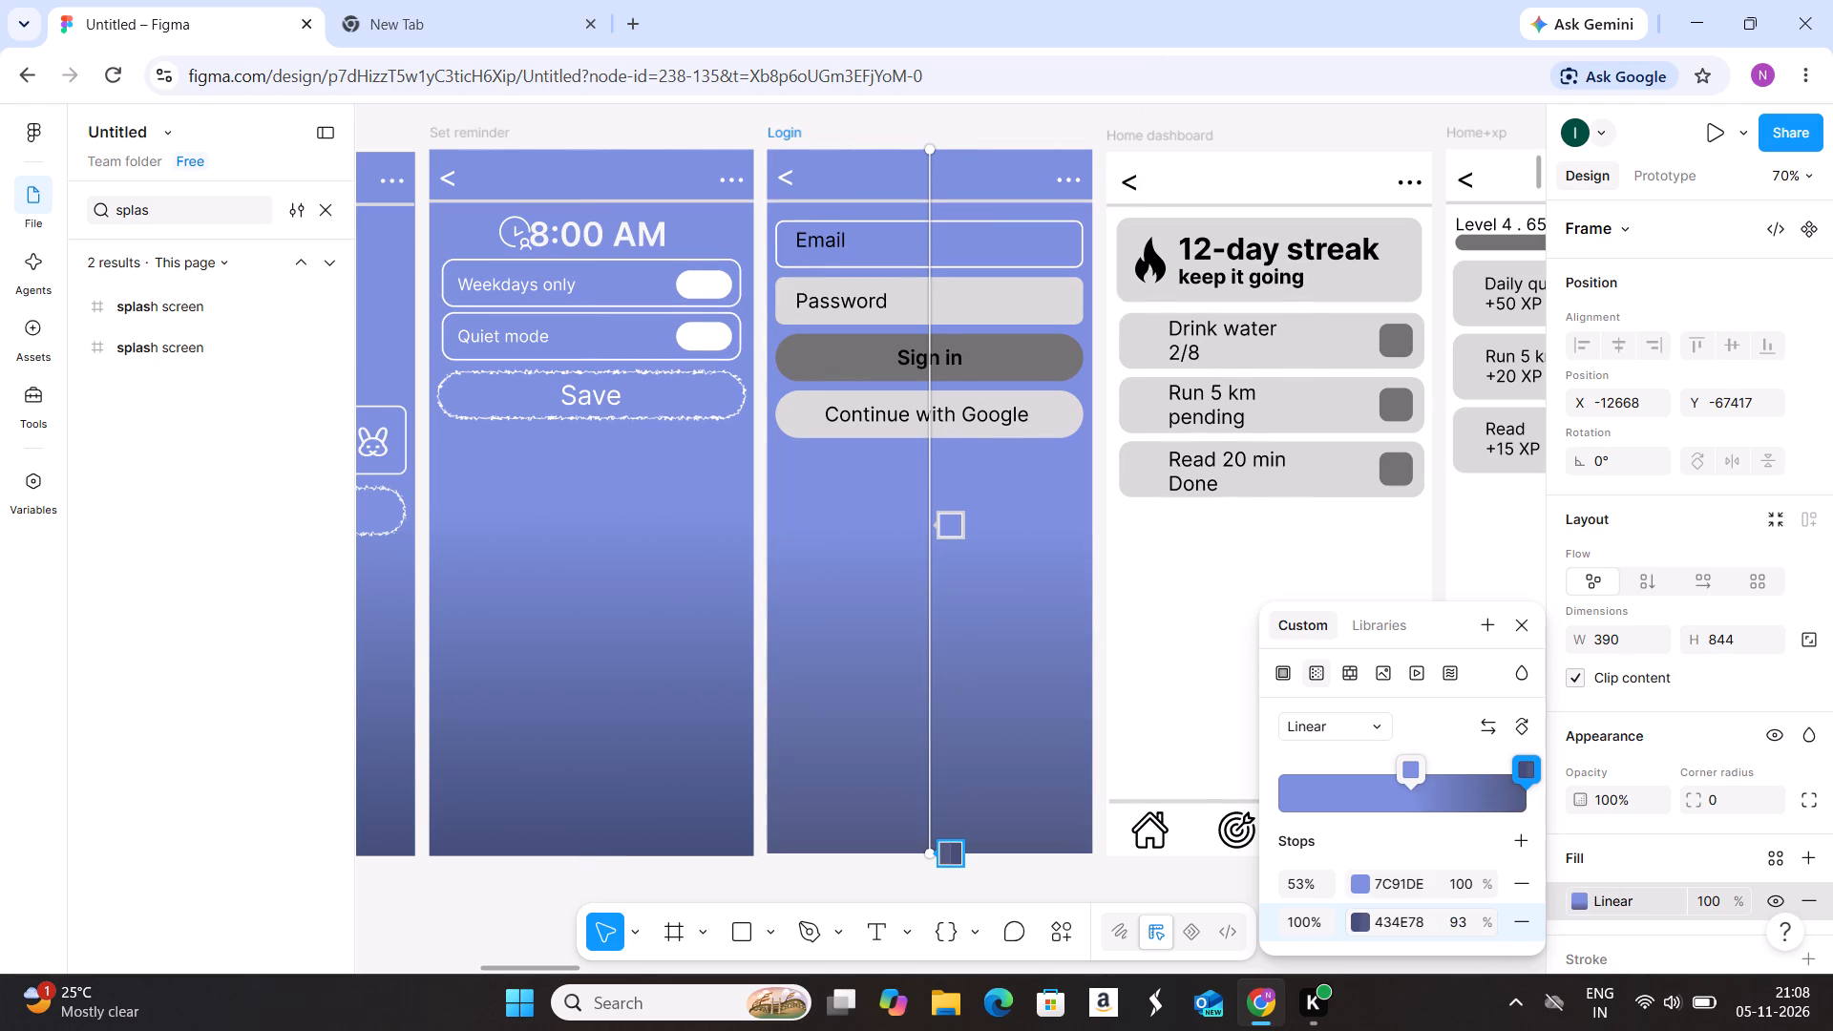
{"action": "left_click", "coordinate": [1134, 763]}
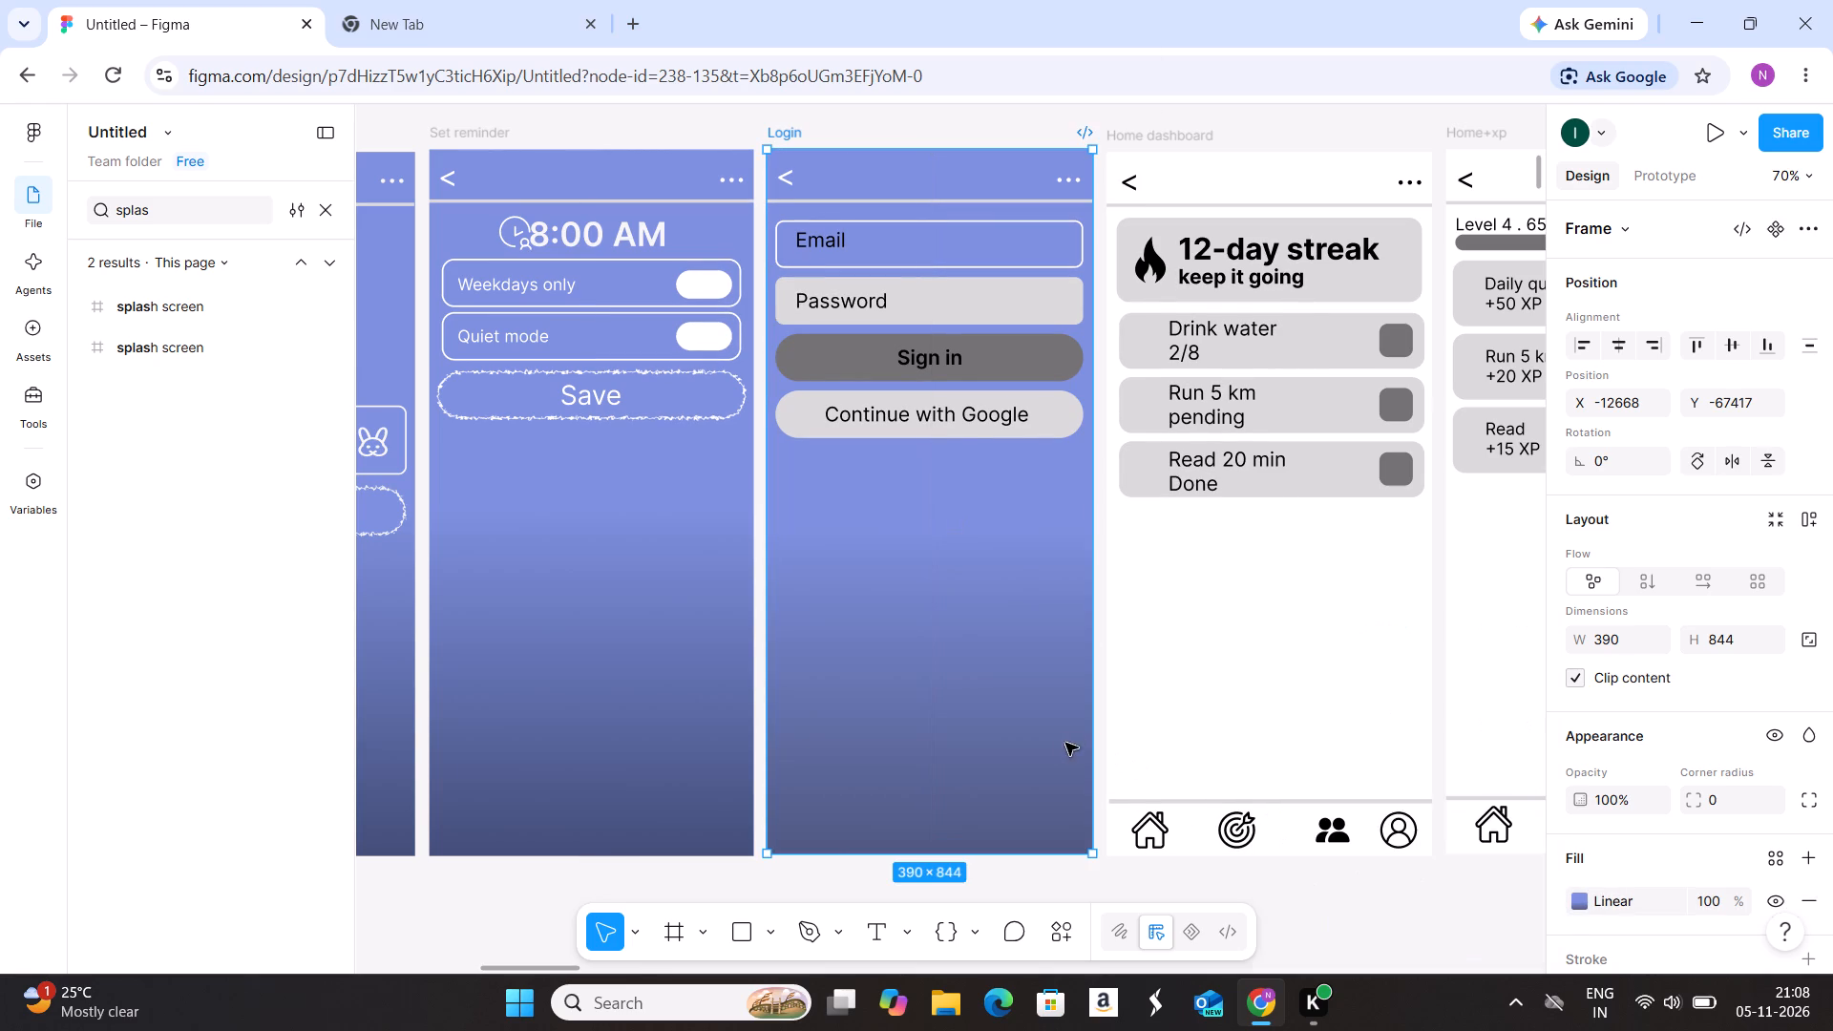
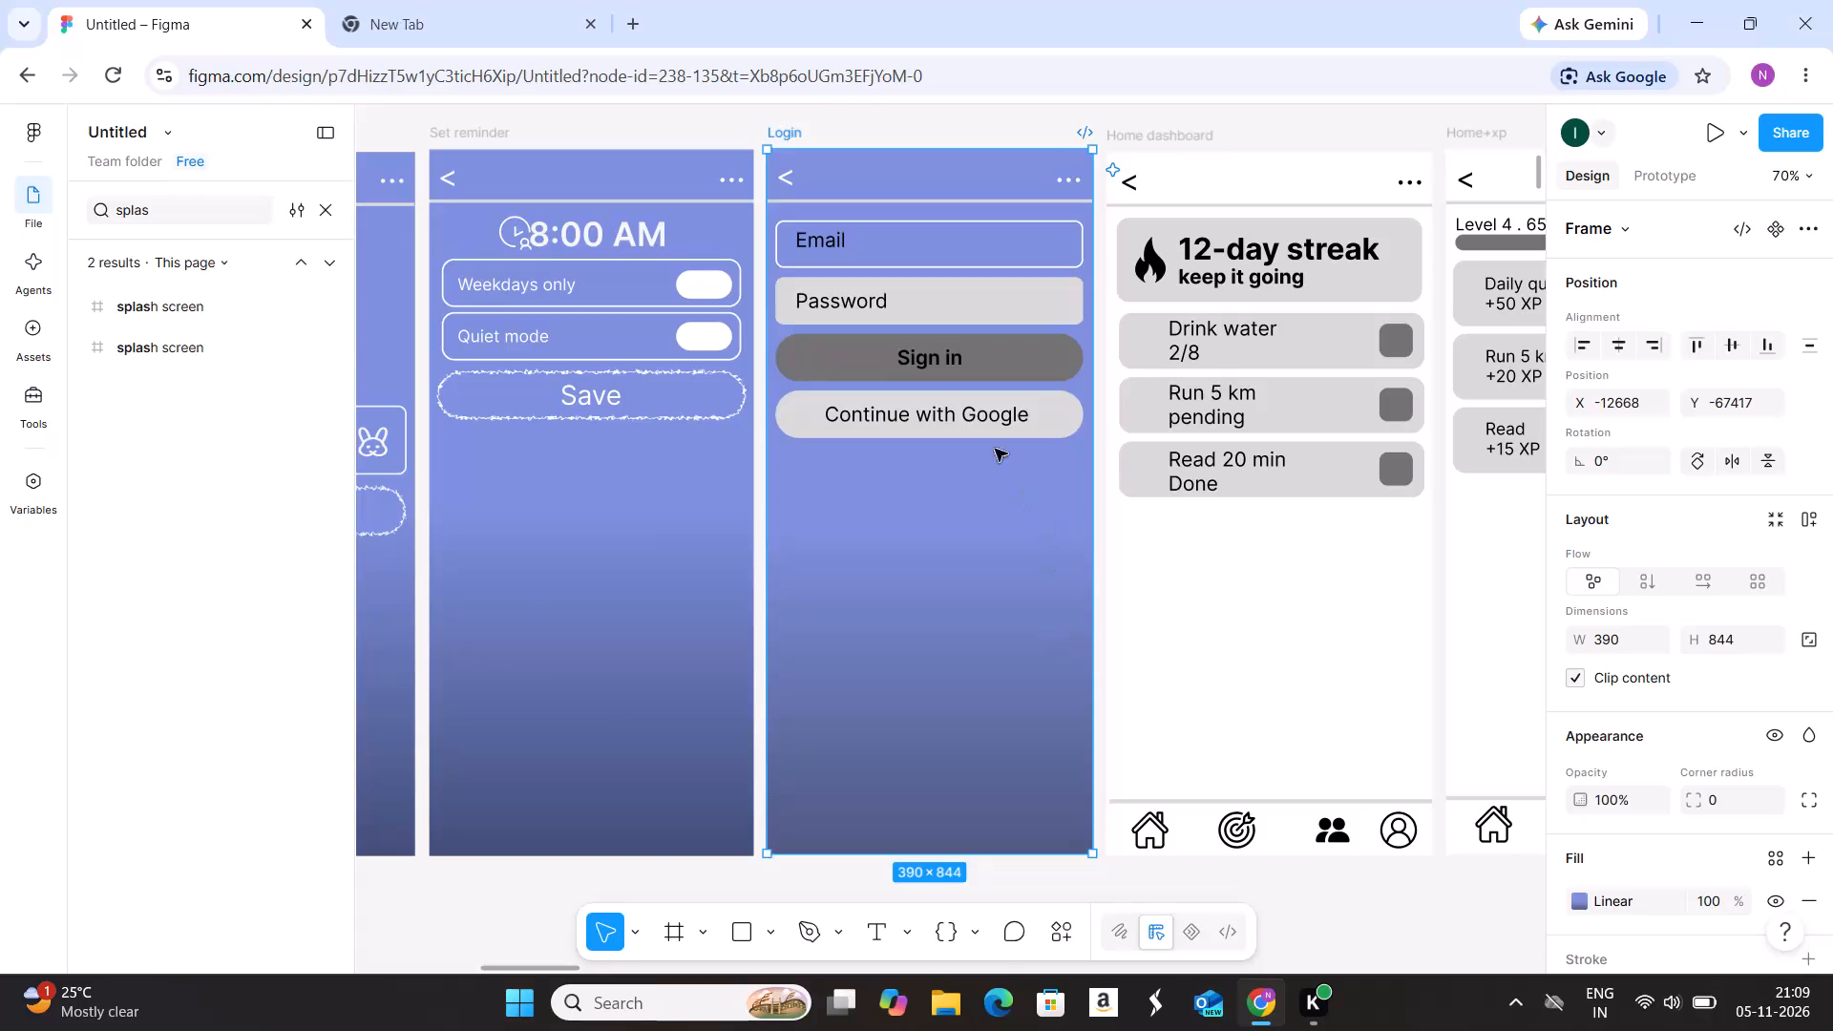
Give Login's Password field a white stroke of weight 2 and a periwinkle blue fill, 7C91DE.
{"action": "left_click", "coordinate": [937, 306]}
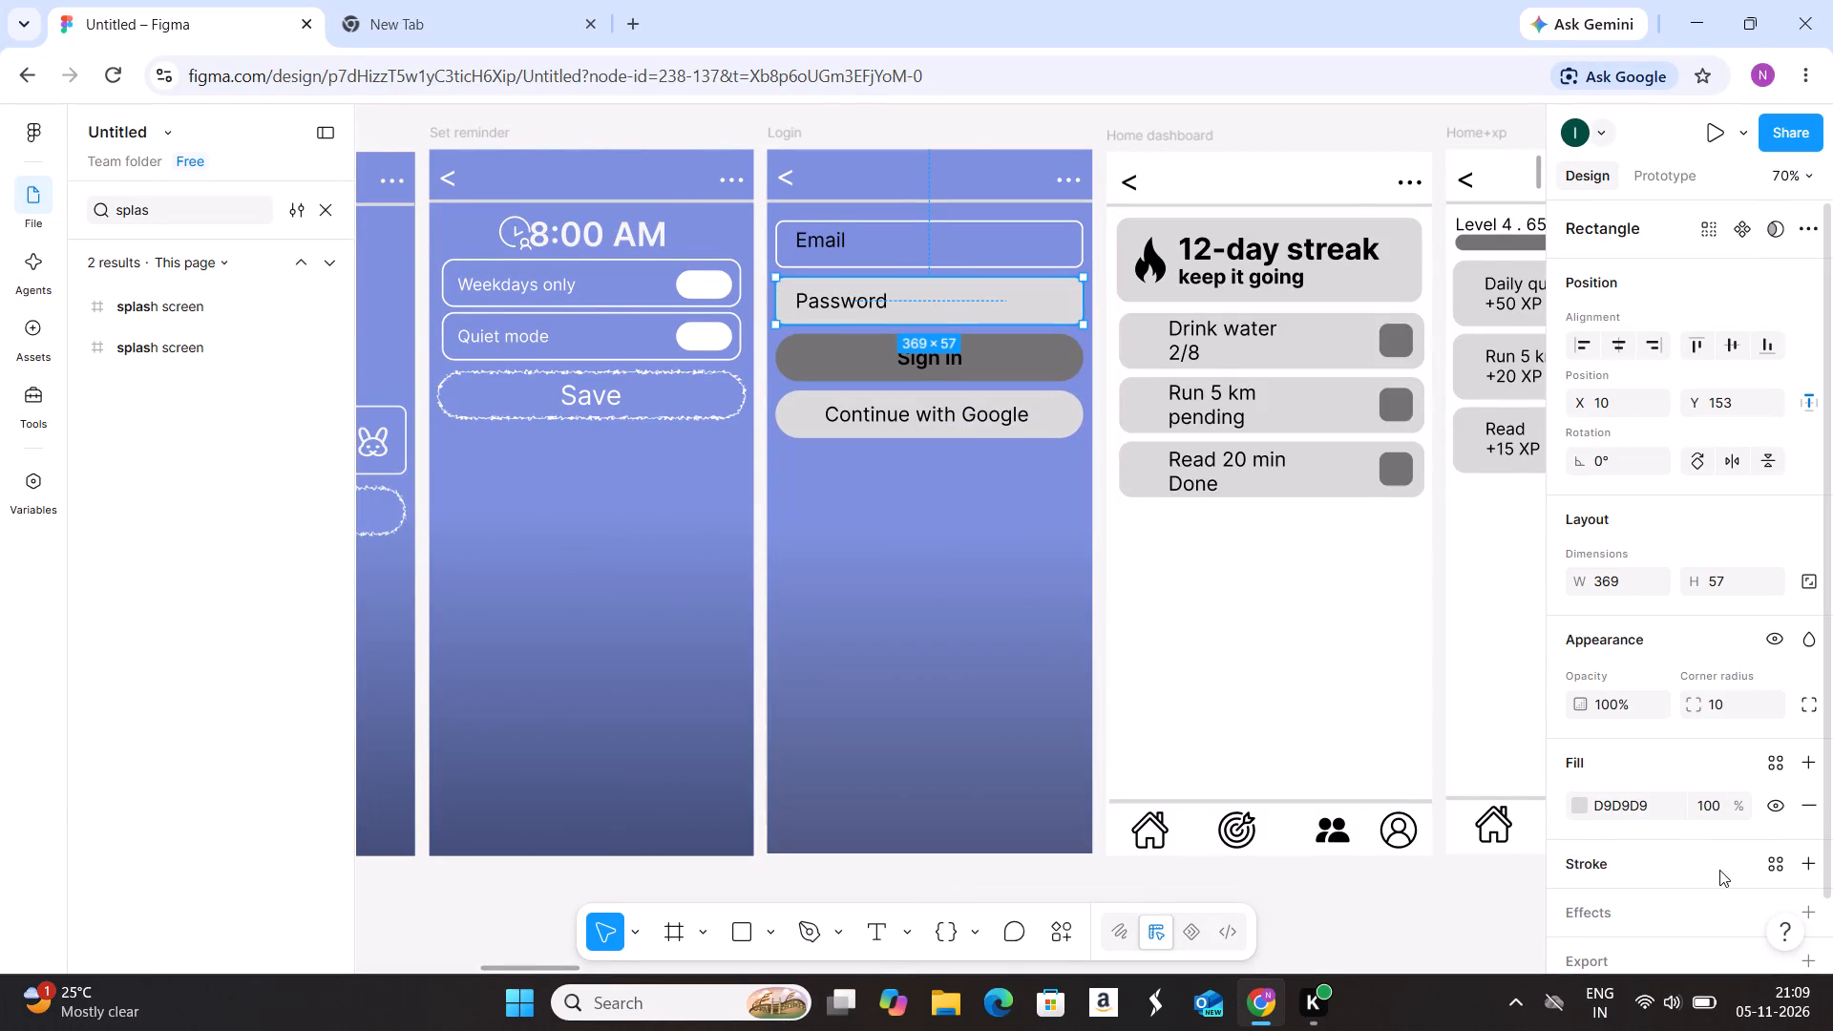
{"action": "left_click", "coordinate": [1801, 869]}
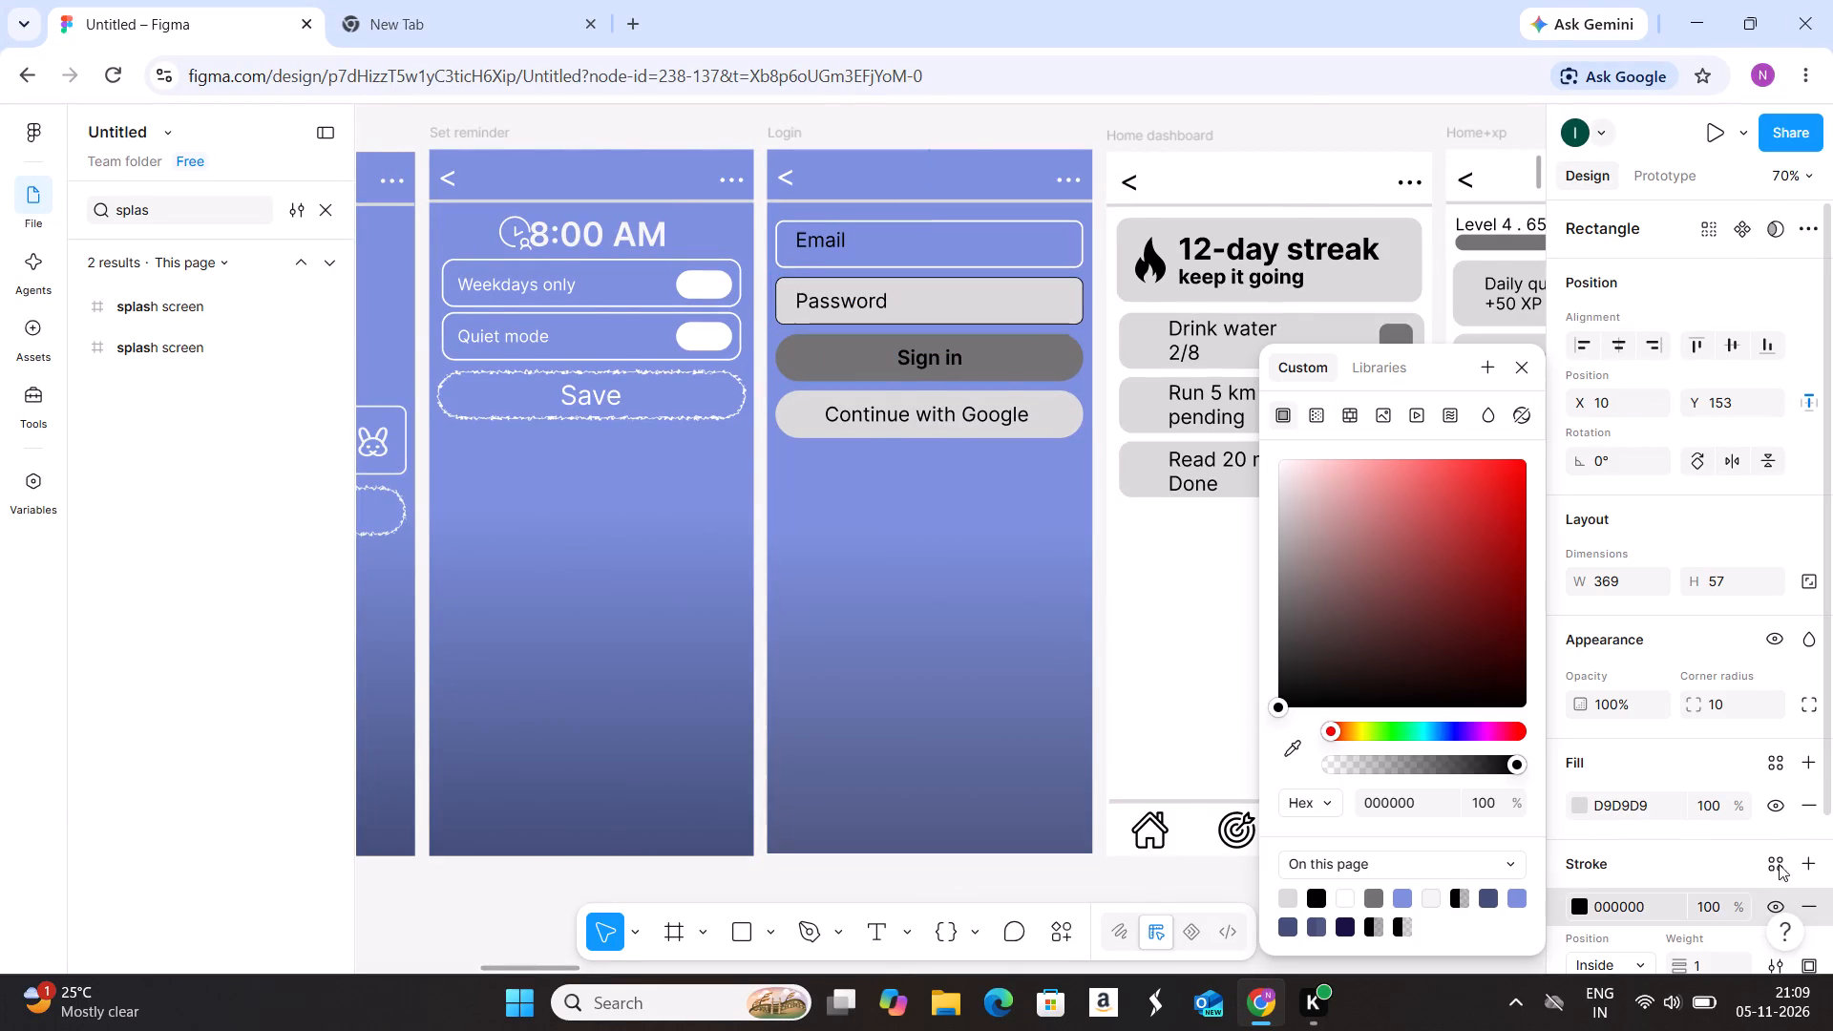
{"action": "double_click", "coordinate": [1712, 964]}
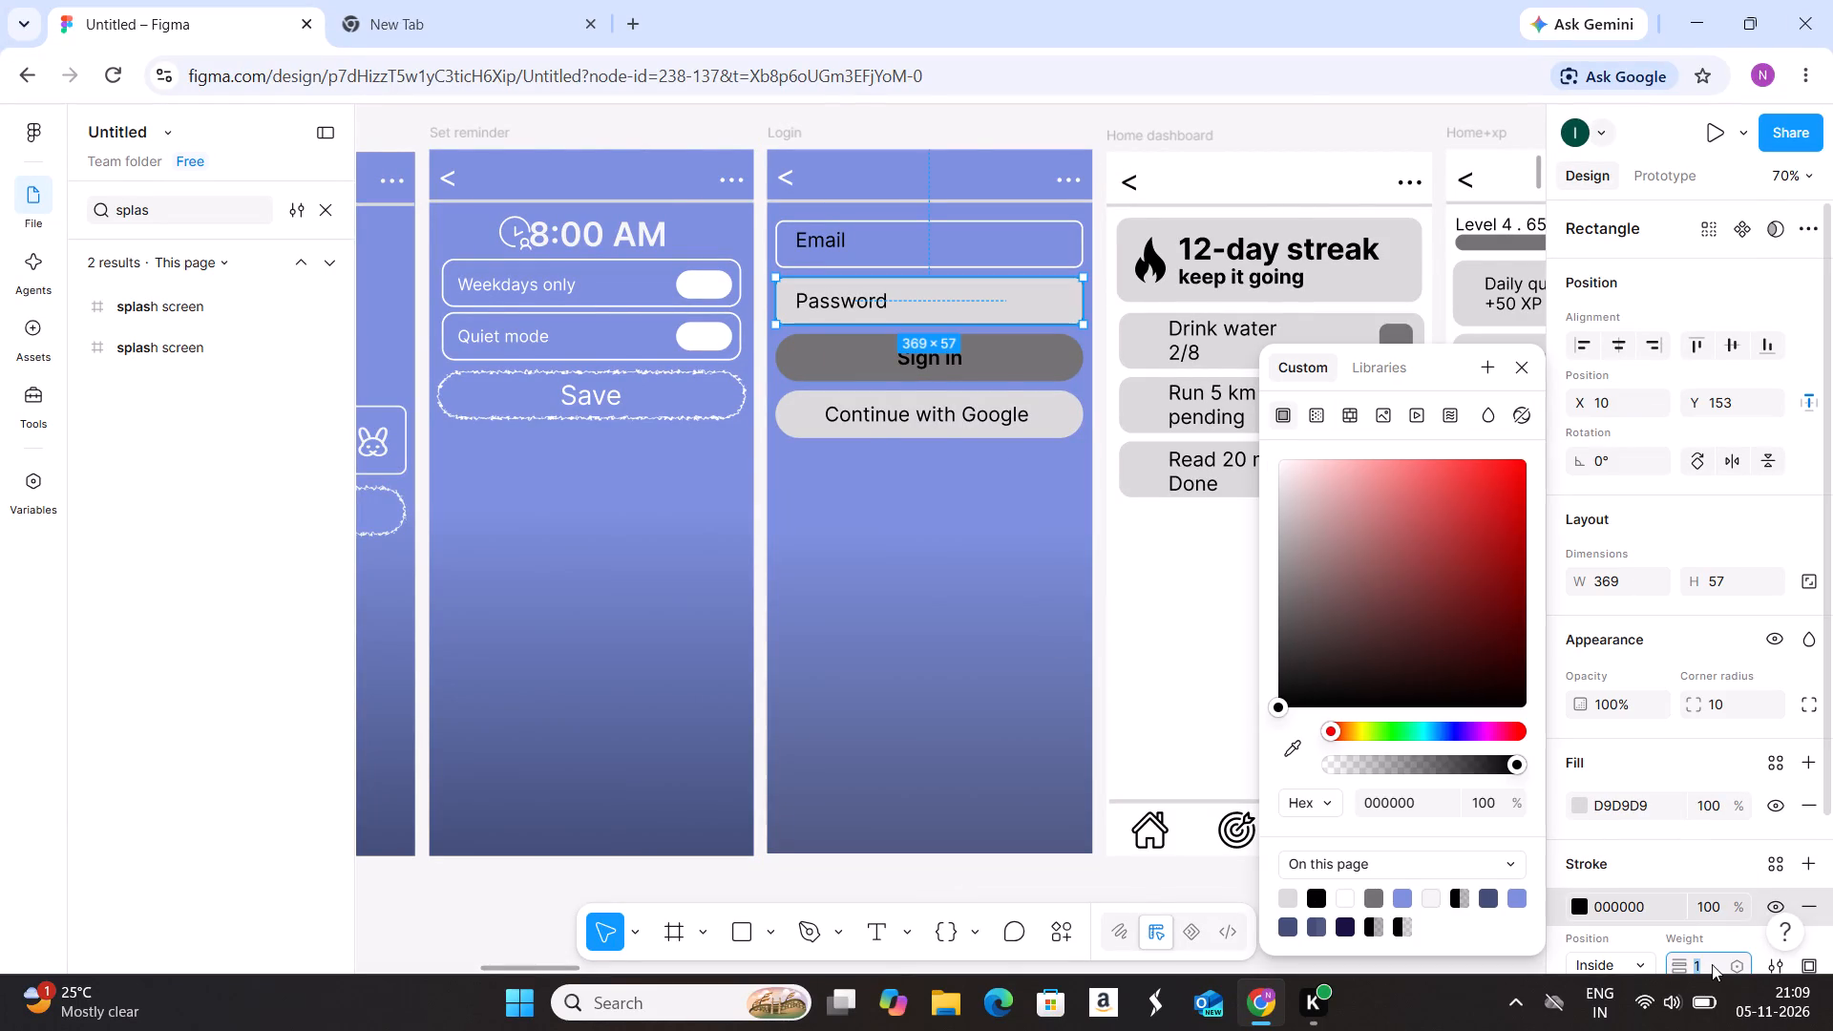
{"action": "key", "text": "2"}
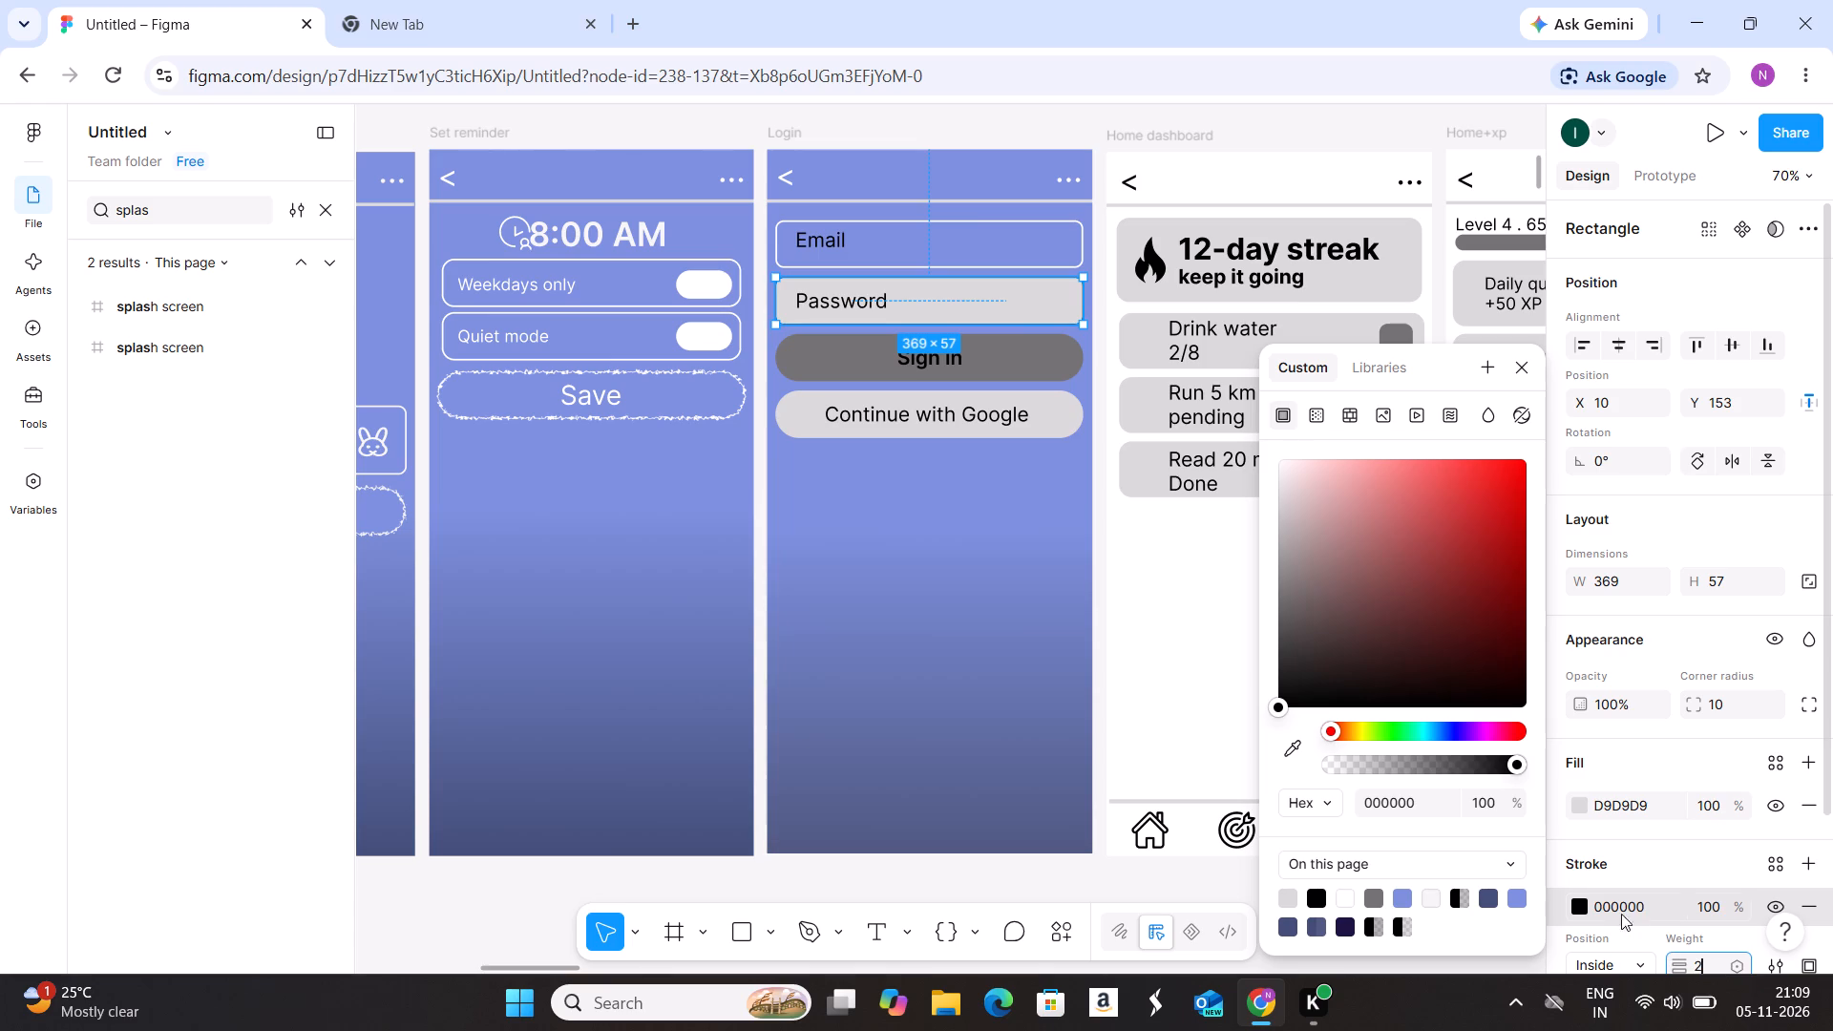
{"action": "double_click", "coordinate": [1585, 909]}
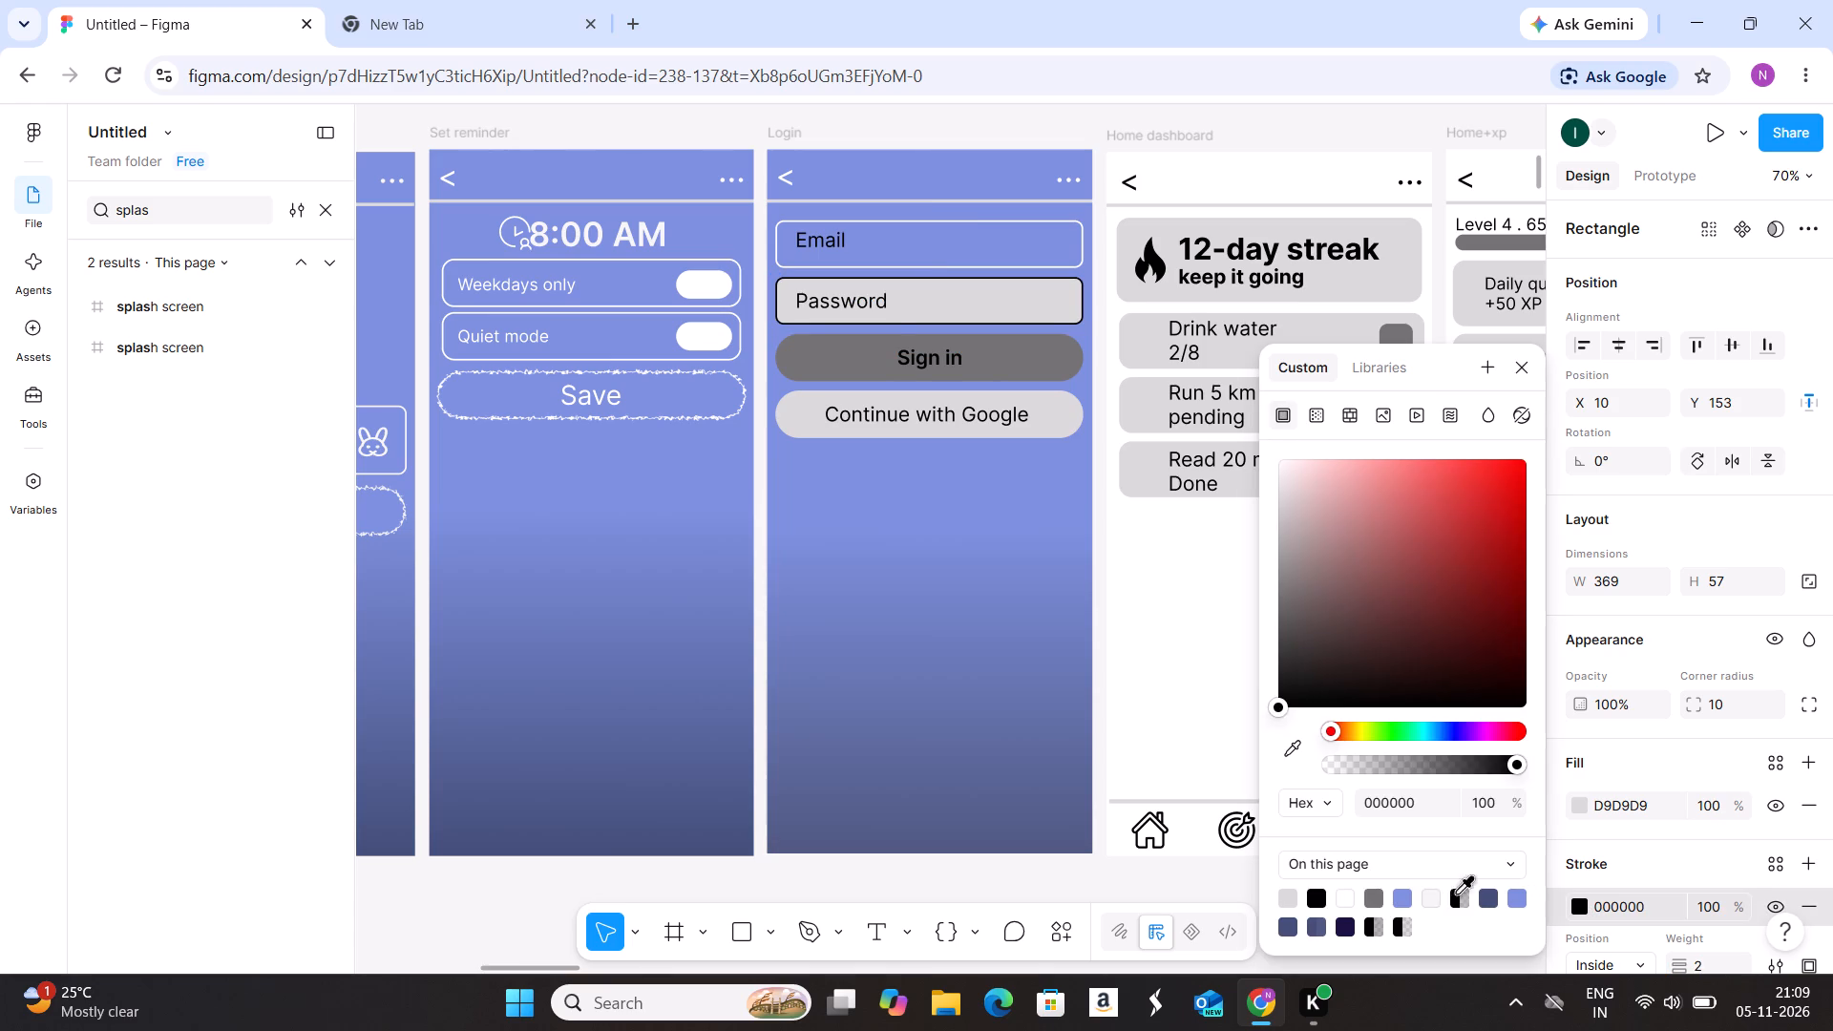
{"action": "left_click", "coordinate": [1345, 895]}
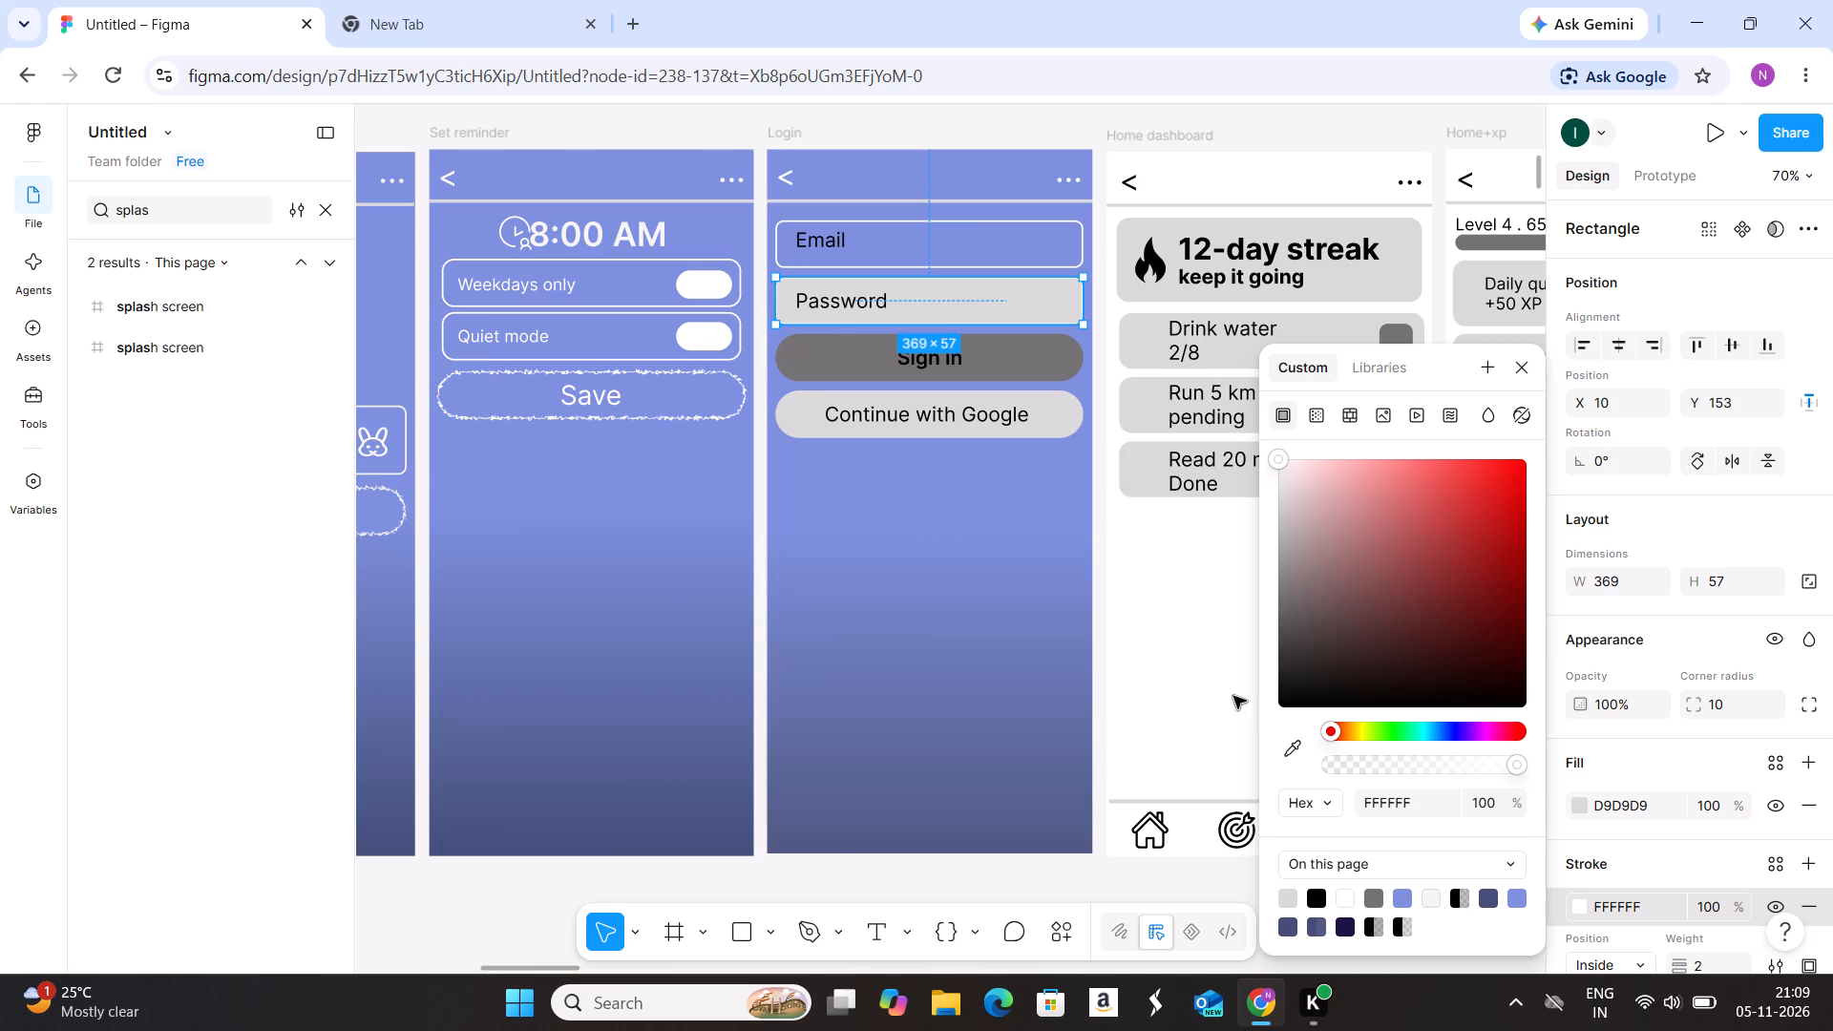
{"action": "left_click", "coordinate": [1584, 803]}
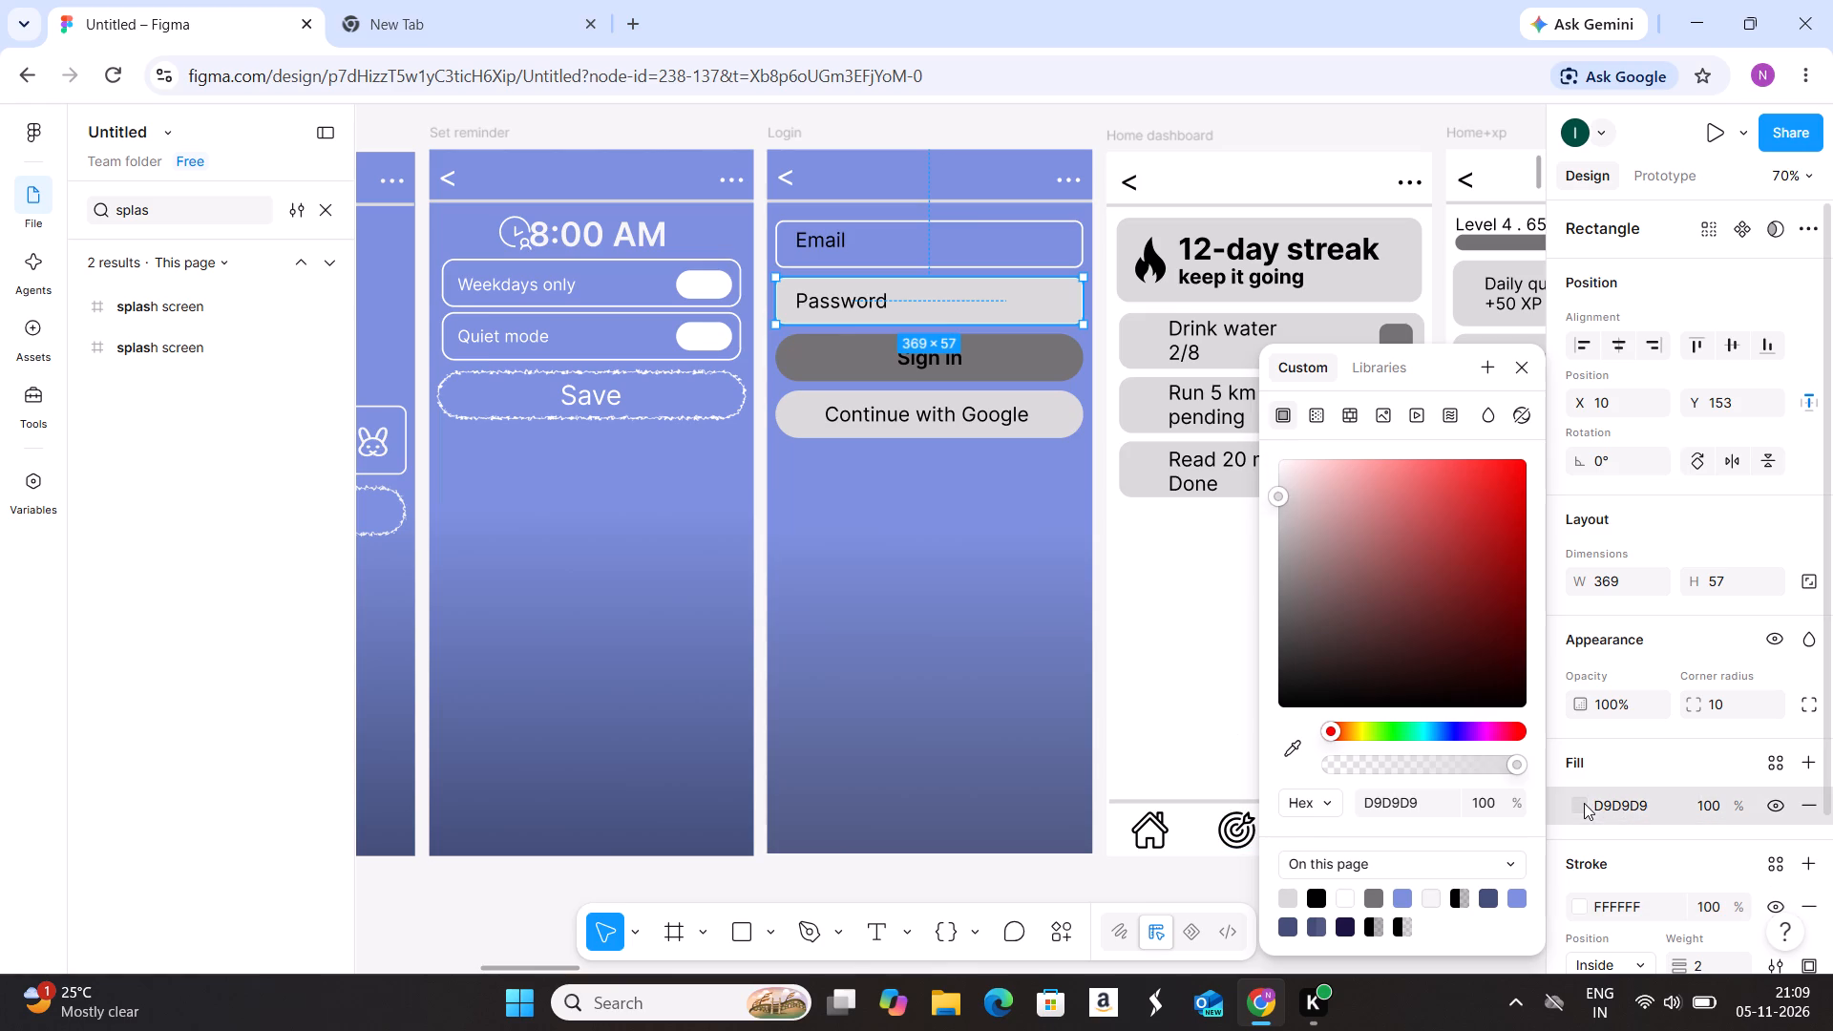
{"action": "left_click", "coordinate": [1405, 899]}
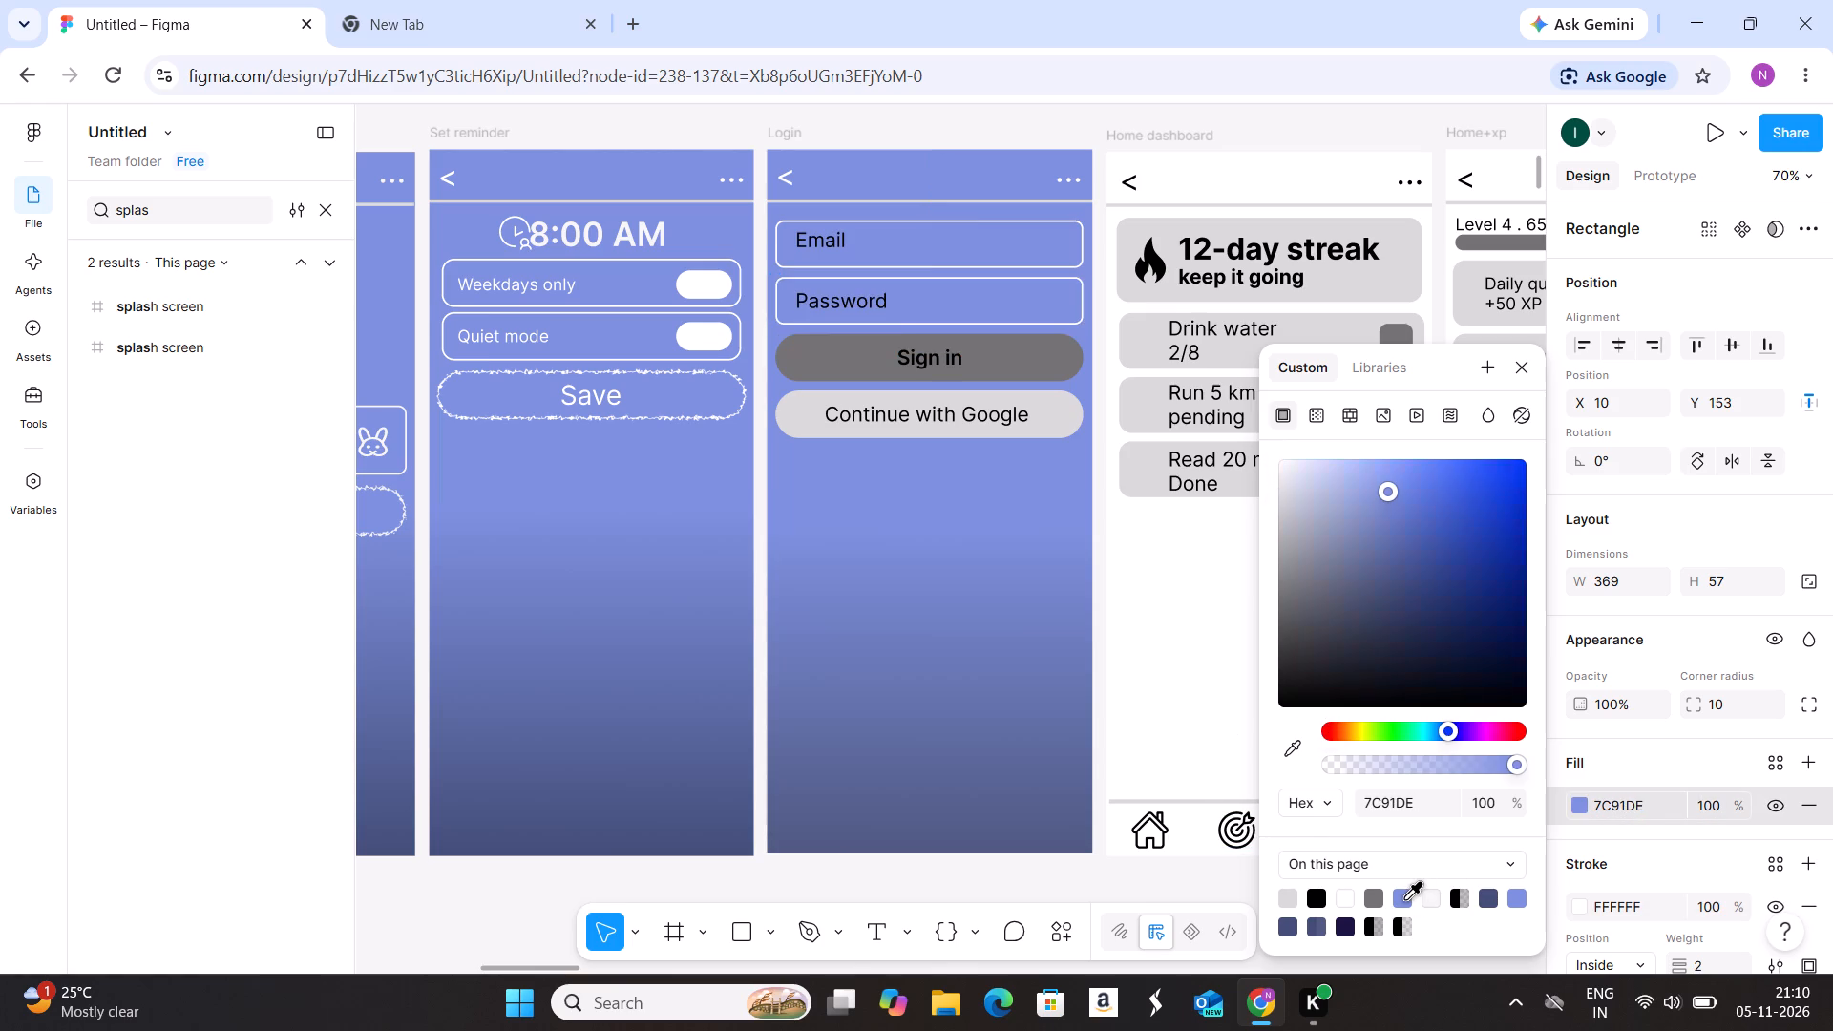
{"action": "left_click", "coordinate": [1048, 695]}
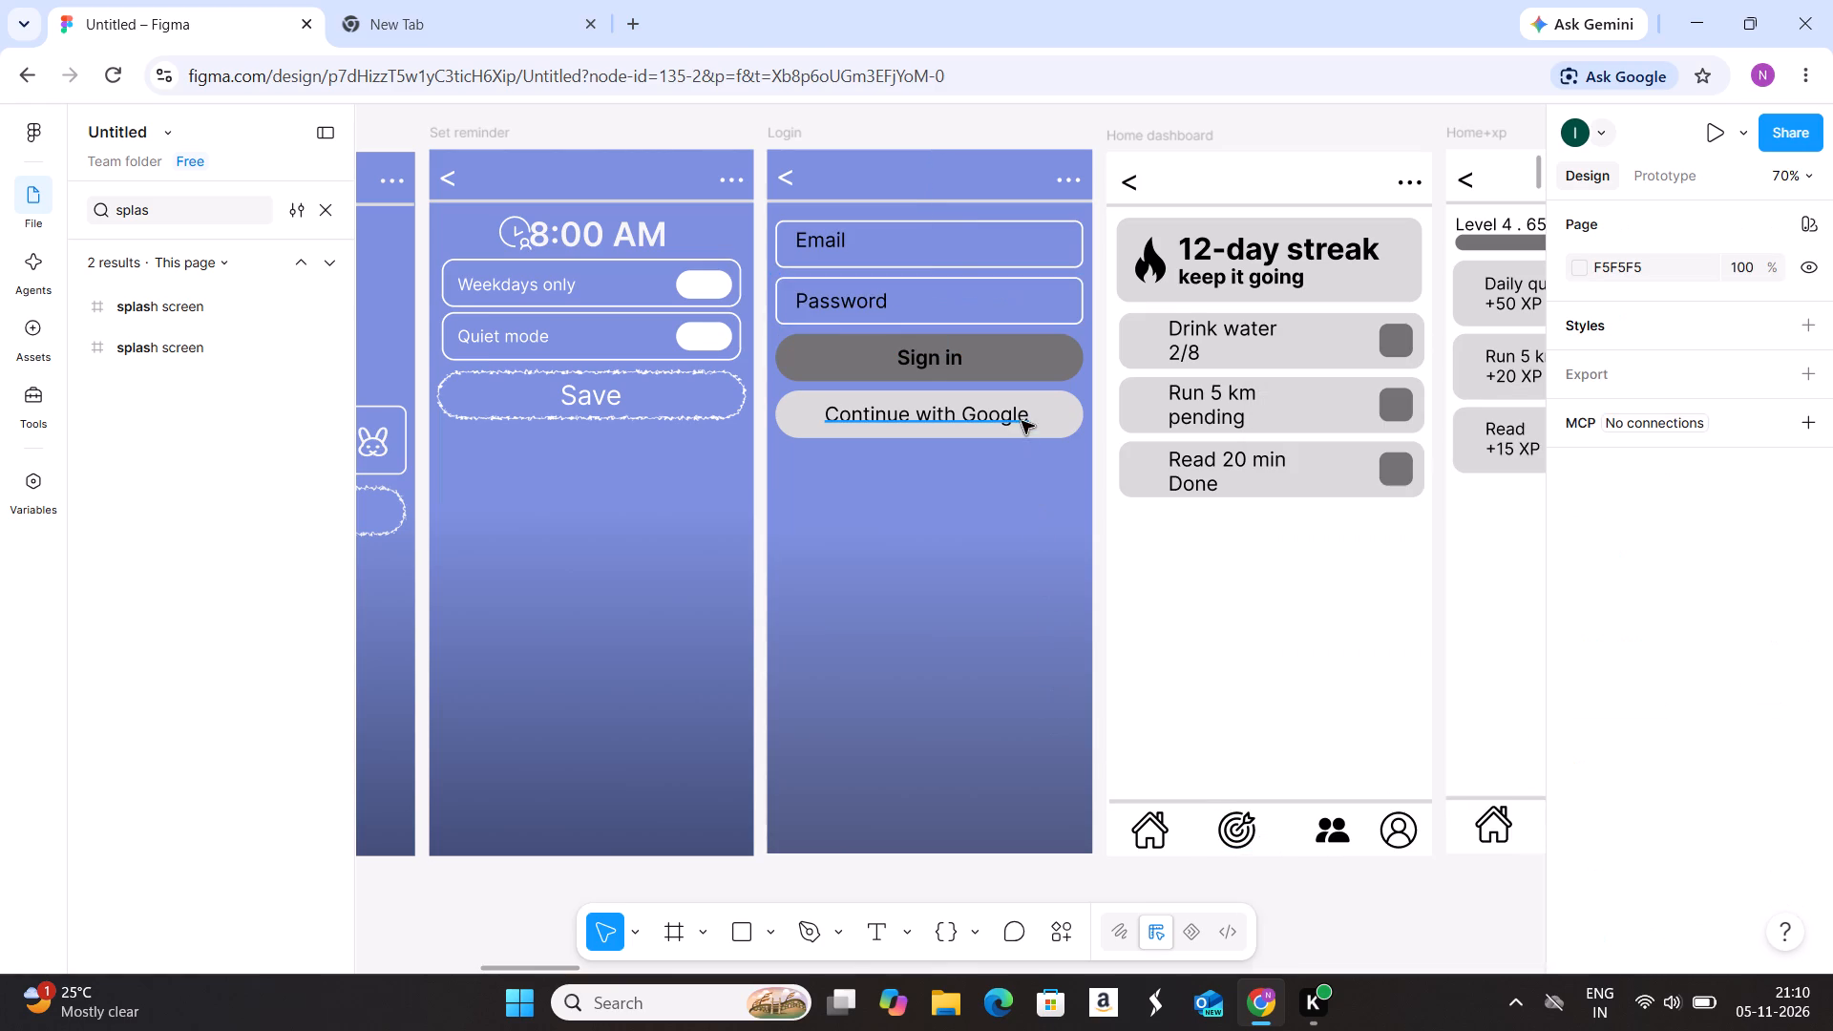
Add a white FFFFFF stroke of weight 2 to the Sign in button on the Login screen.
{"action": "left_click", "coordinate": [1006, 376]}
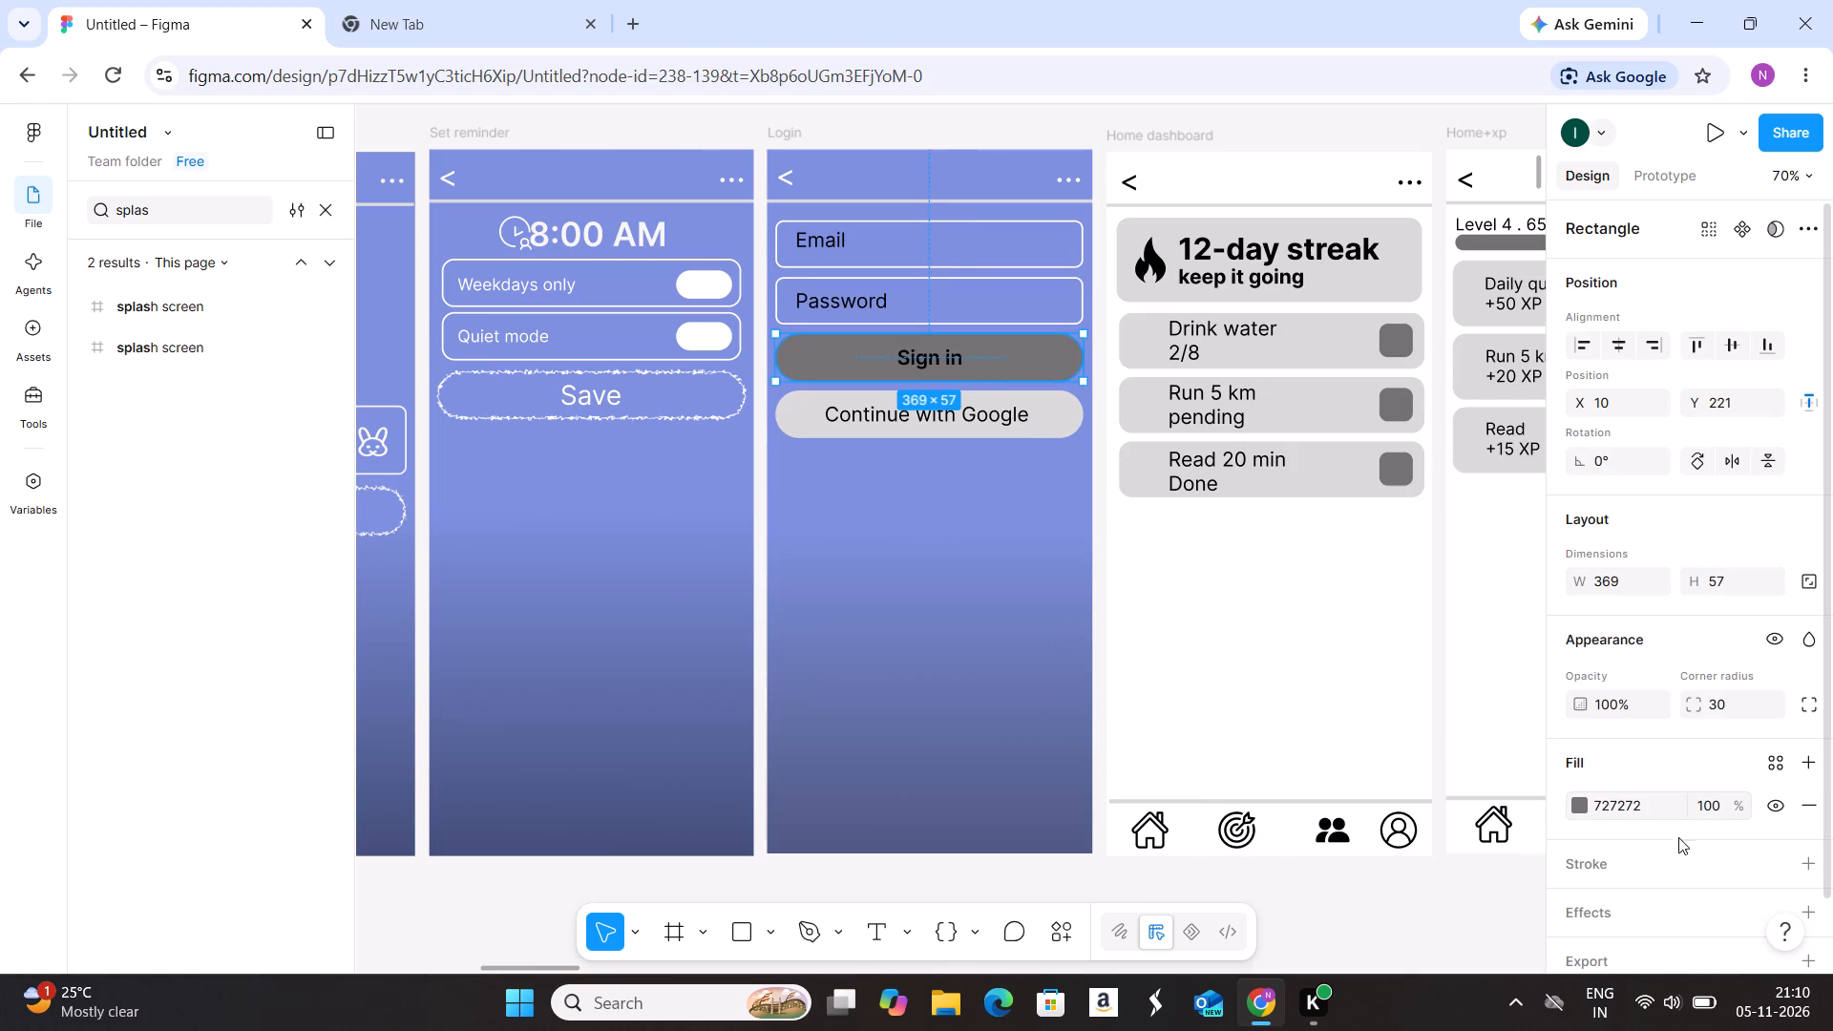
{"action": "left_click", "coordinate": [1811, 869]}
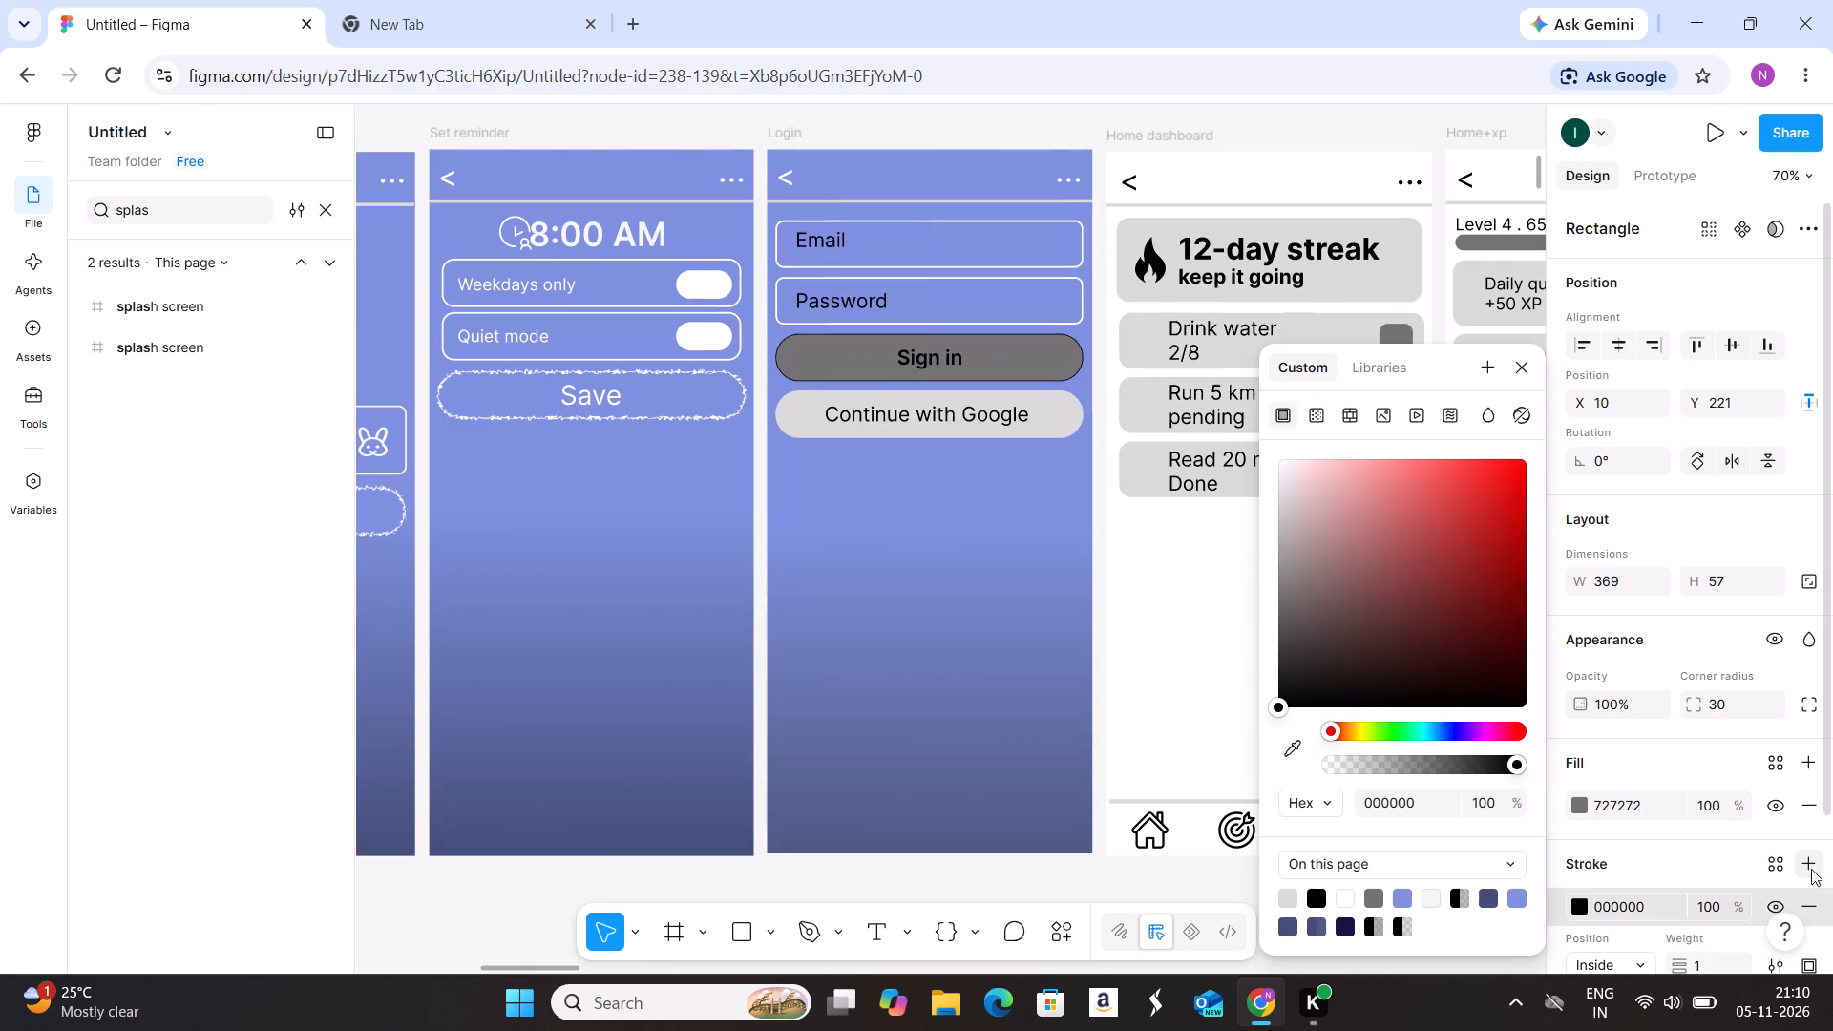
{"action": "left_click", "coordinate": [1717, 959]}
{"action": "key", "text": "3"}
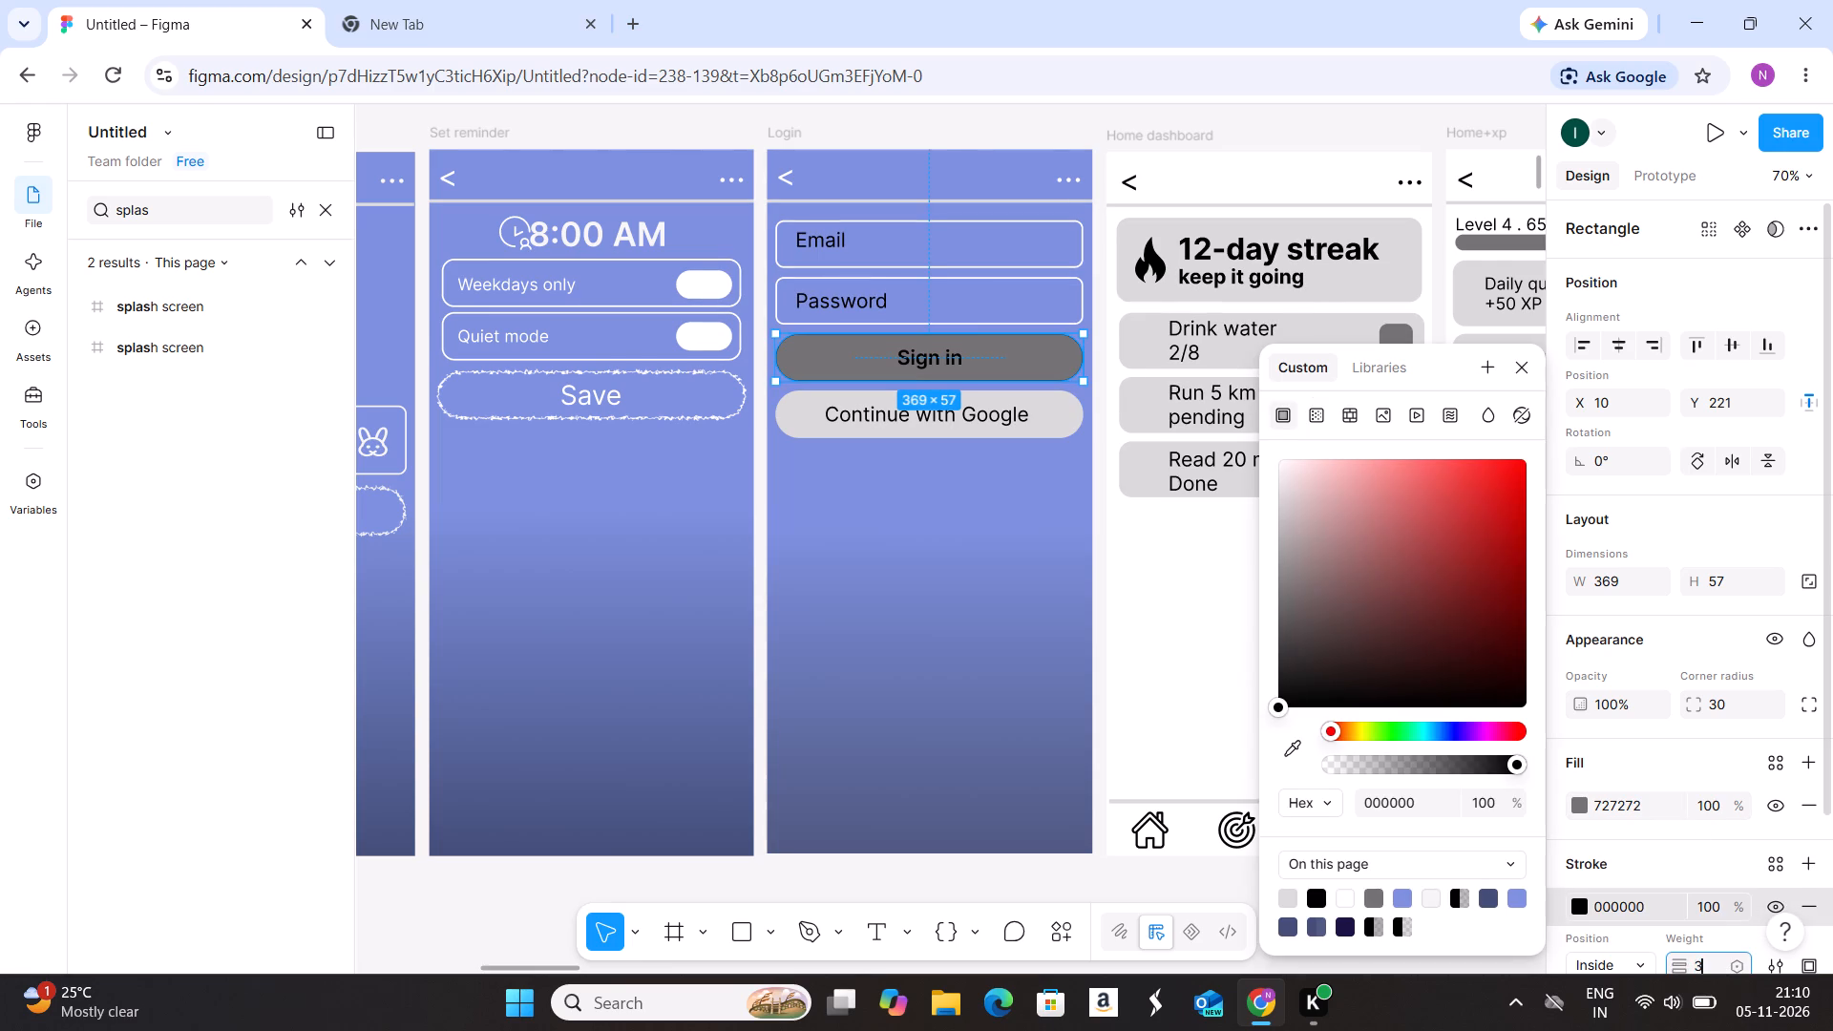
{"action": "key", "text": "BackSpace"}
{"action": "key", "text": "2"}
{"action": "left_click", "coordinate": [1581, 906]}
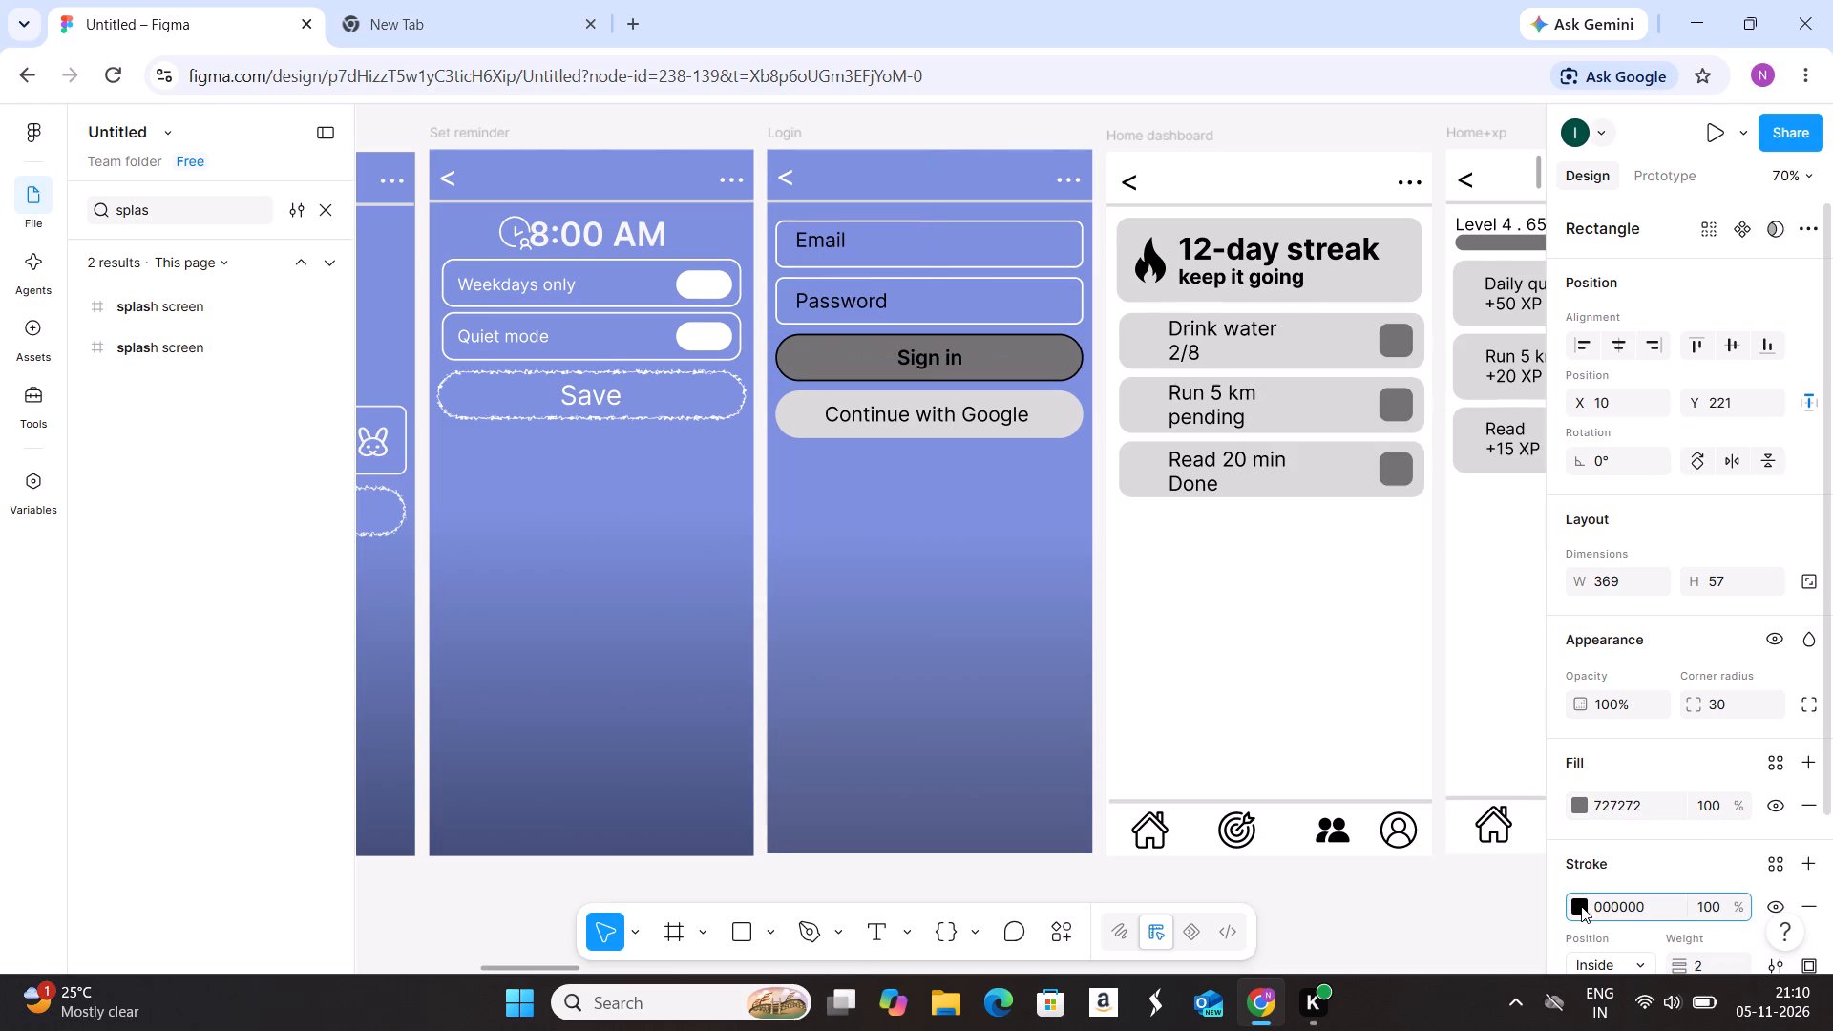
{"action": "double_click", "coordinate": [1581, 906]}
{"action": "left_click", "coordinate": [1581, 906]}
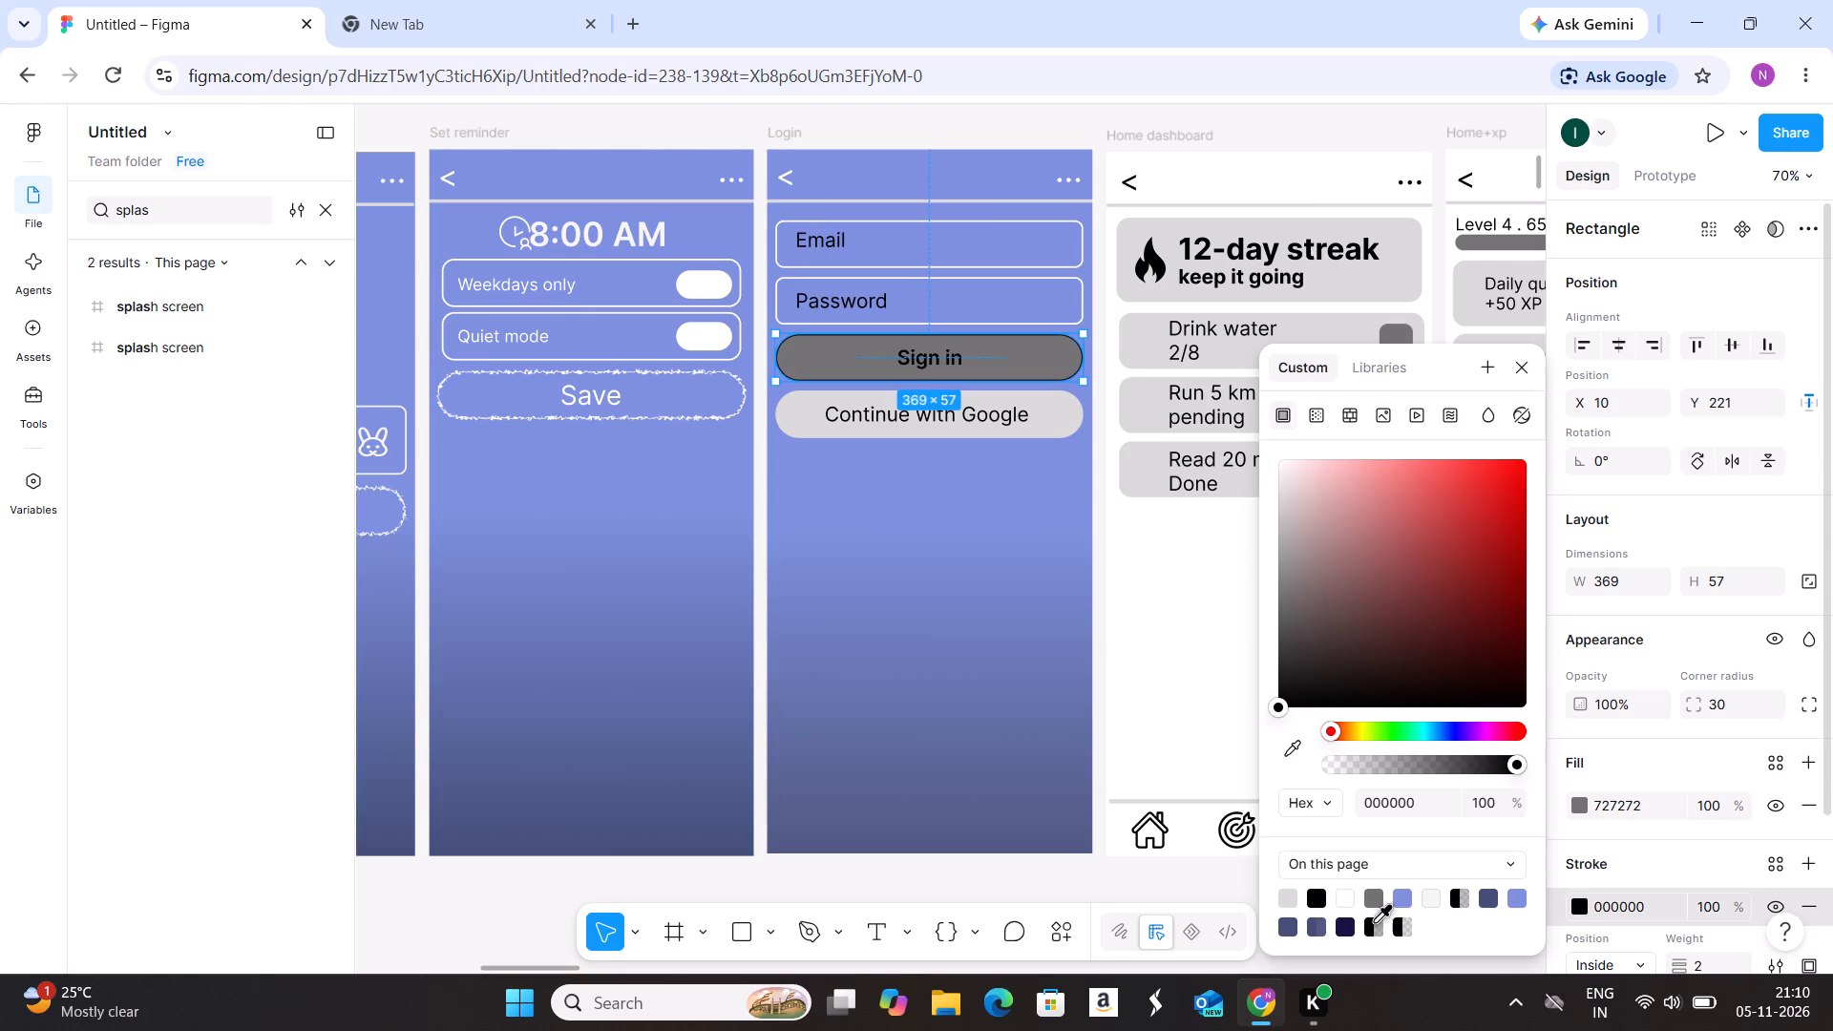
{"action": "left_click", "coordinate": [1346, 901]}
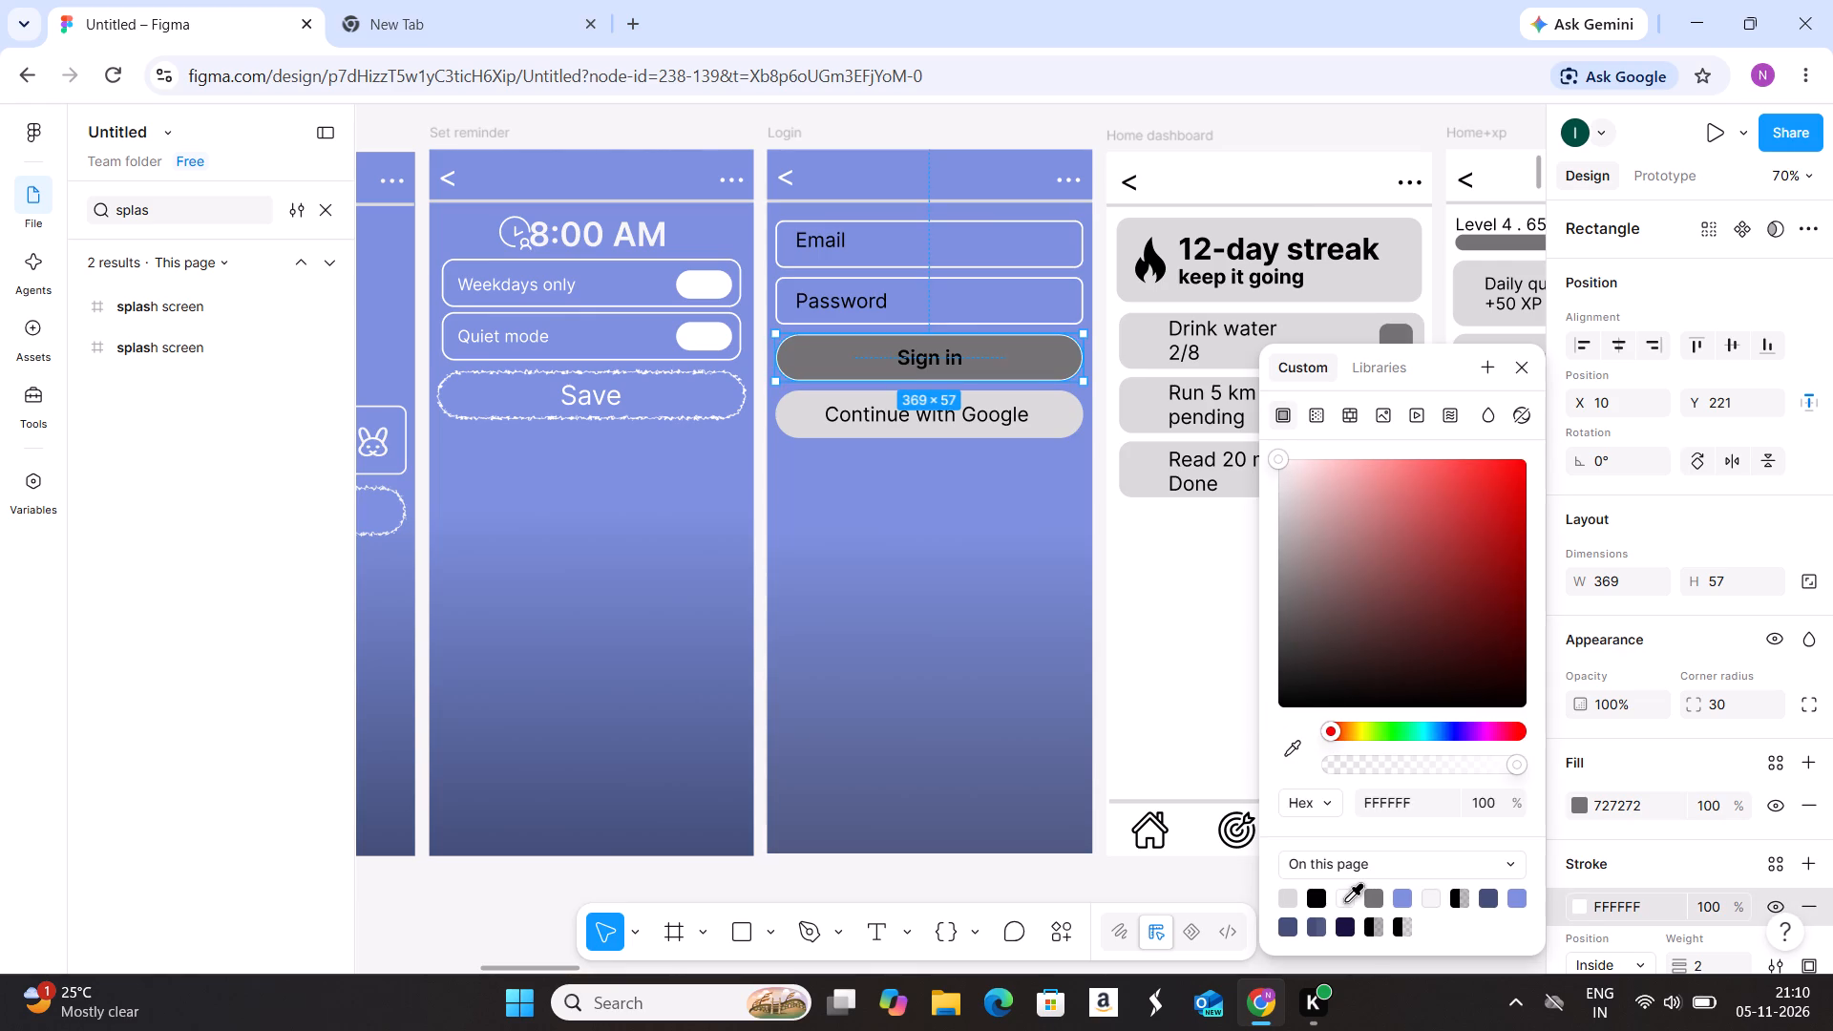
{"action": "left_click", "coordinate": [1346, 901]}
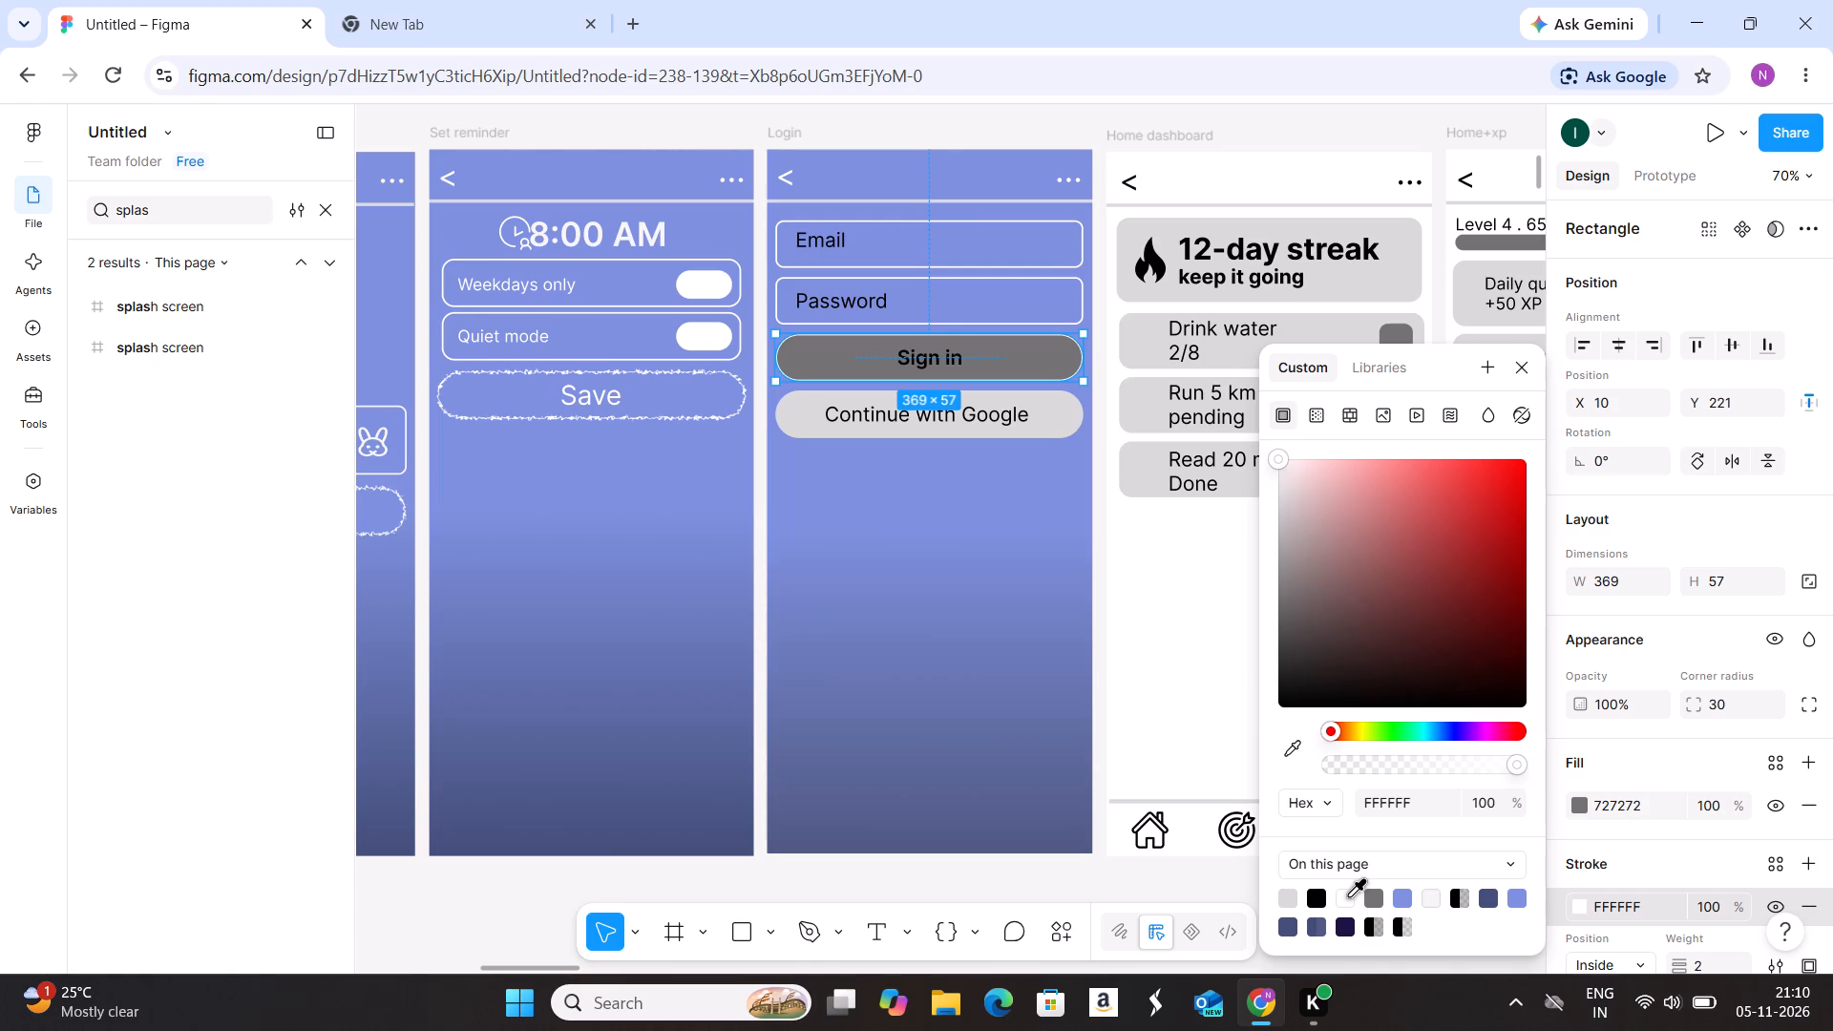
{"action": "left_click", "coordinate": [1349, 896]}
{"action": "left_click", "coordinate": [1344, 903]}
{"action": "left_click", "coordinate": [979, 757]}
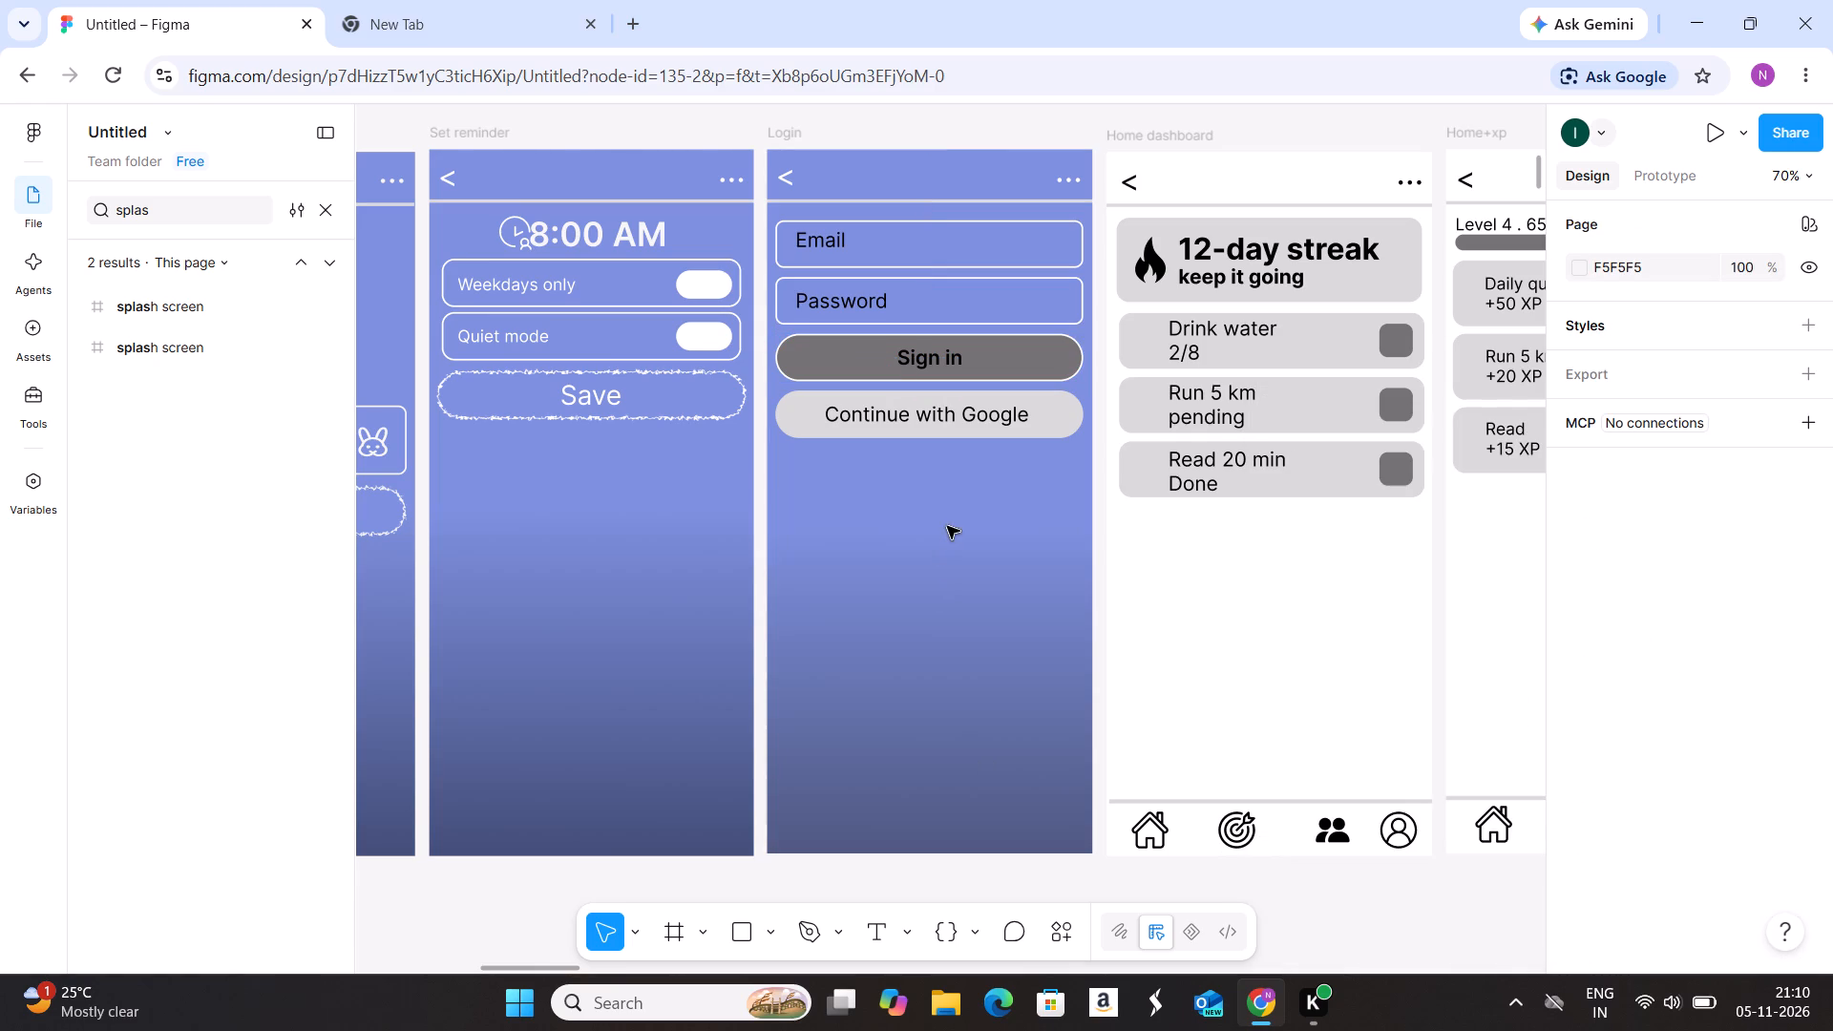
Add a stroke to the Continue with Google button's rectangle on the Login screen.
{"action": "left_click", "coordinate": [1047, 418]}
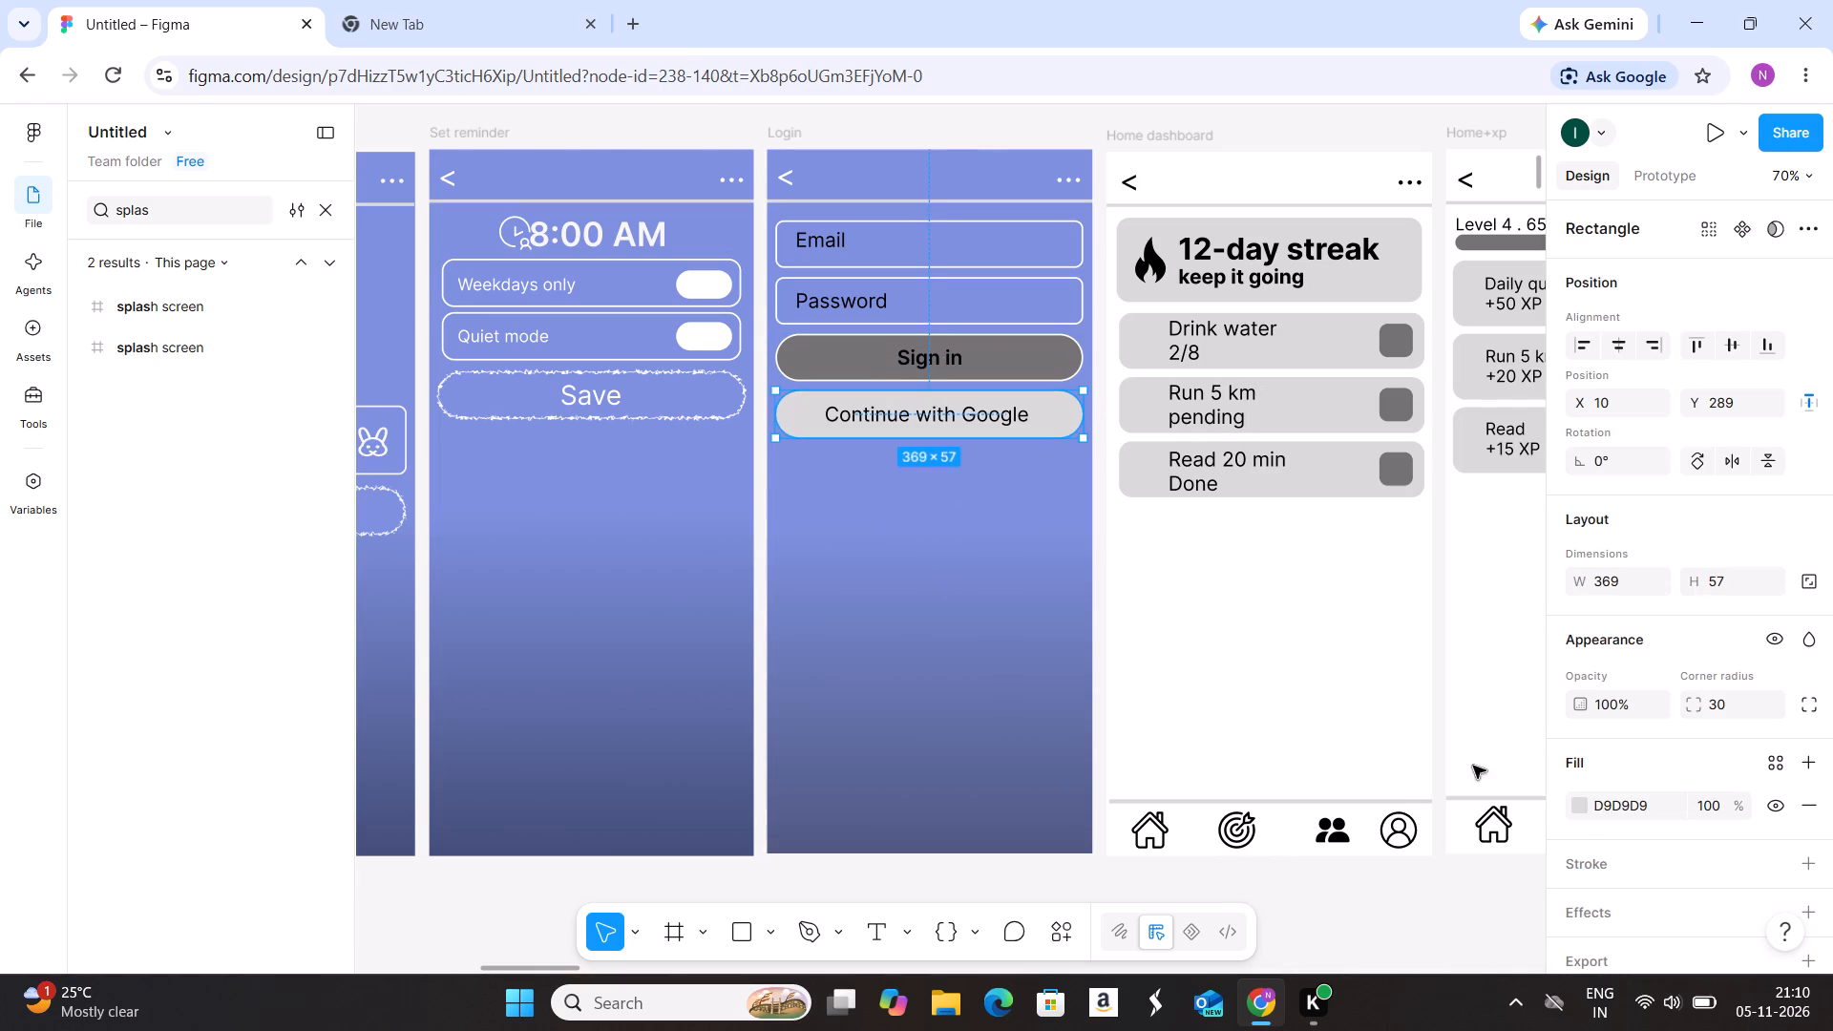
{"action": "left_click", "coordinate": [1810, 865]}
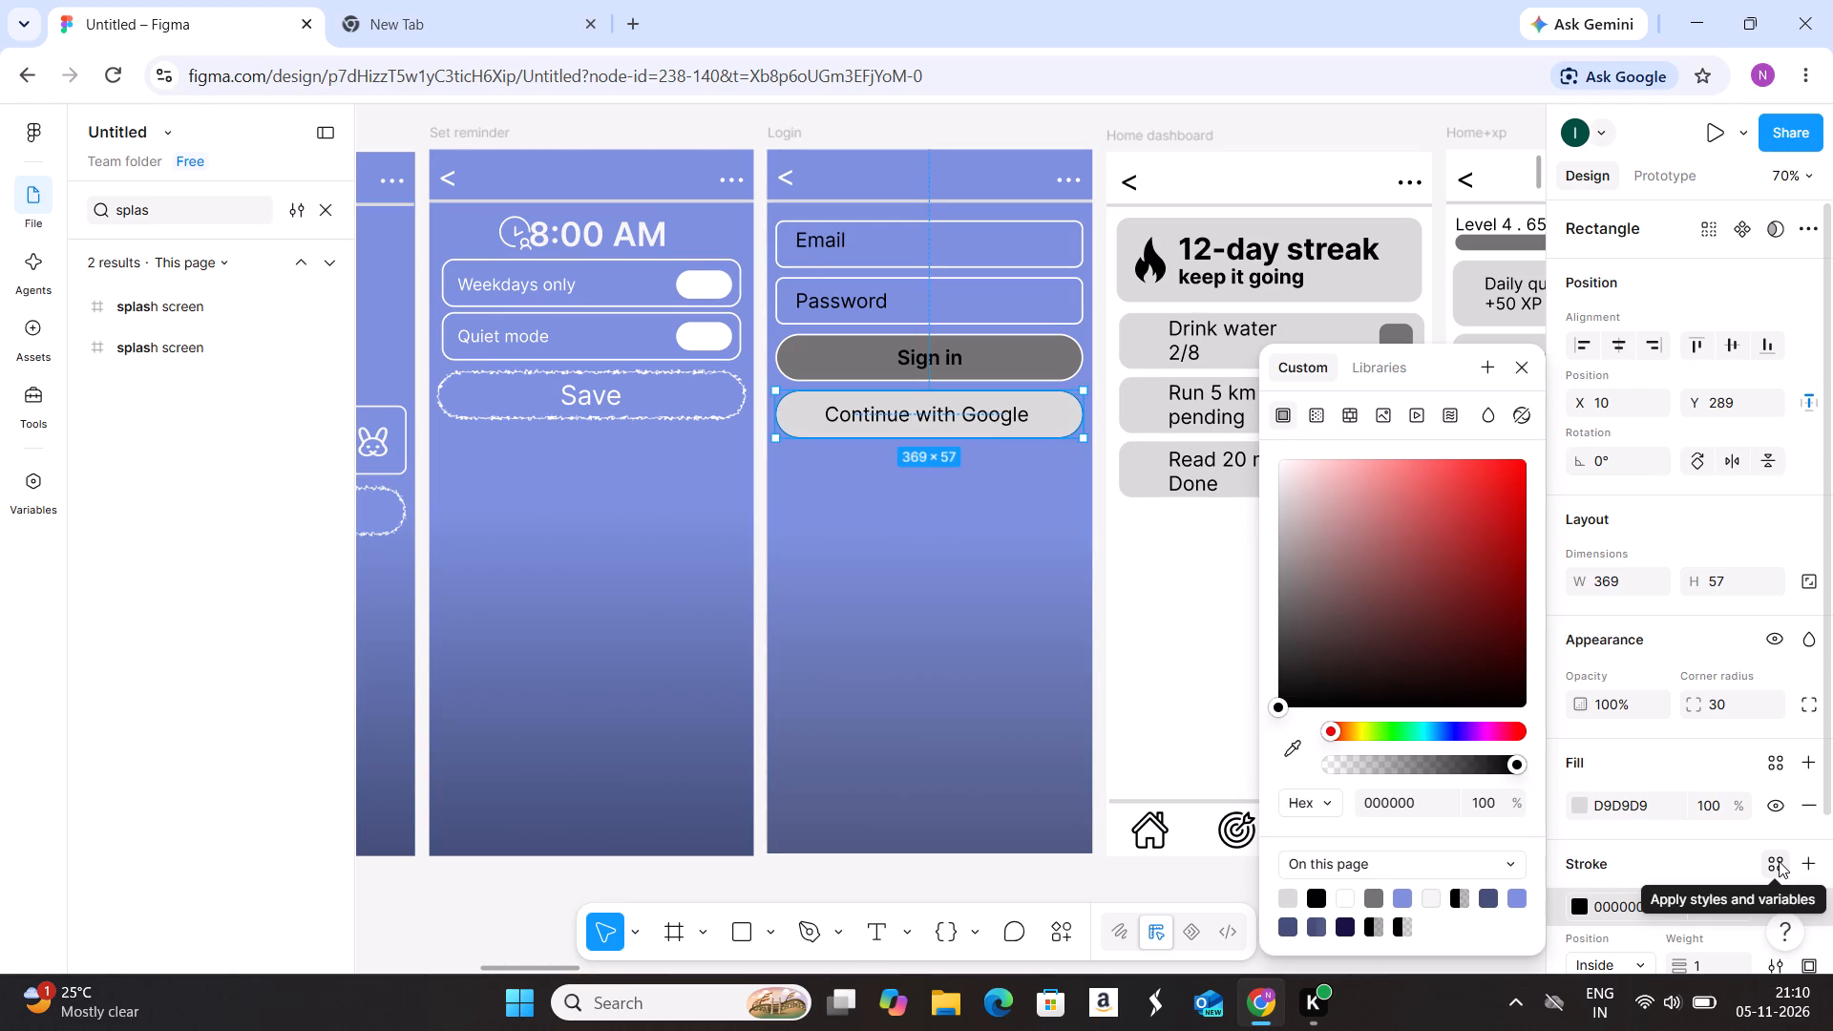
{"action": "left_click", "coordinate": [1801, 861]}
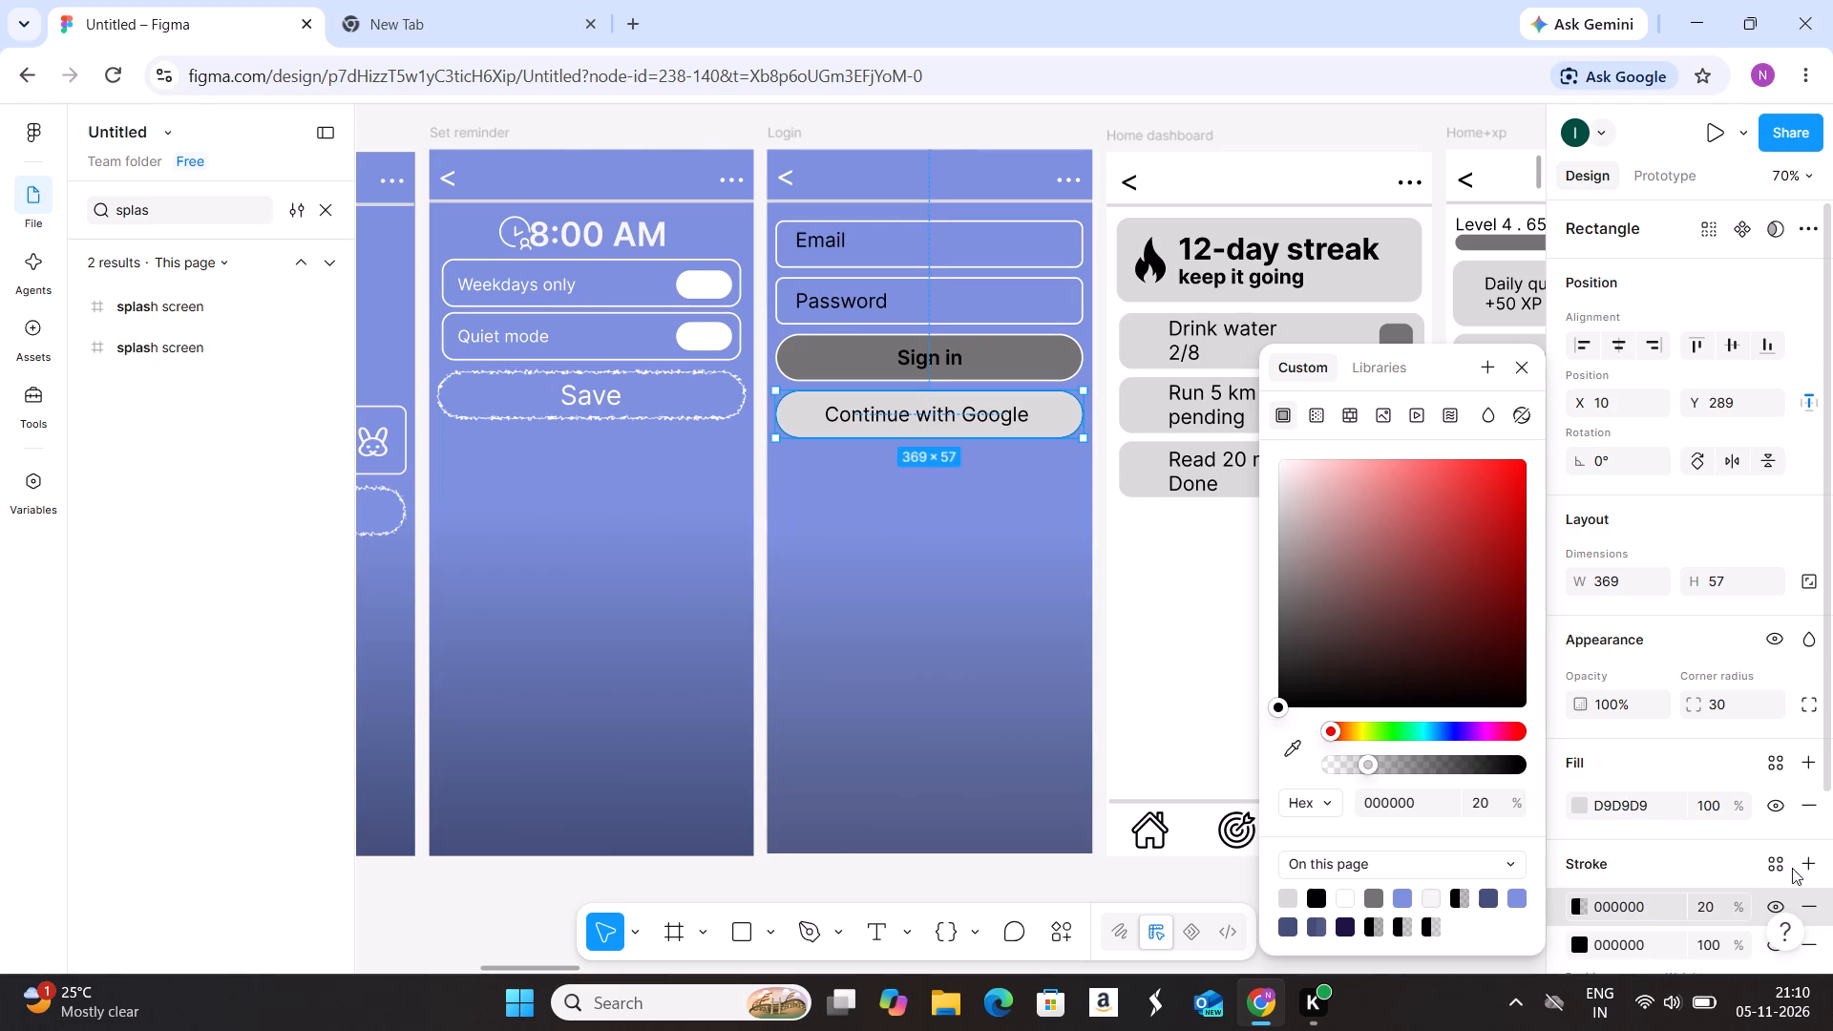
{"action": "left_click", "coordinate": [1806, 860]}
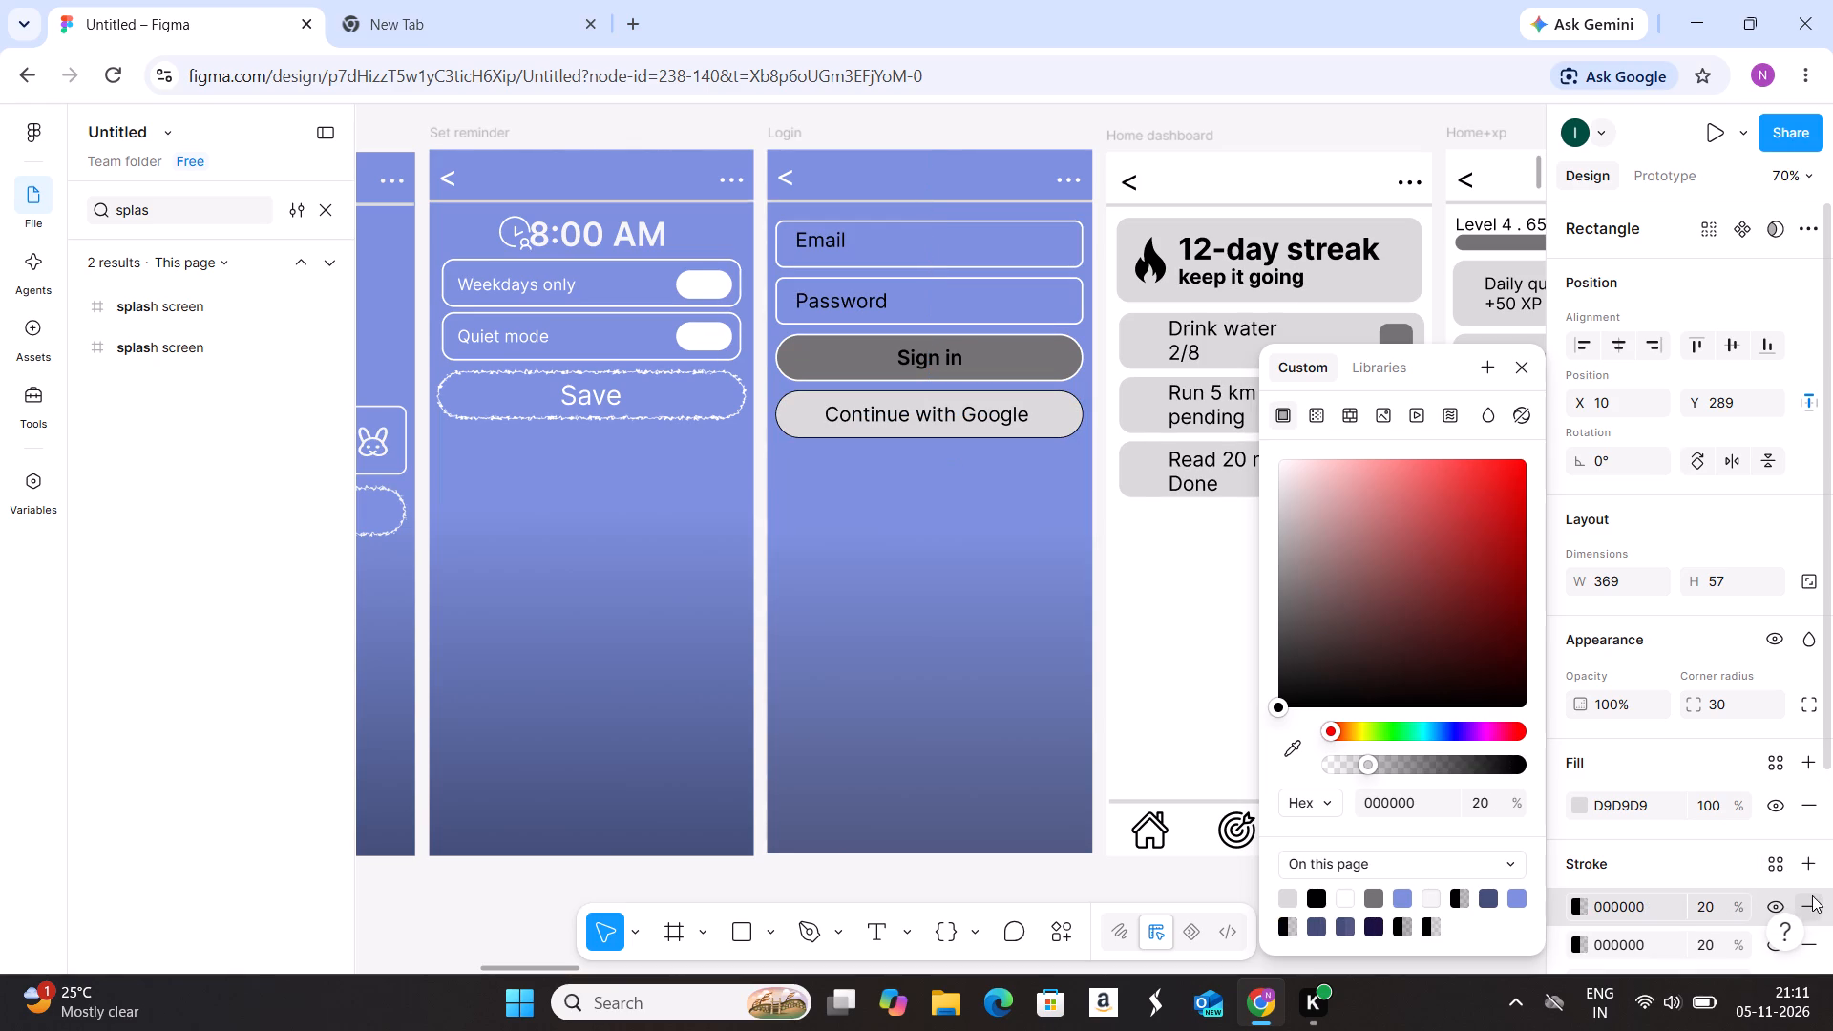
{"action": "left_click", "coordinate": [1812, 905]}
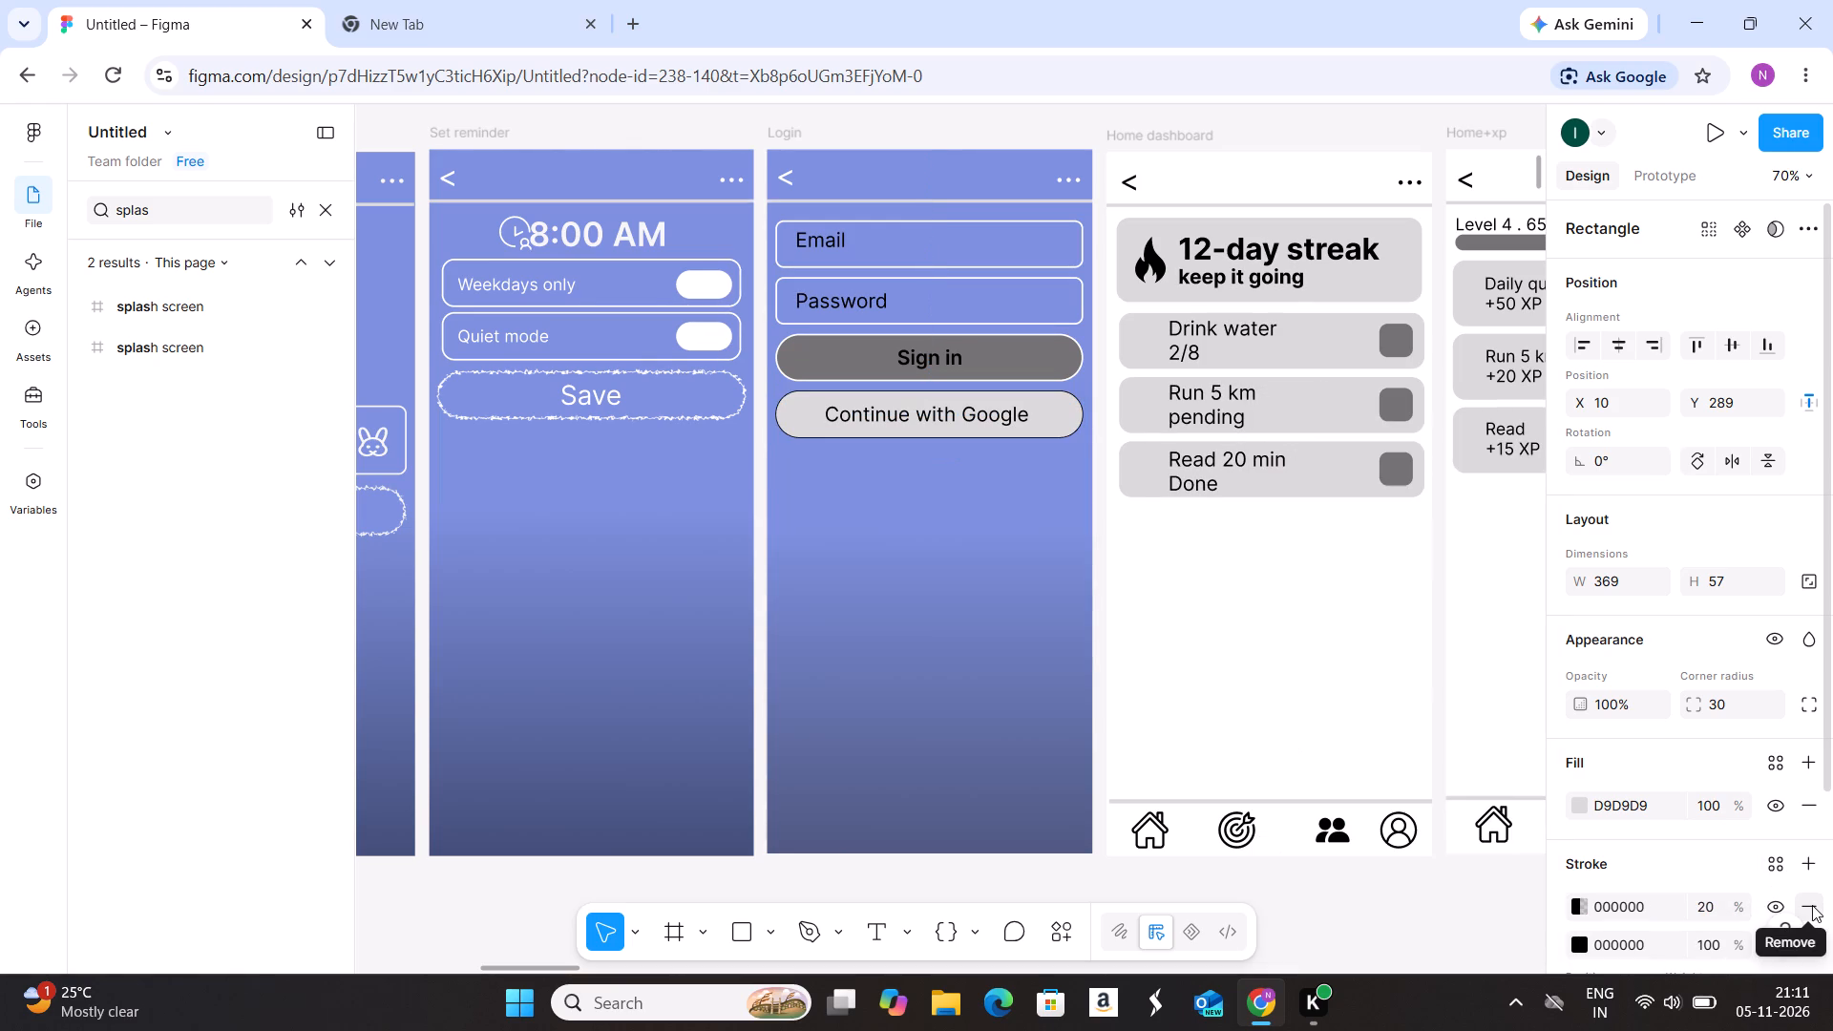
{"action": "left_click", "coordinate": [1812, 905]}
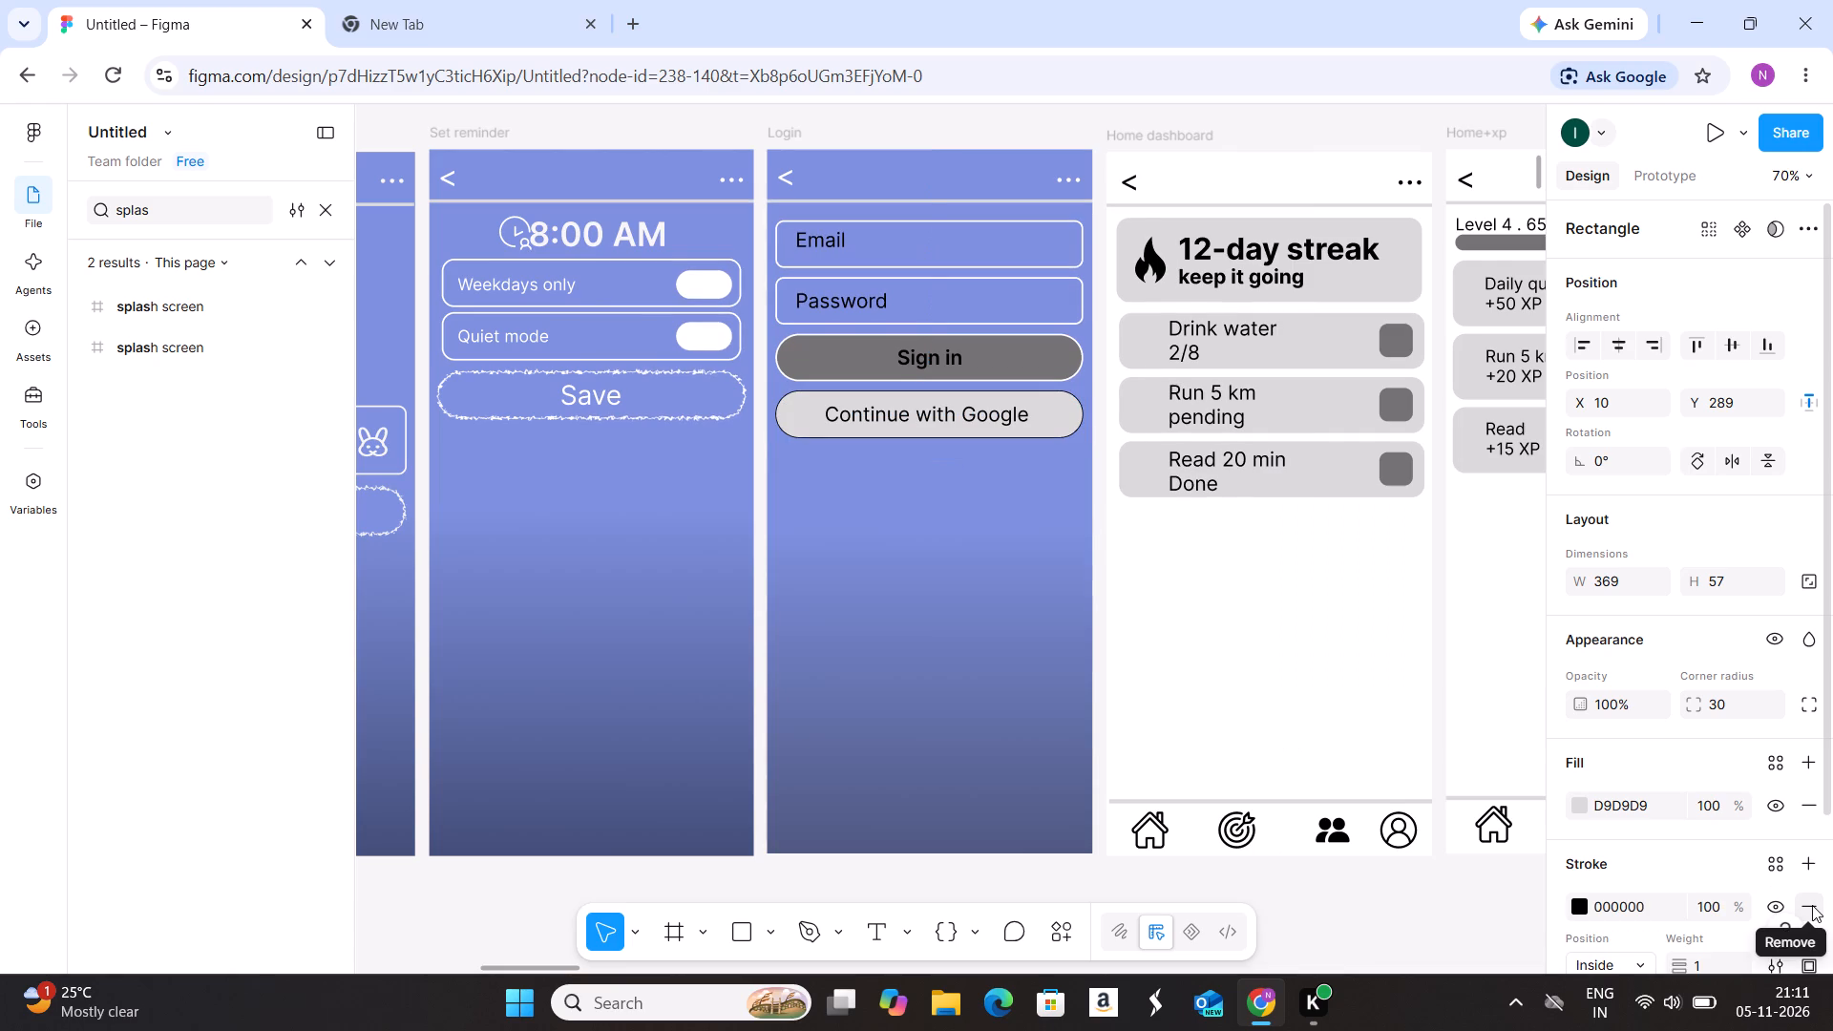
Set the Continue with Google button's stroke to weight 2 and white, and its fill to periwinkle blue, 7C91DE.
{"action": "left_click", "coordinate": [1712, 963]}
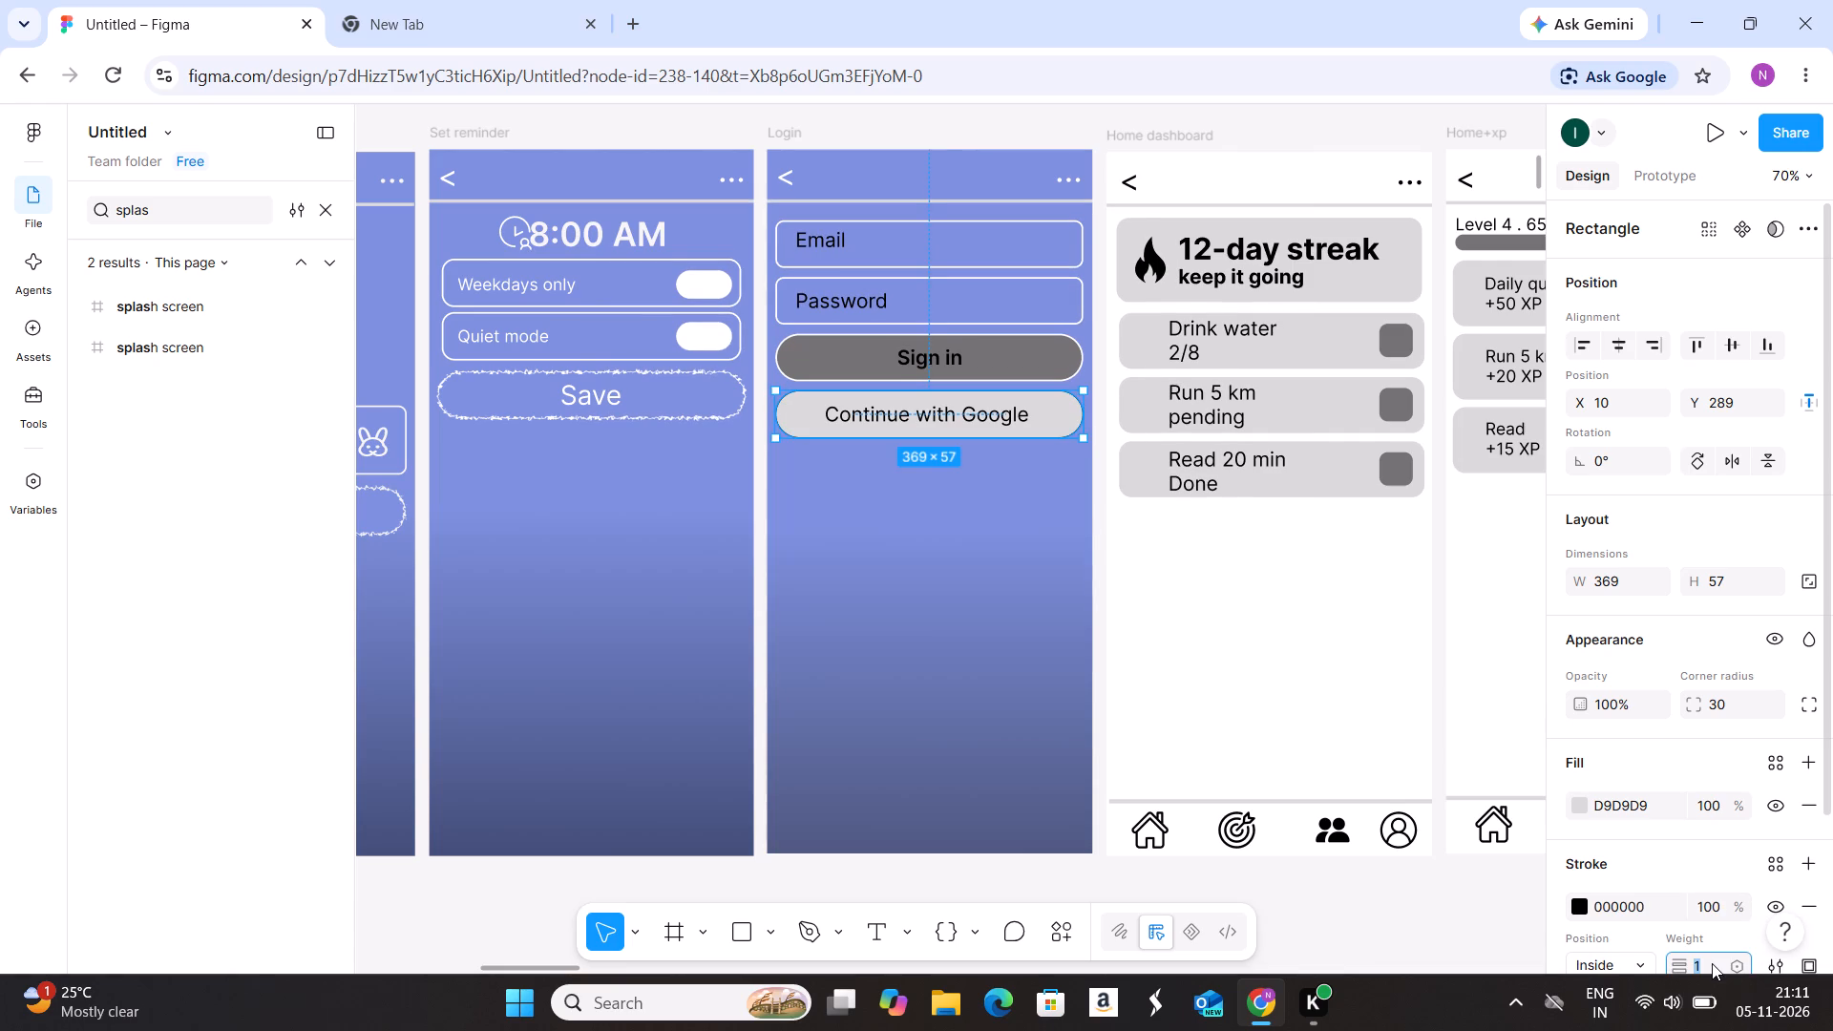
{"action": "key", "text": "2"}
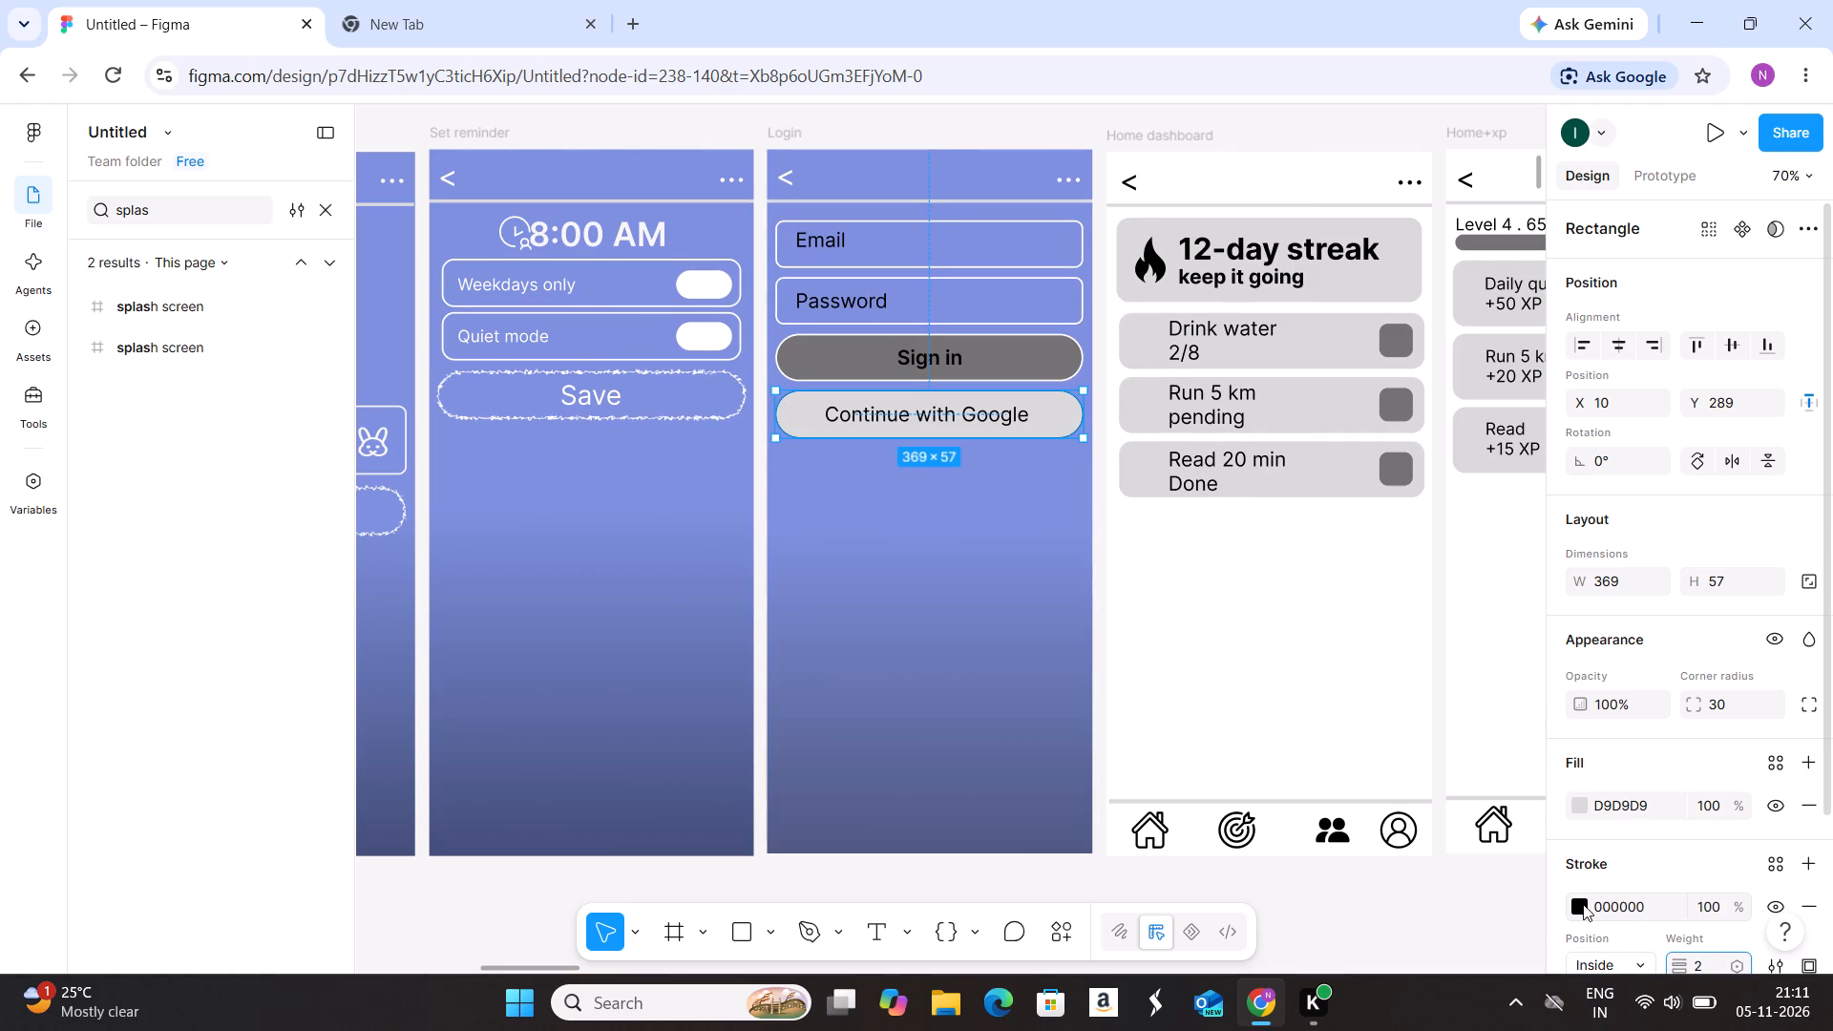
{"action": "left_click", "coordinate": [1583, 904]}
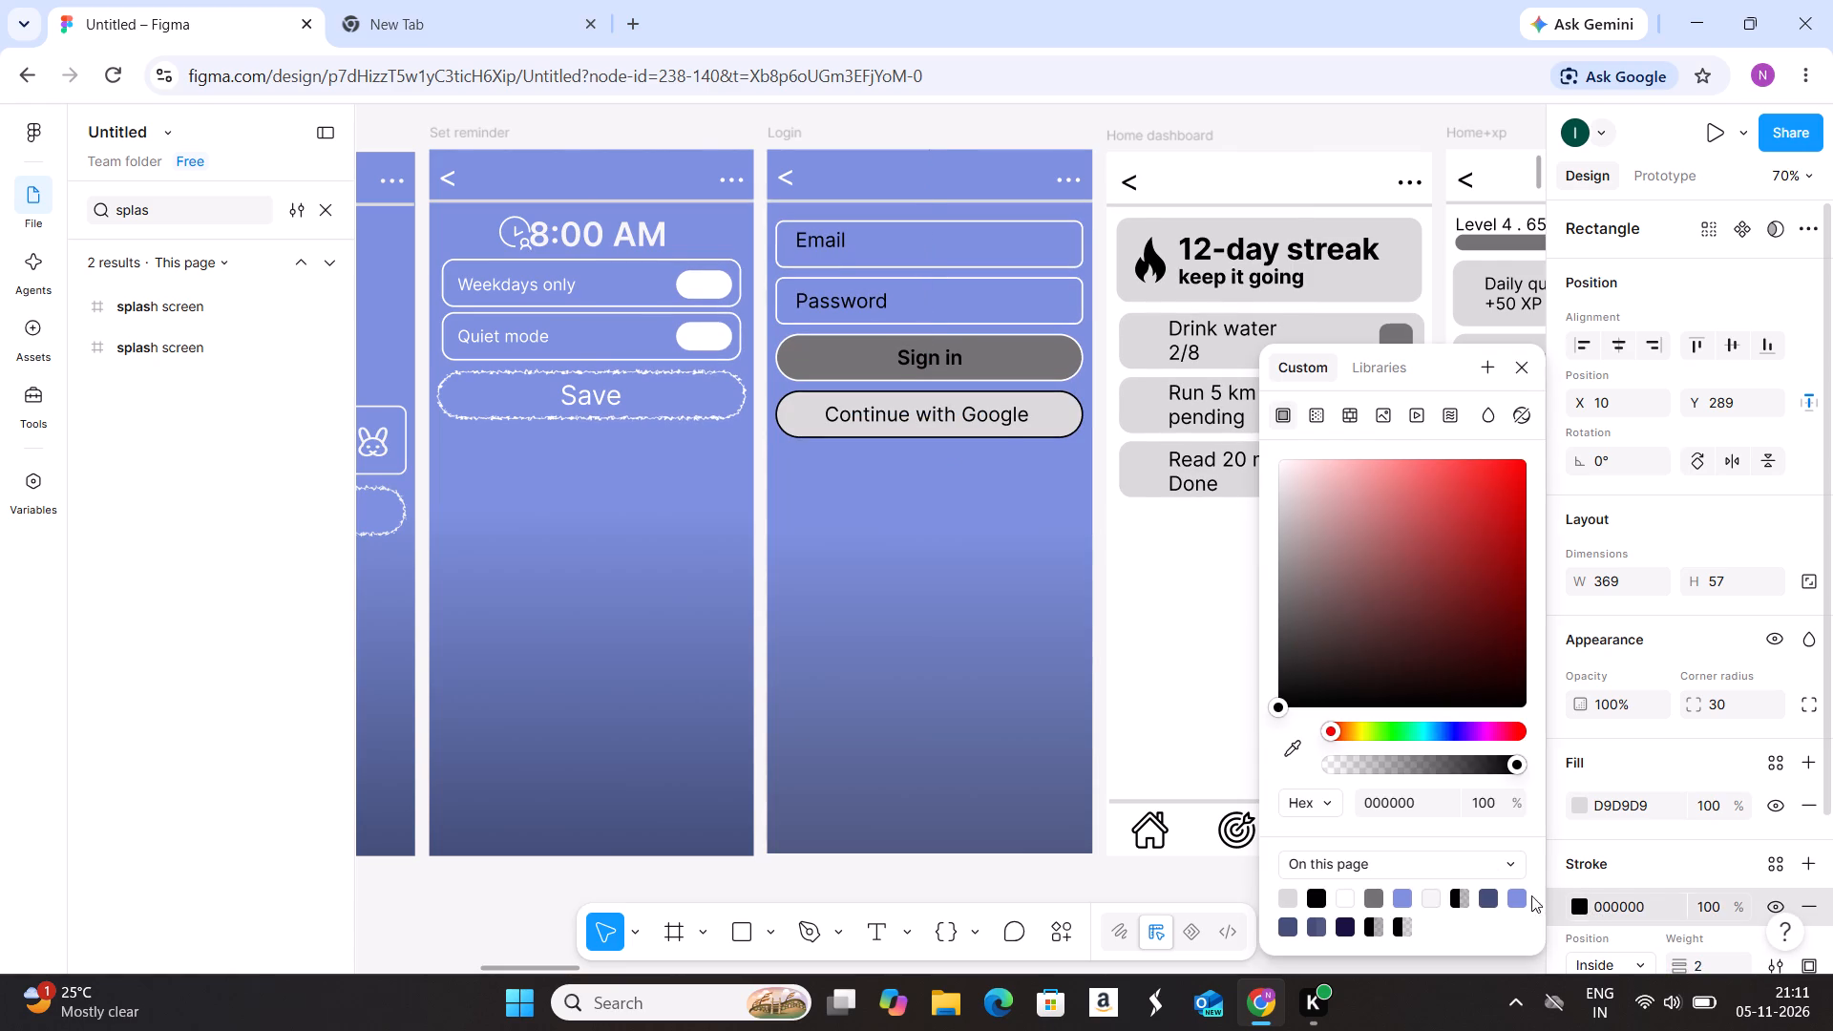
{"action": "left_click", "coordinate": [1346, 901]}
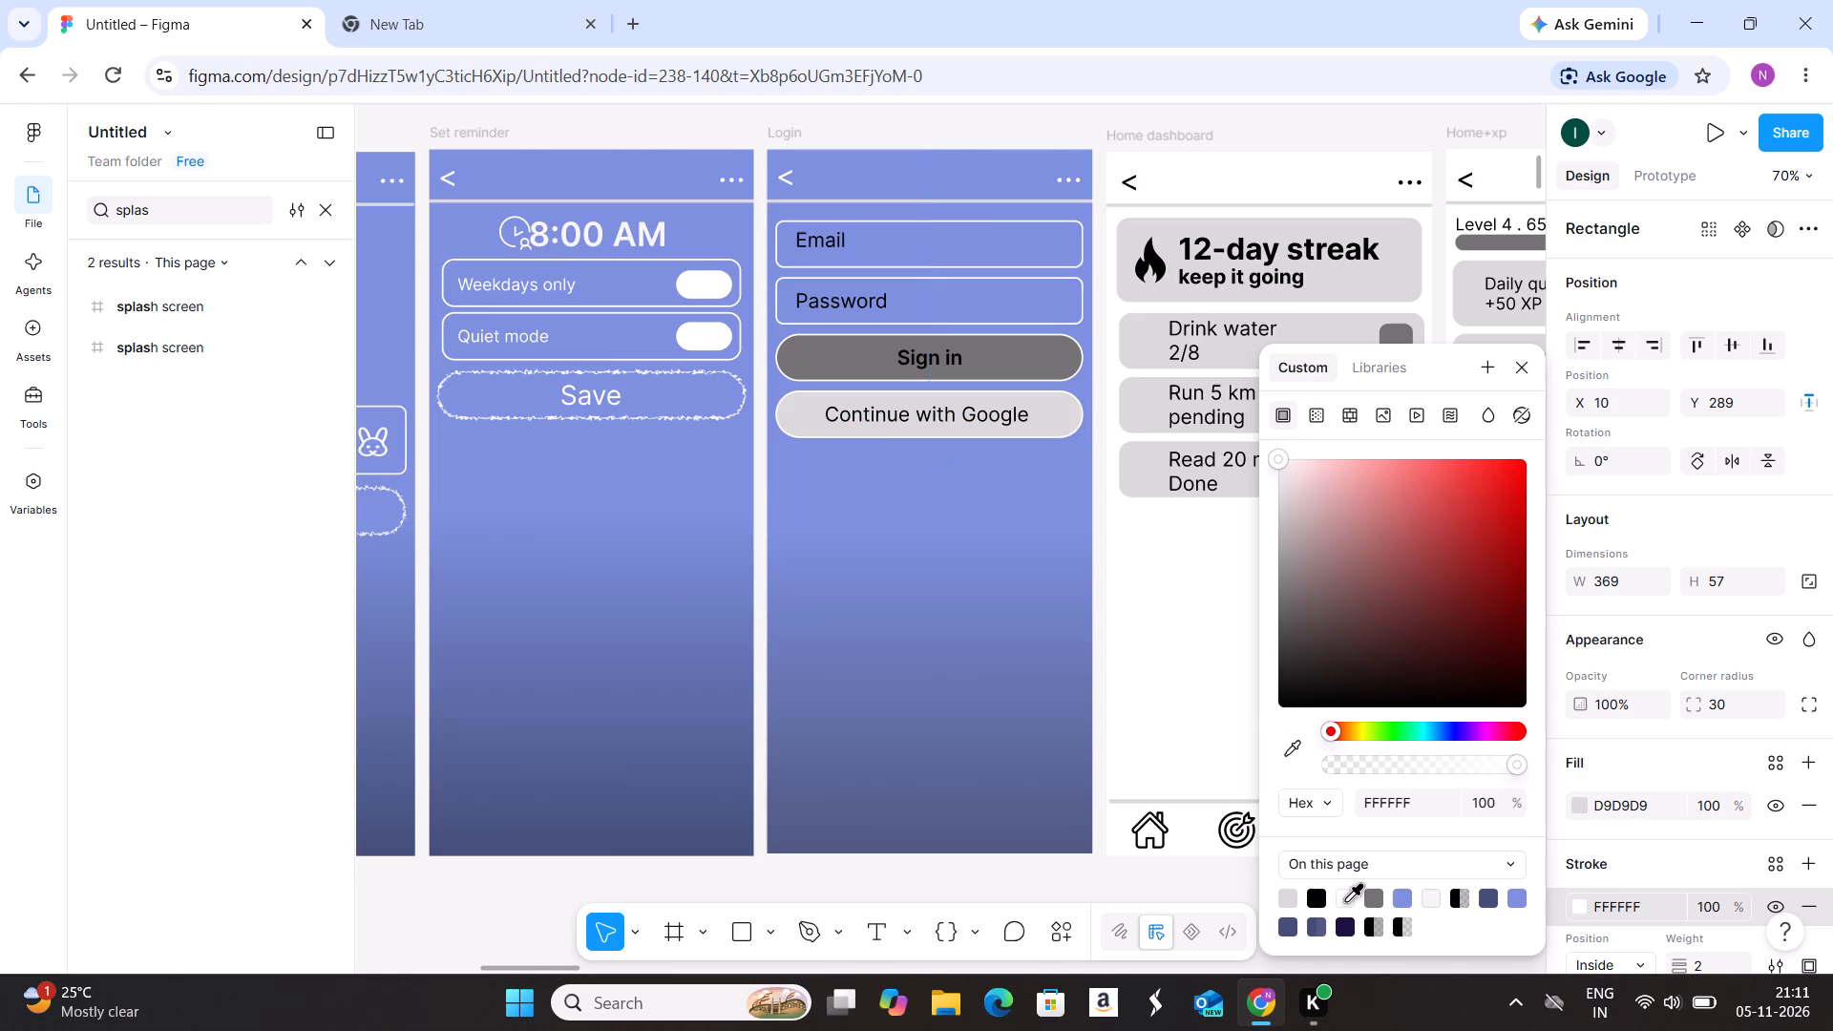
{"action": "left_click", "coordinate": [1582, 810]}
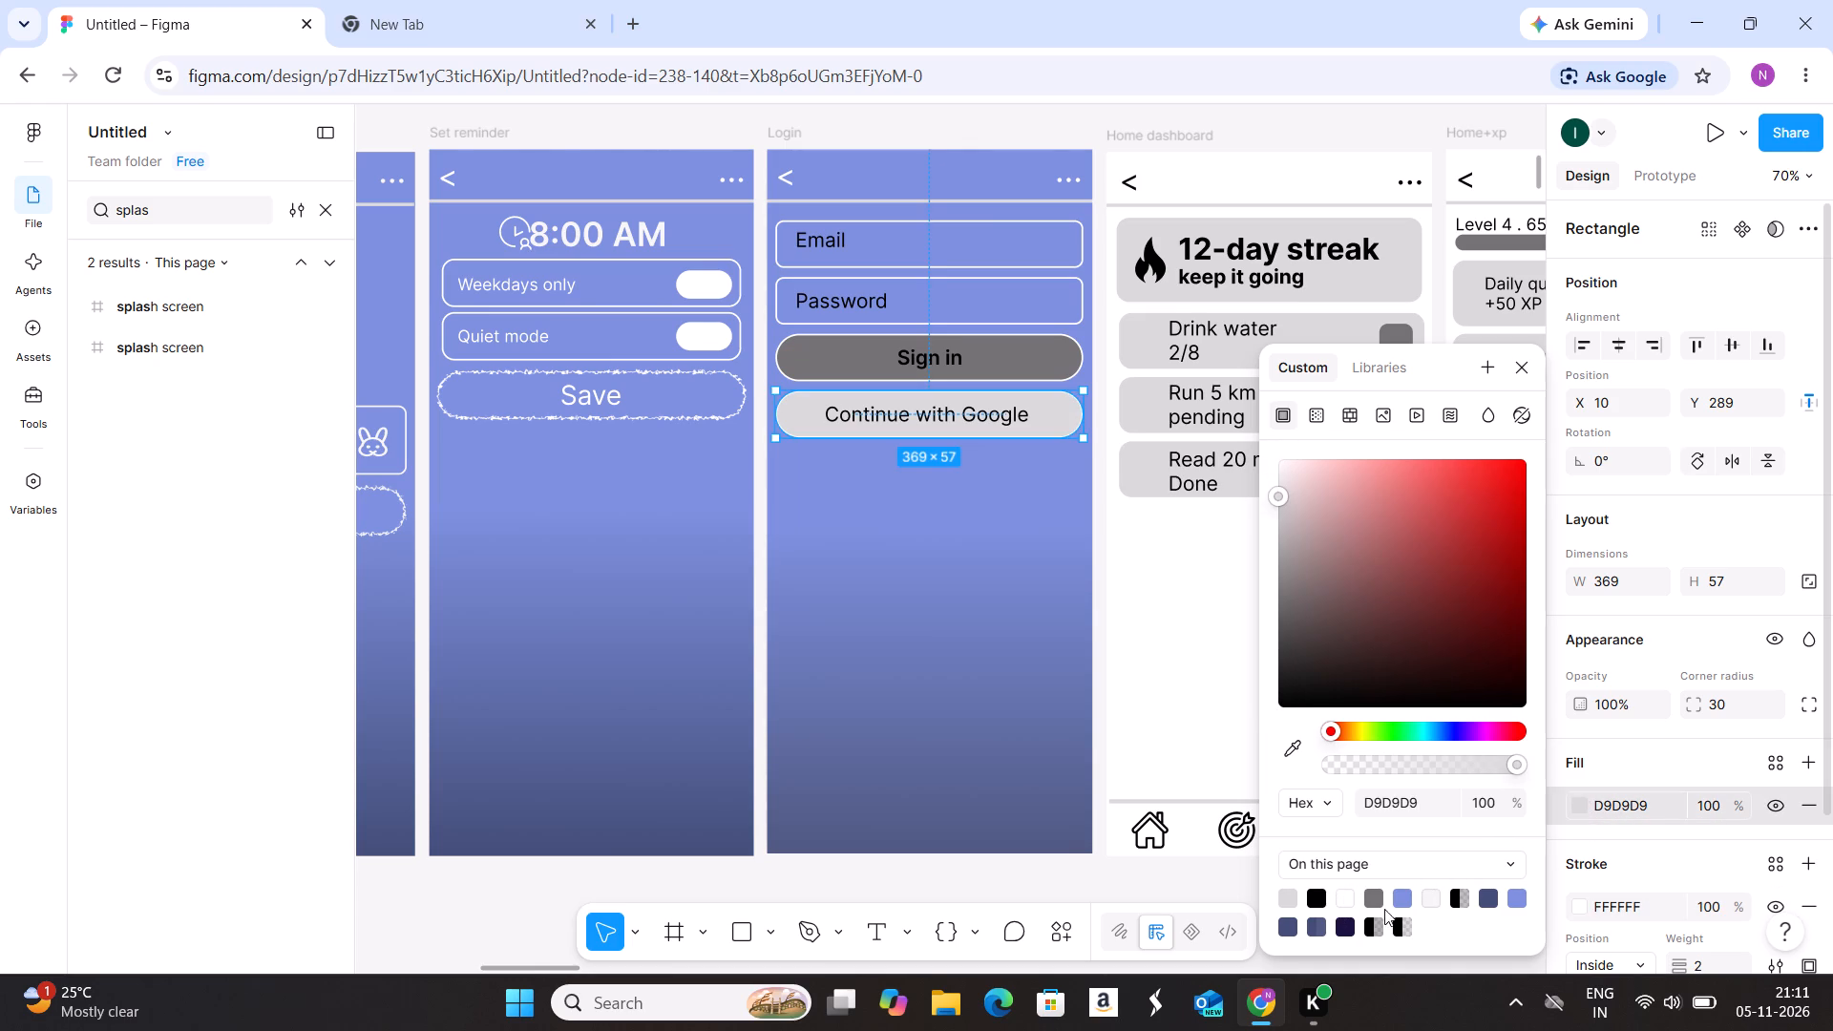
{"action": "left_click", "coordinate": [1400, 901]}
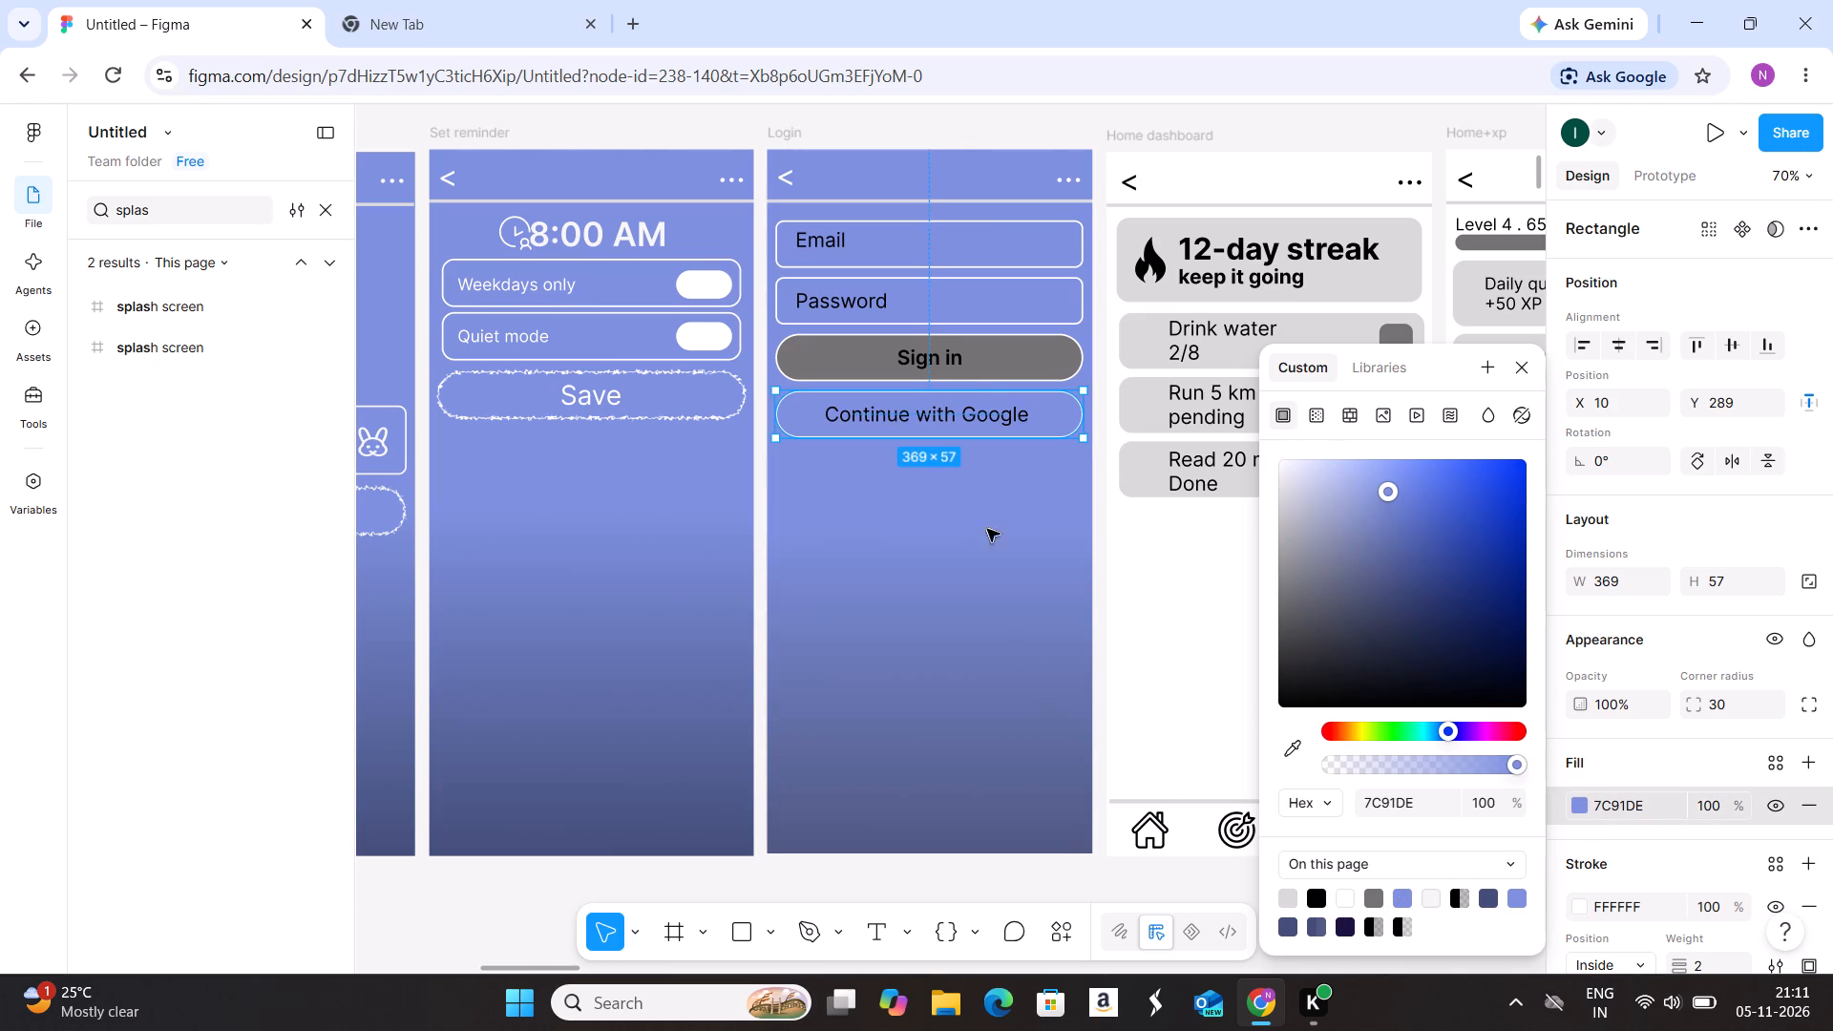
Fill the Sign in button on the Login screen with periwinkle blue, 7C91DE.
{"action": "left_click", "coordinate": [989, 361]}
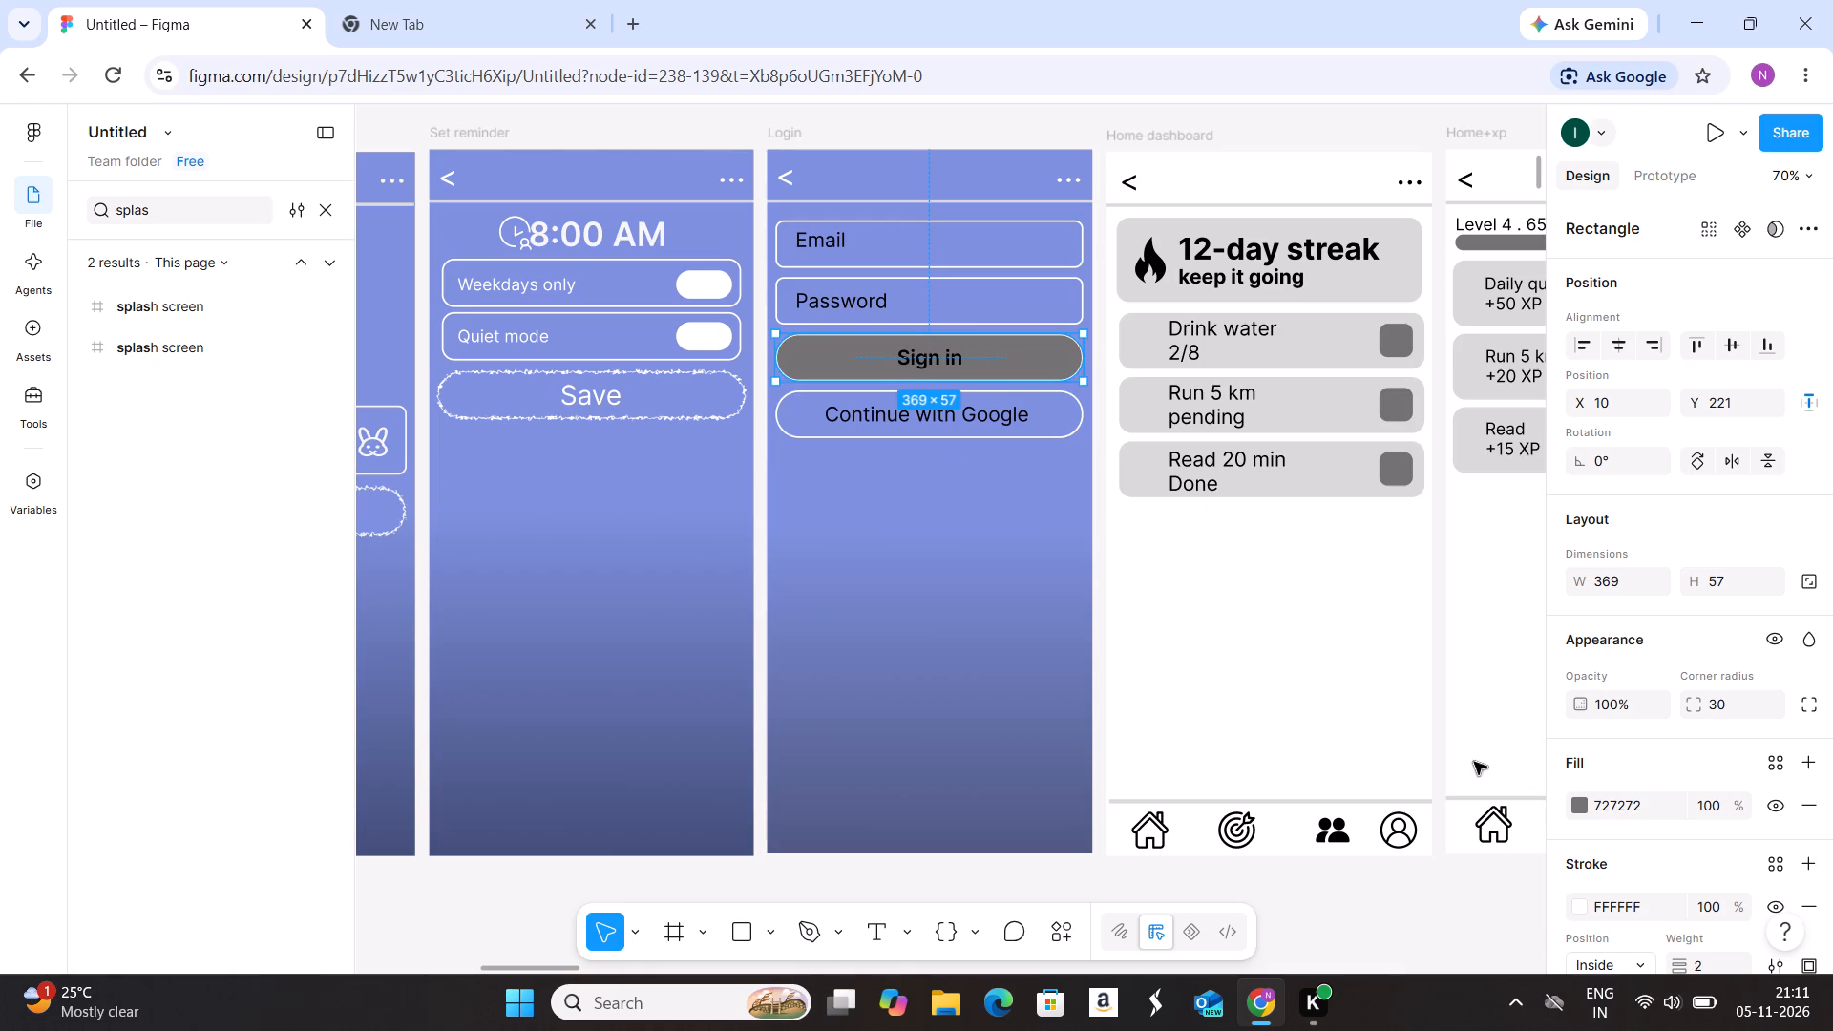
{"action": "left_click", "coordinate": [1580, 802]}
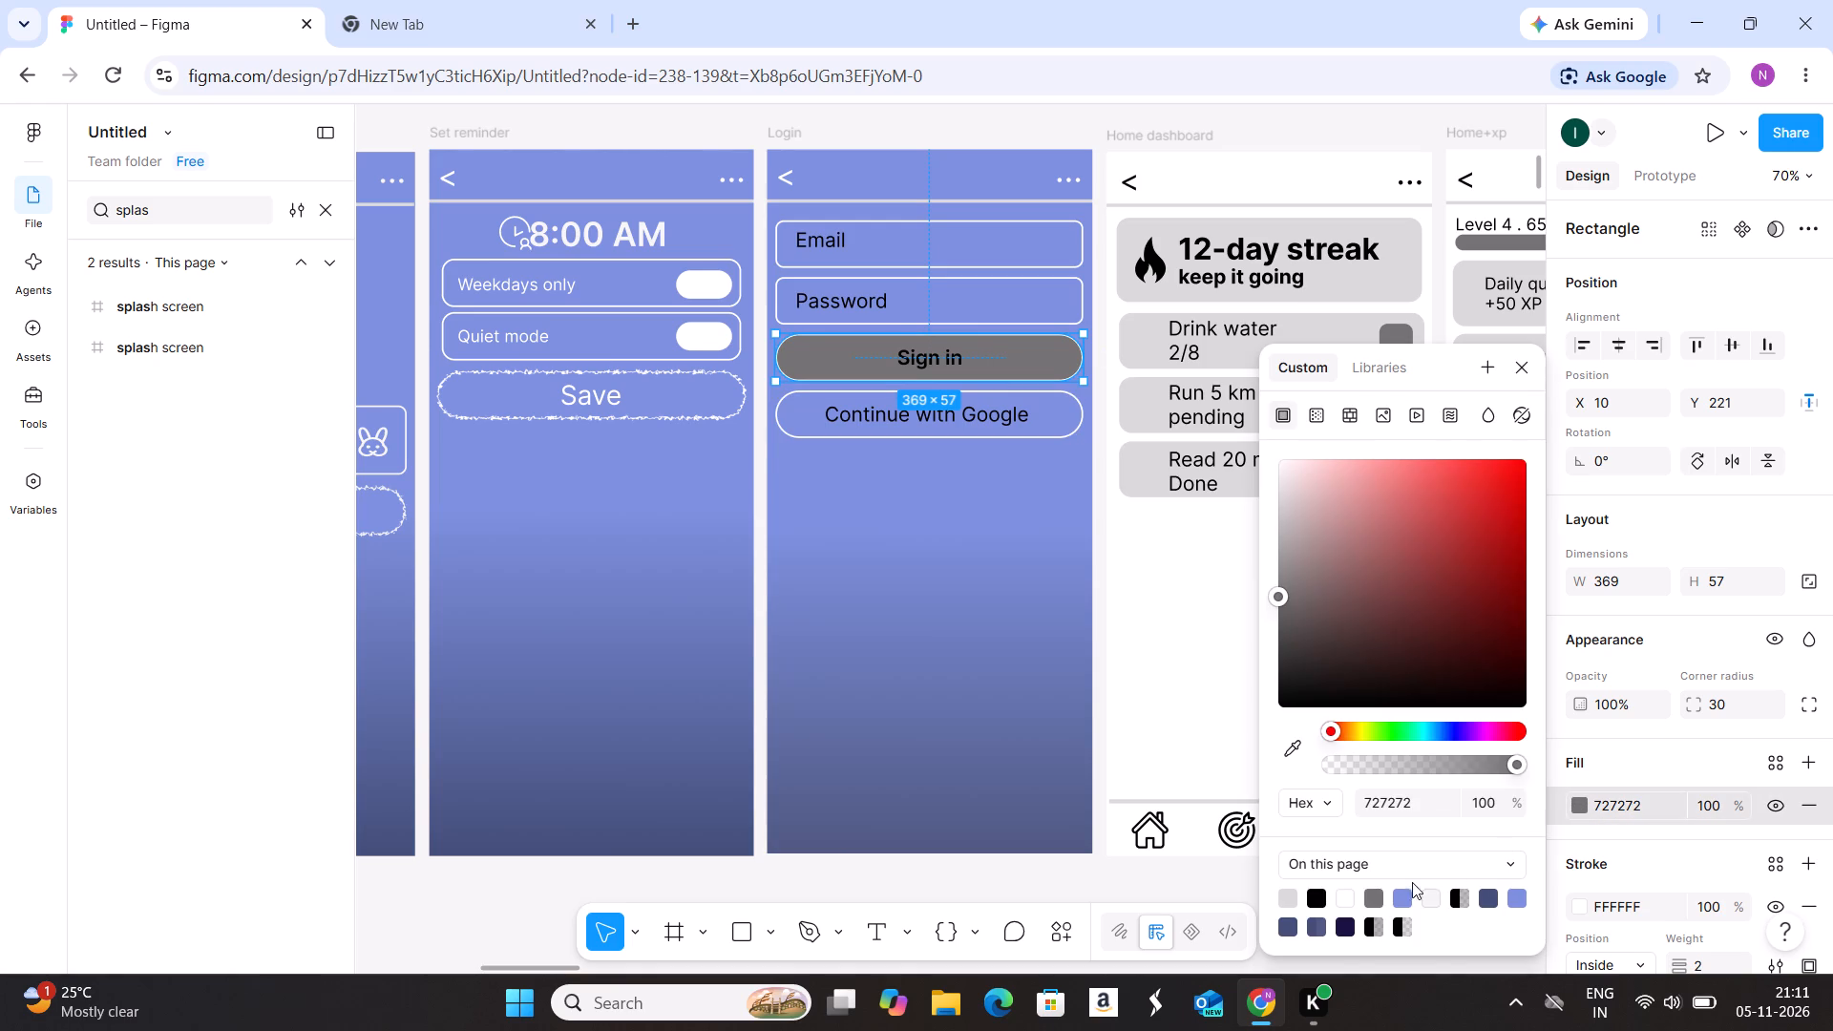
{"action": "left_click", "coordinate": [1402, 897]}
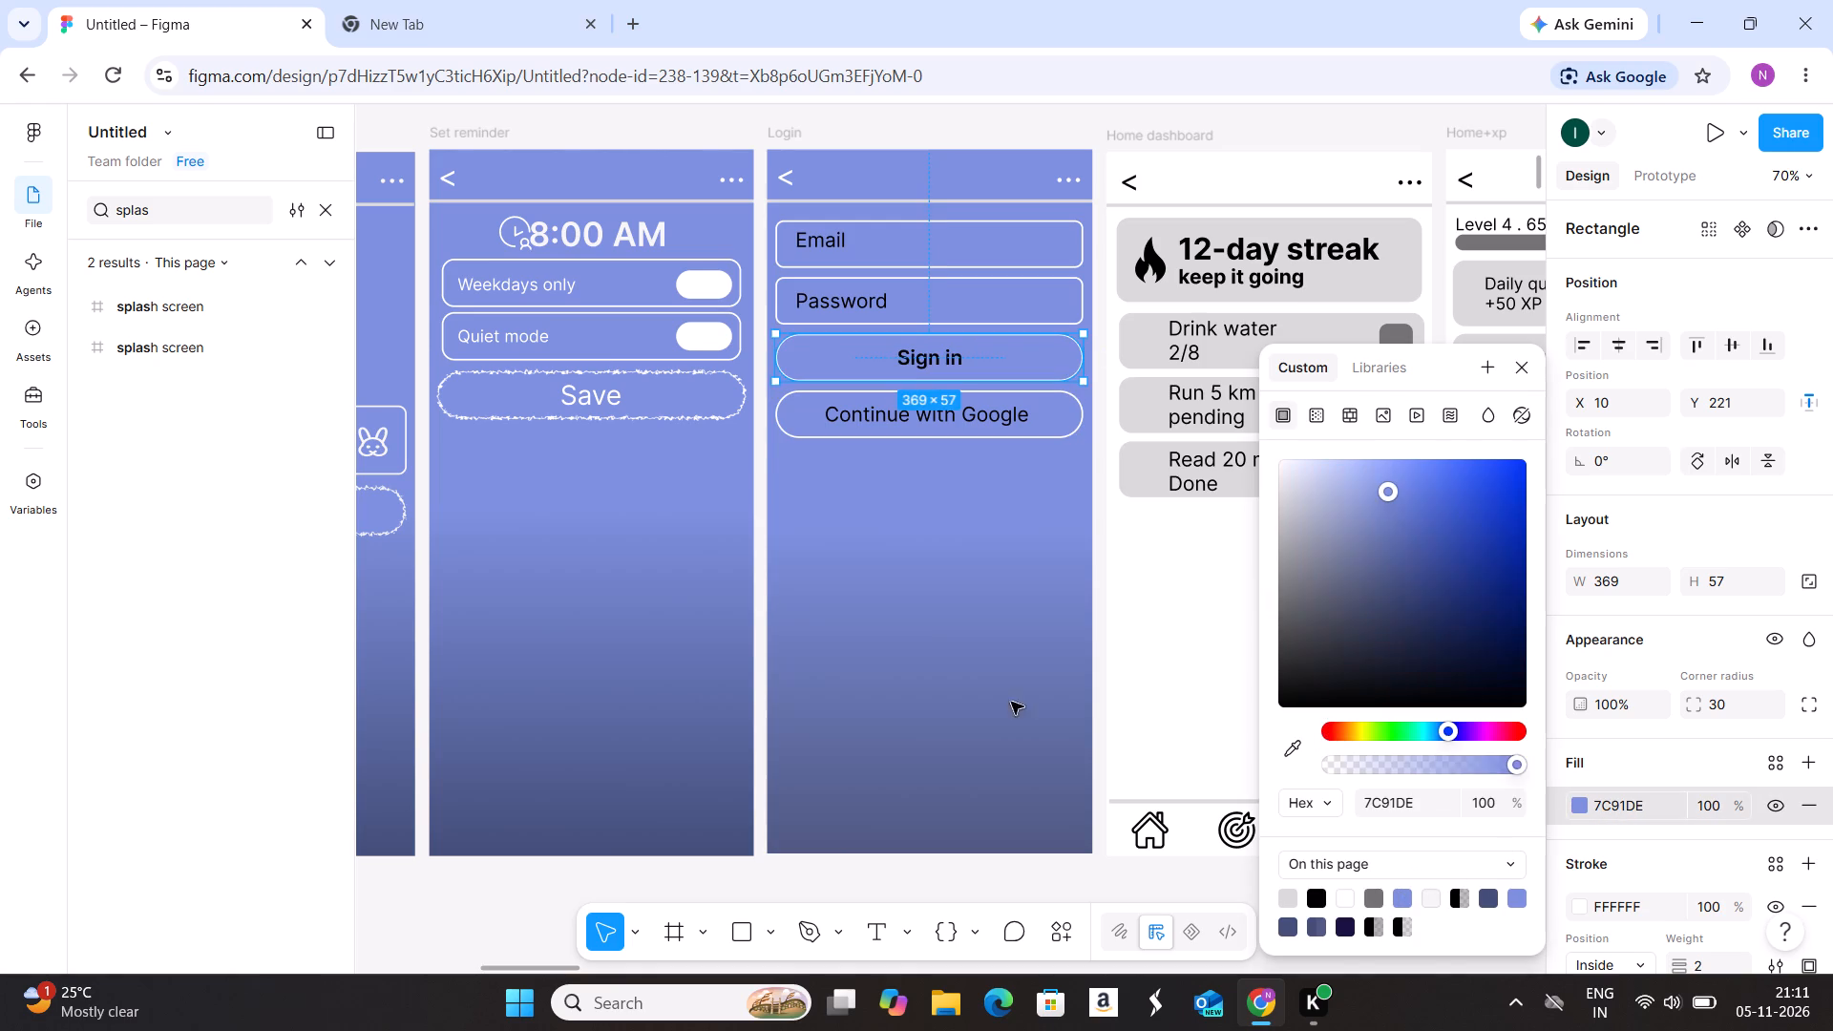
Recolour the Email, Password, Sign in and Continue with Google texts on the Login screen white.
{"action": "left_click", "coordinate": [979, 593]}
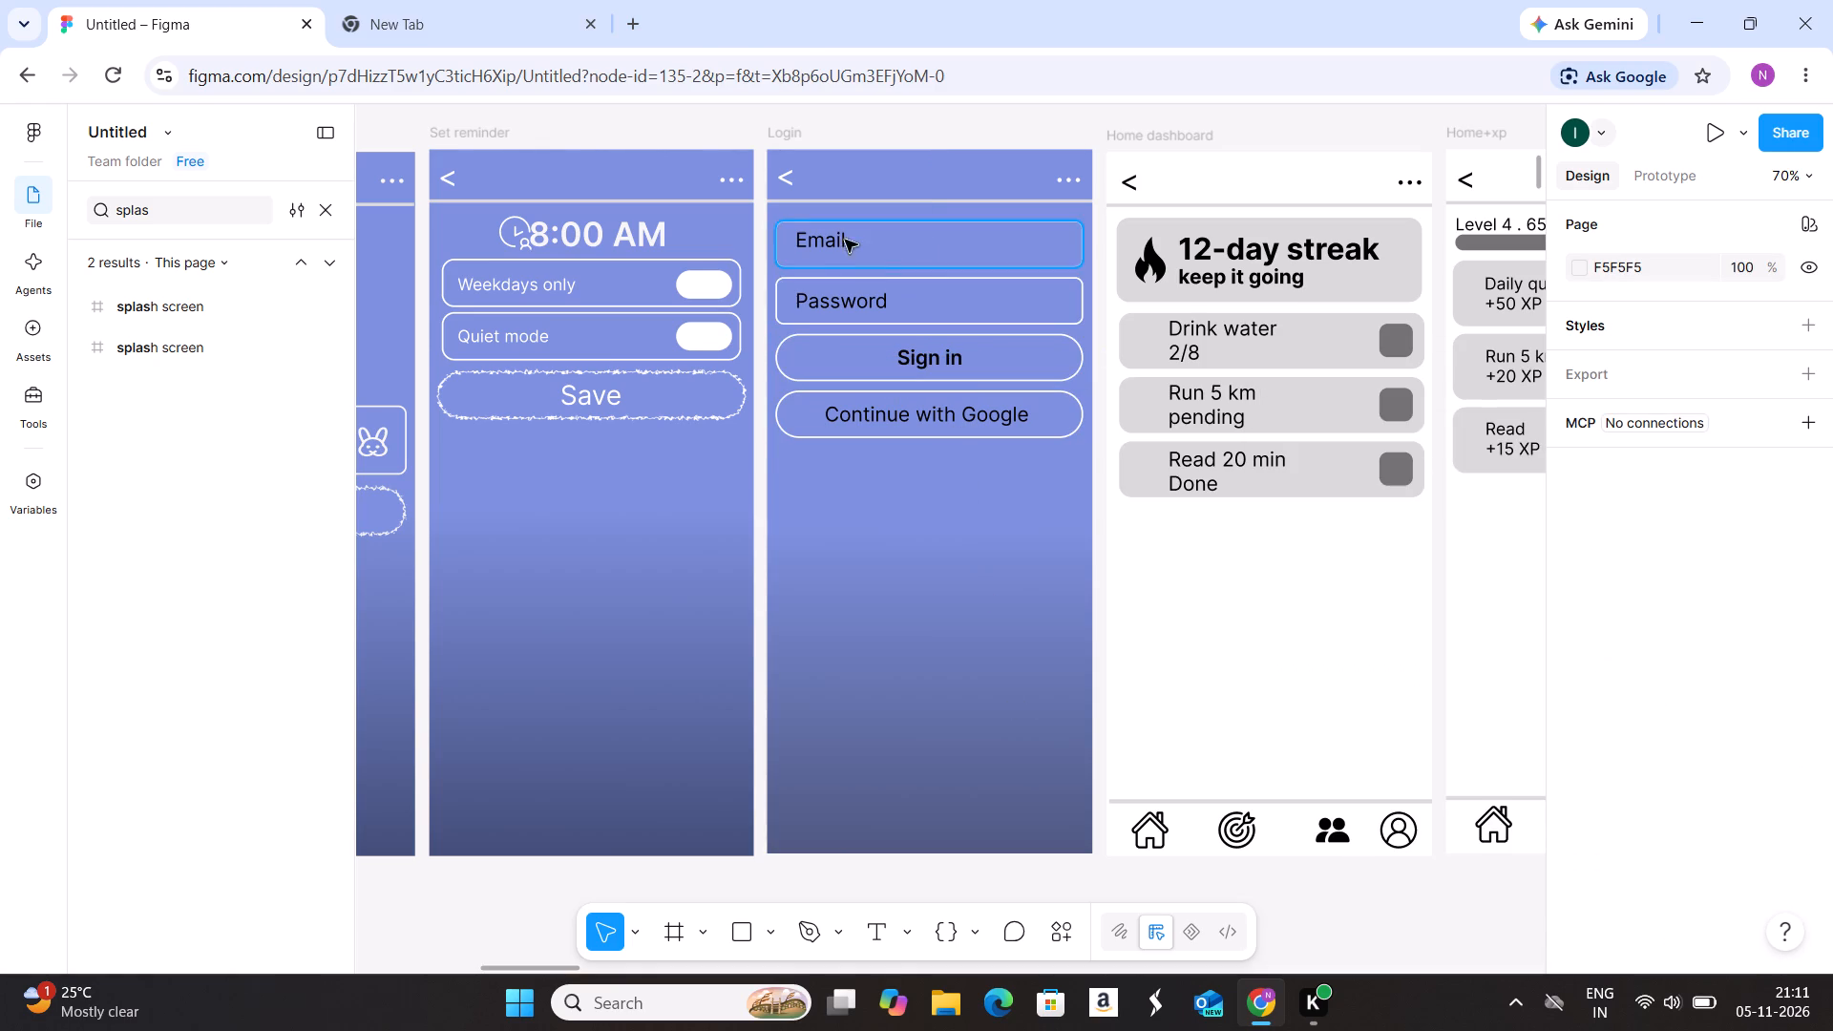
{"action": "left_click", "coordinate": [827, 238]}
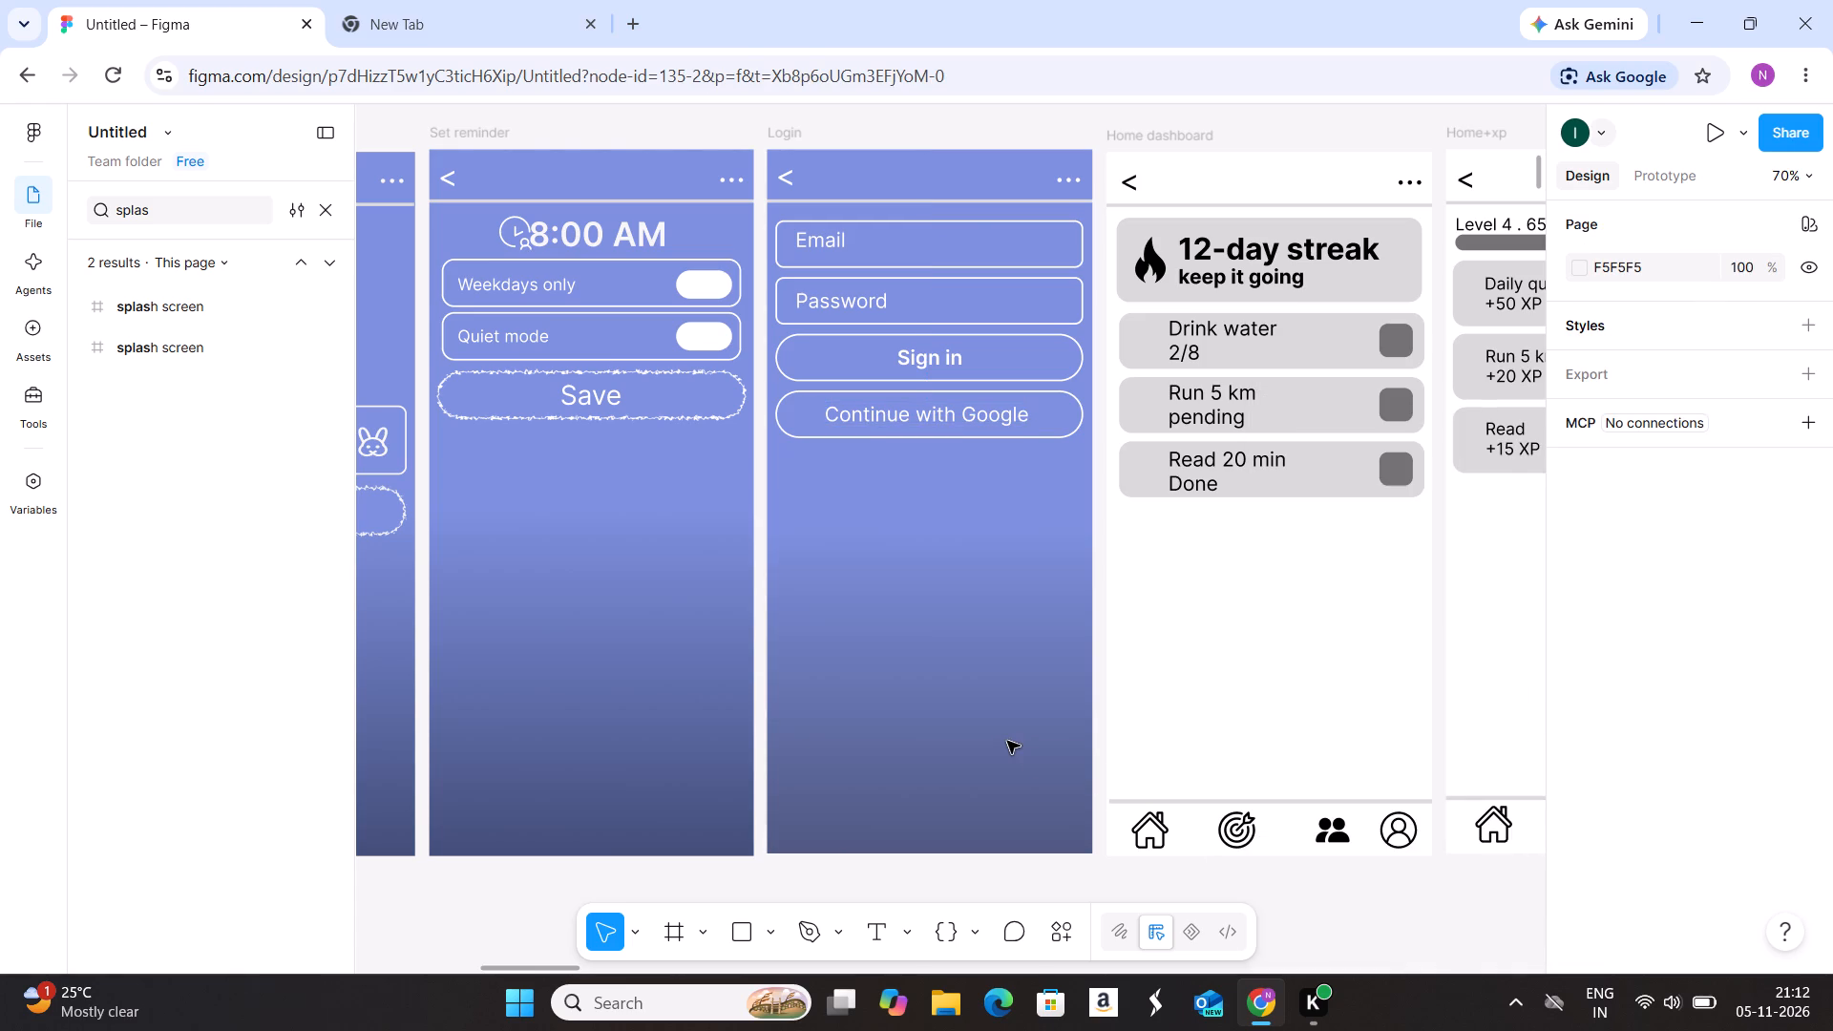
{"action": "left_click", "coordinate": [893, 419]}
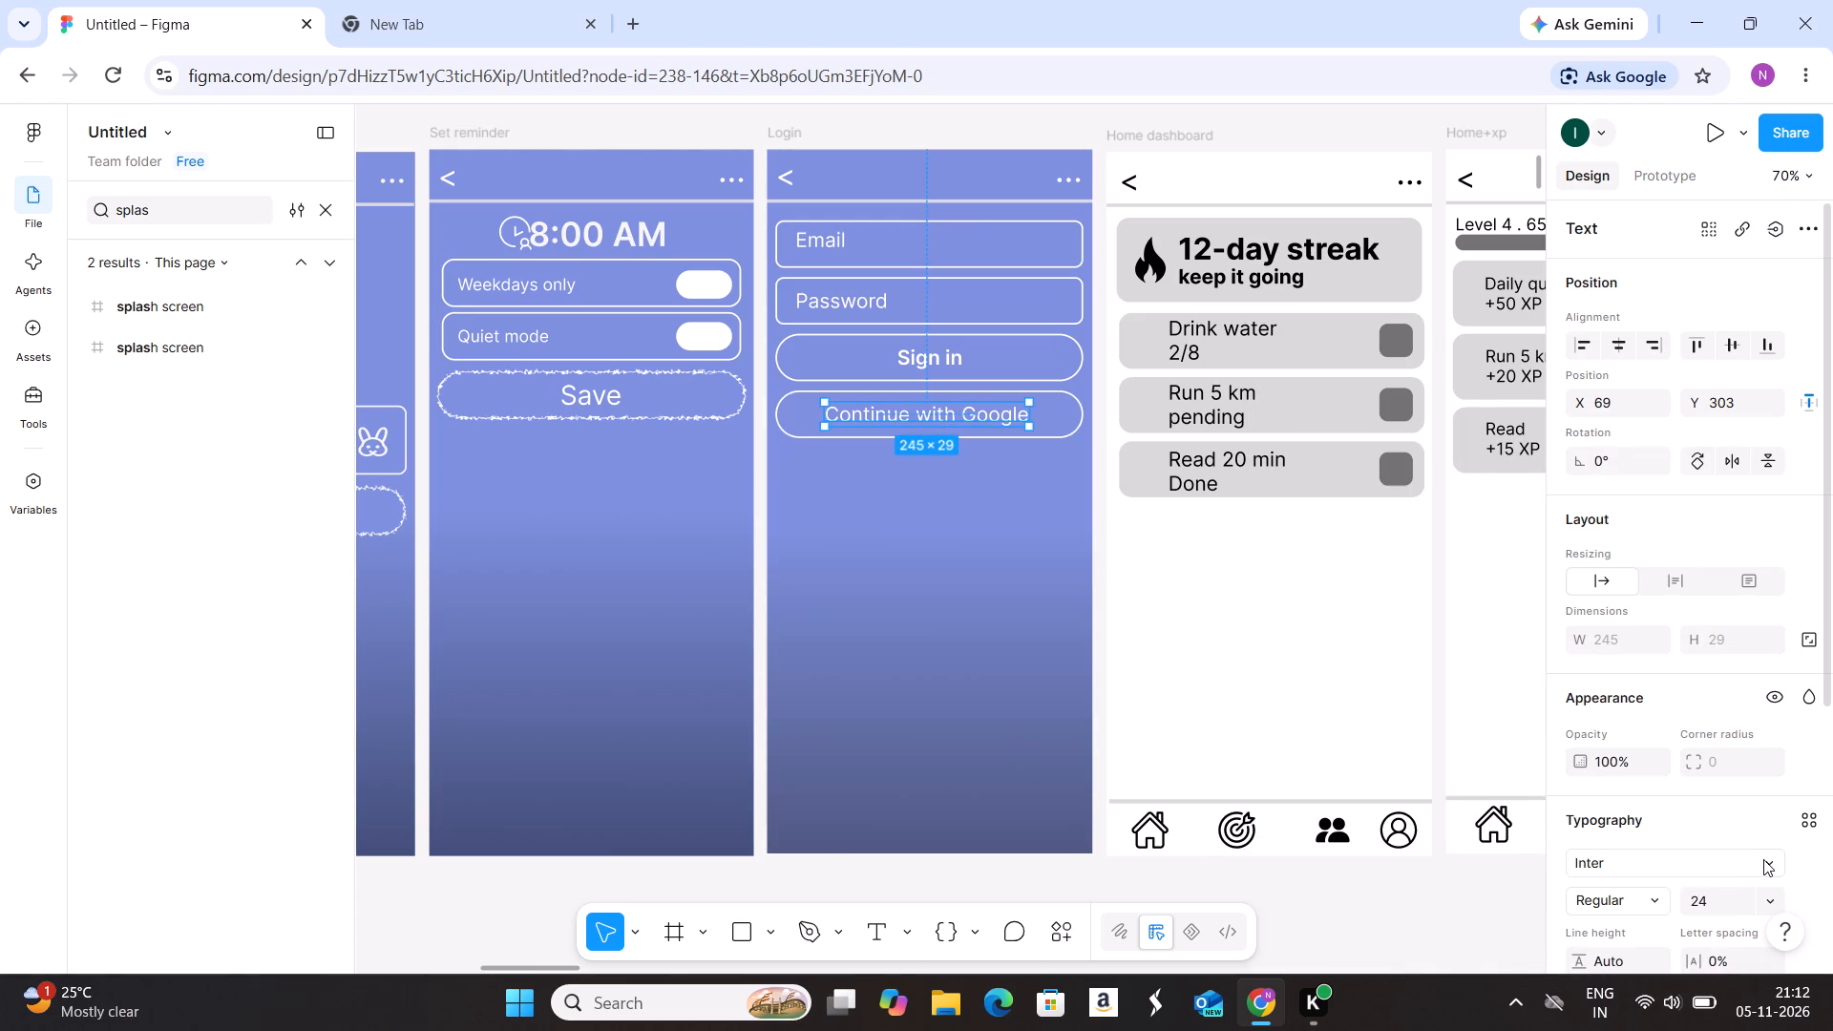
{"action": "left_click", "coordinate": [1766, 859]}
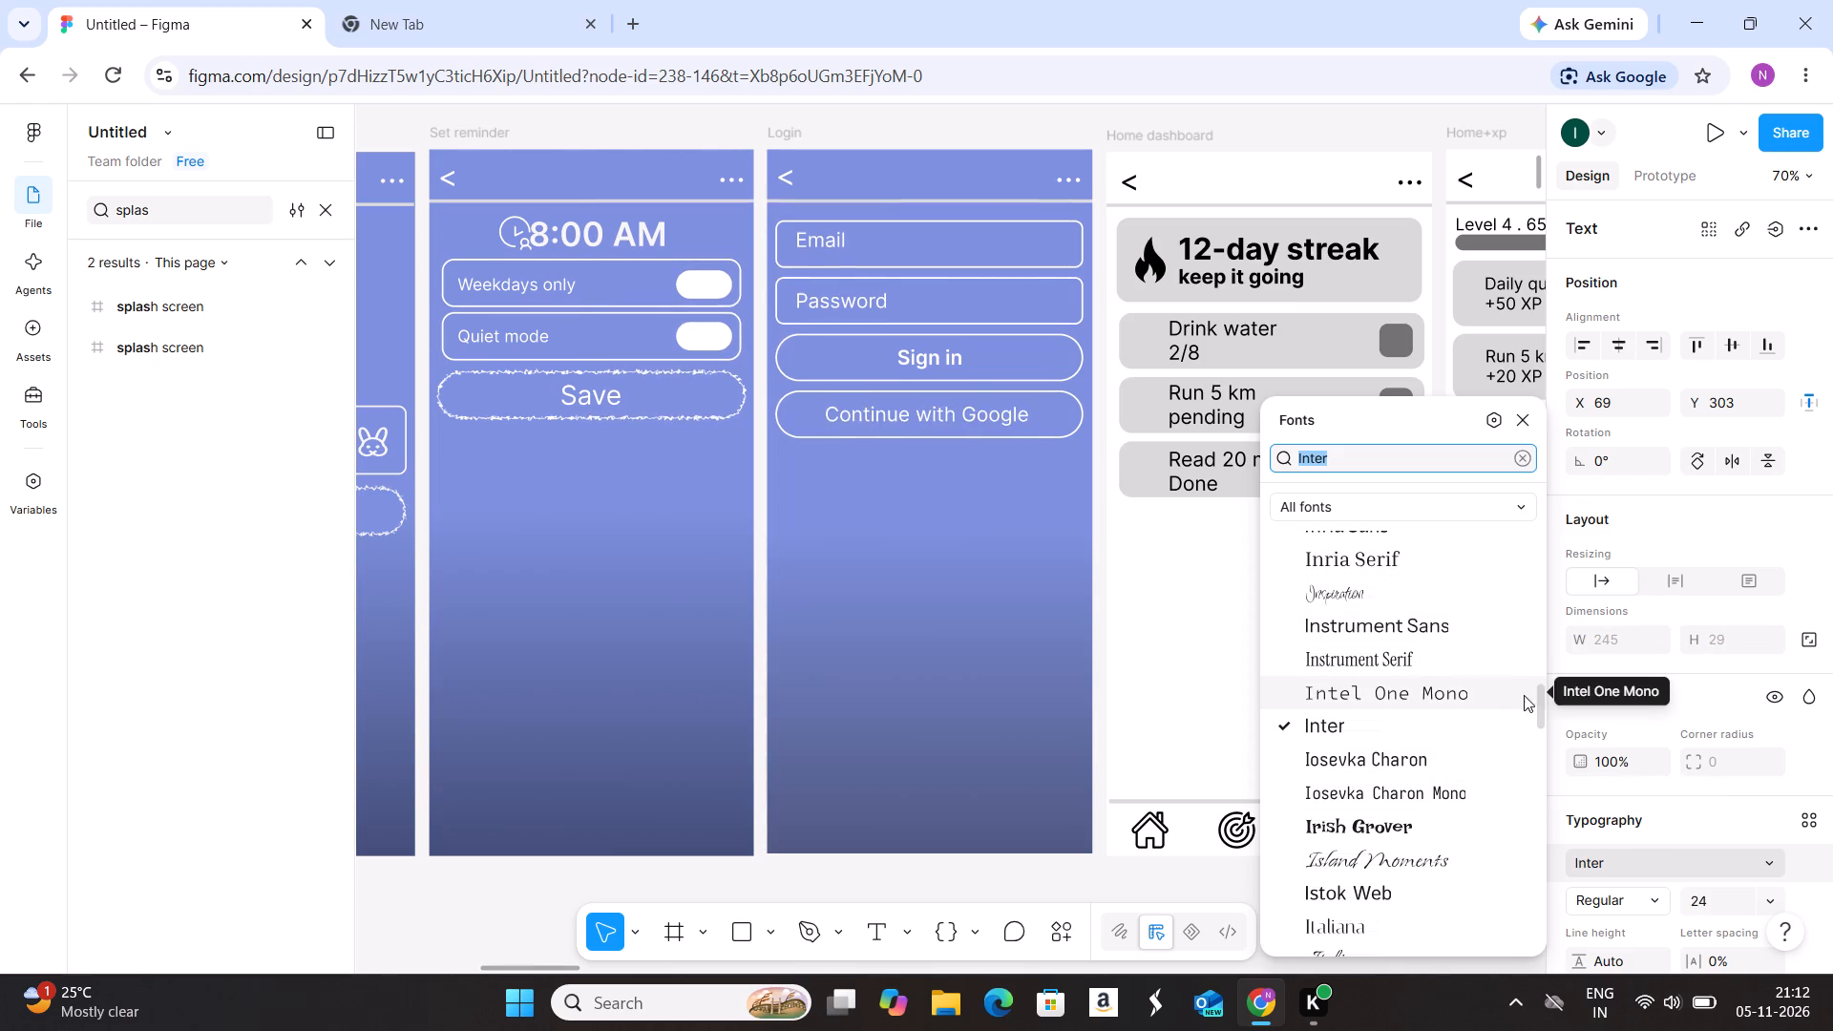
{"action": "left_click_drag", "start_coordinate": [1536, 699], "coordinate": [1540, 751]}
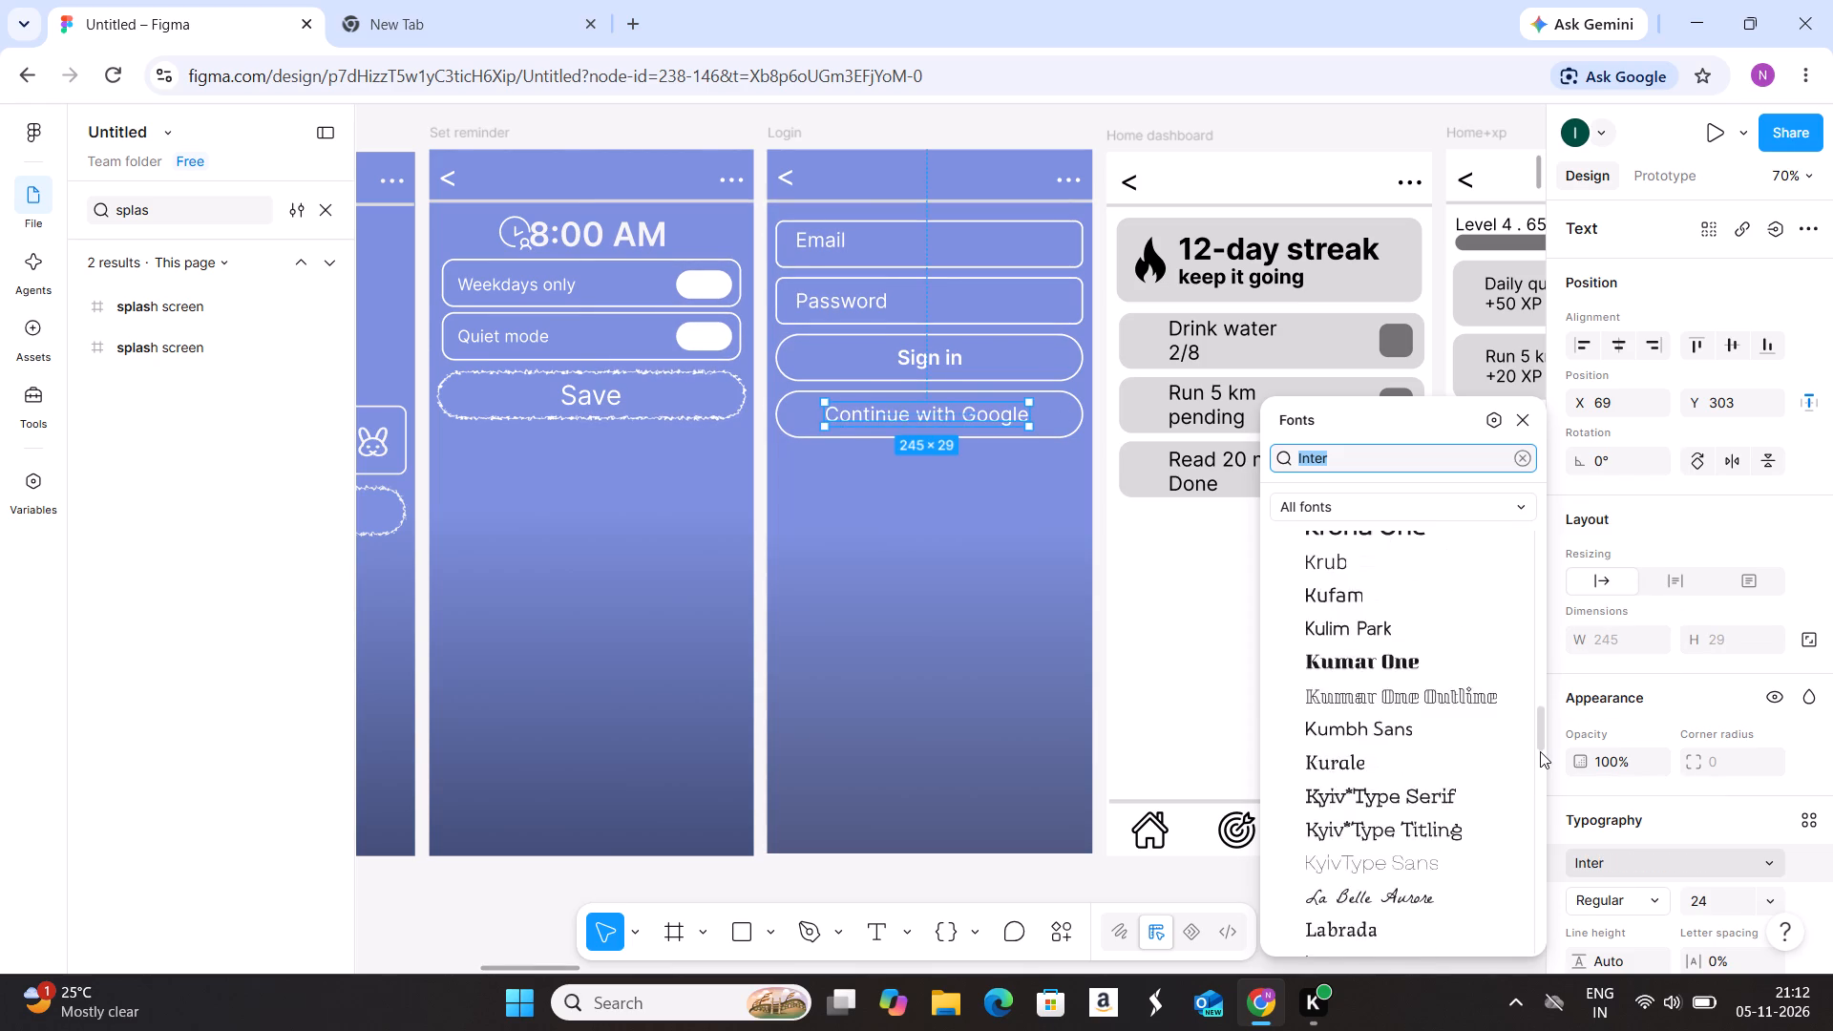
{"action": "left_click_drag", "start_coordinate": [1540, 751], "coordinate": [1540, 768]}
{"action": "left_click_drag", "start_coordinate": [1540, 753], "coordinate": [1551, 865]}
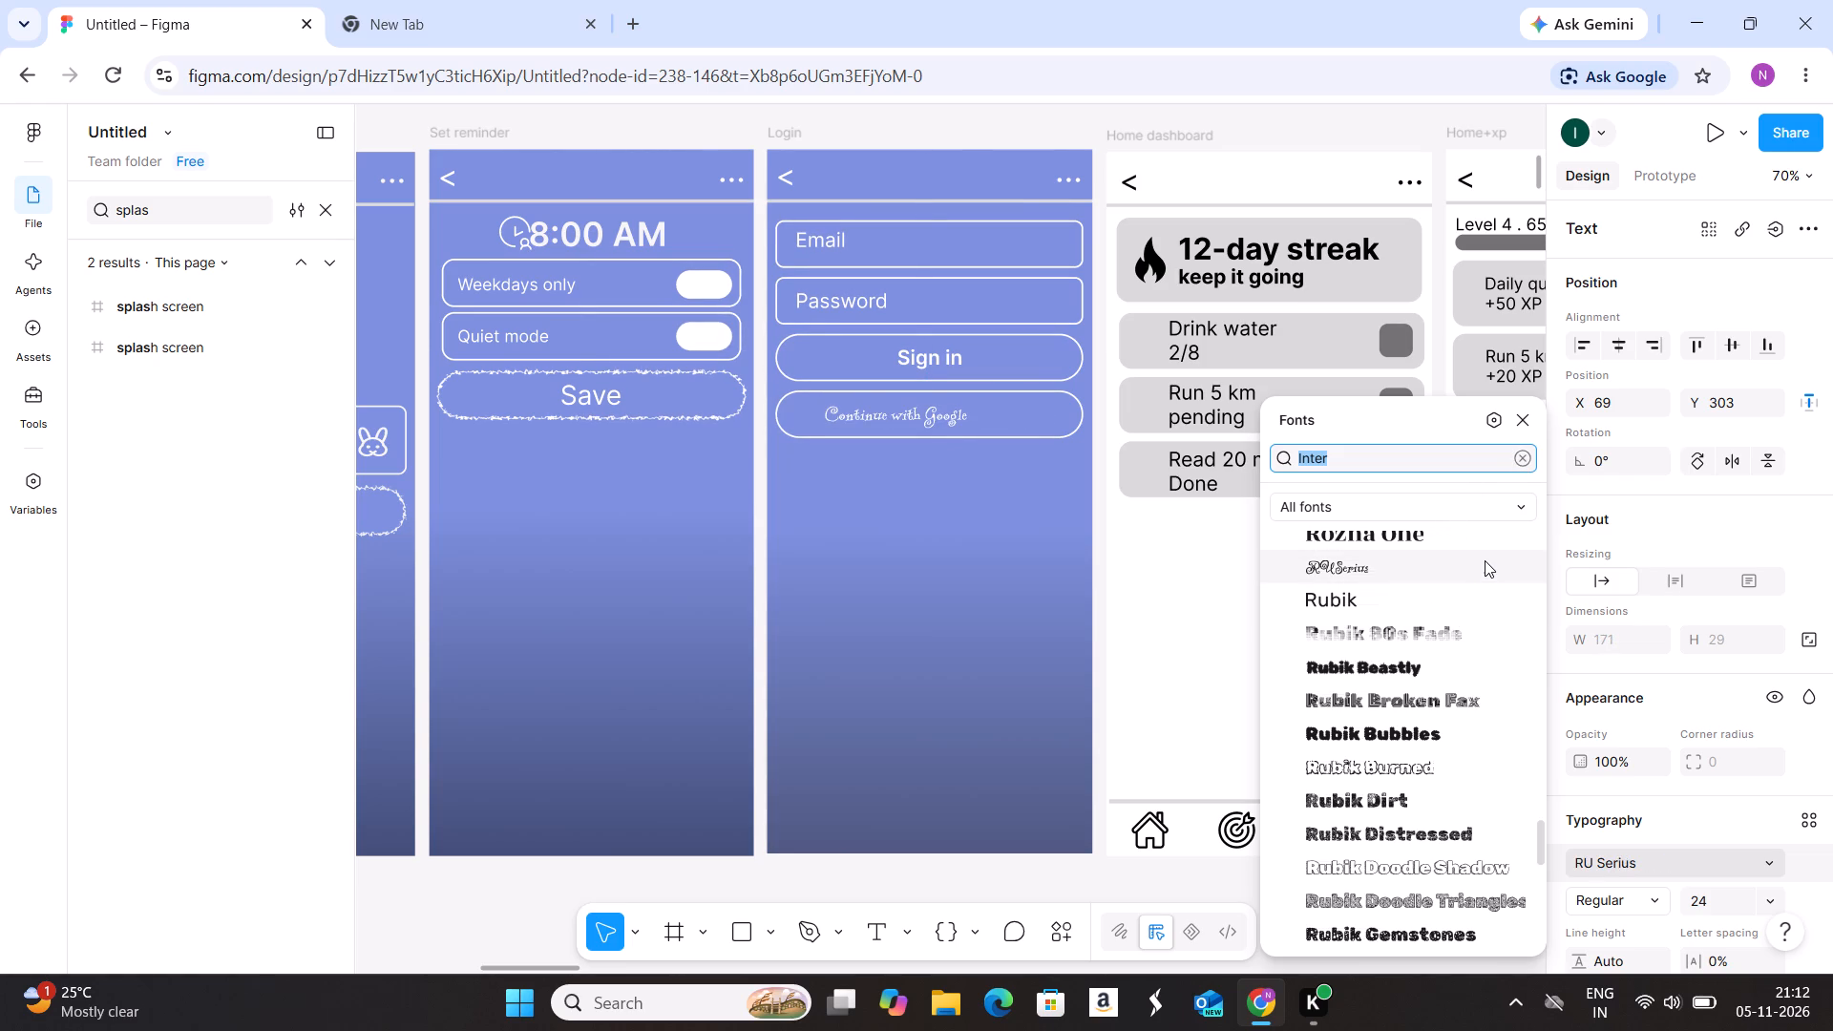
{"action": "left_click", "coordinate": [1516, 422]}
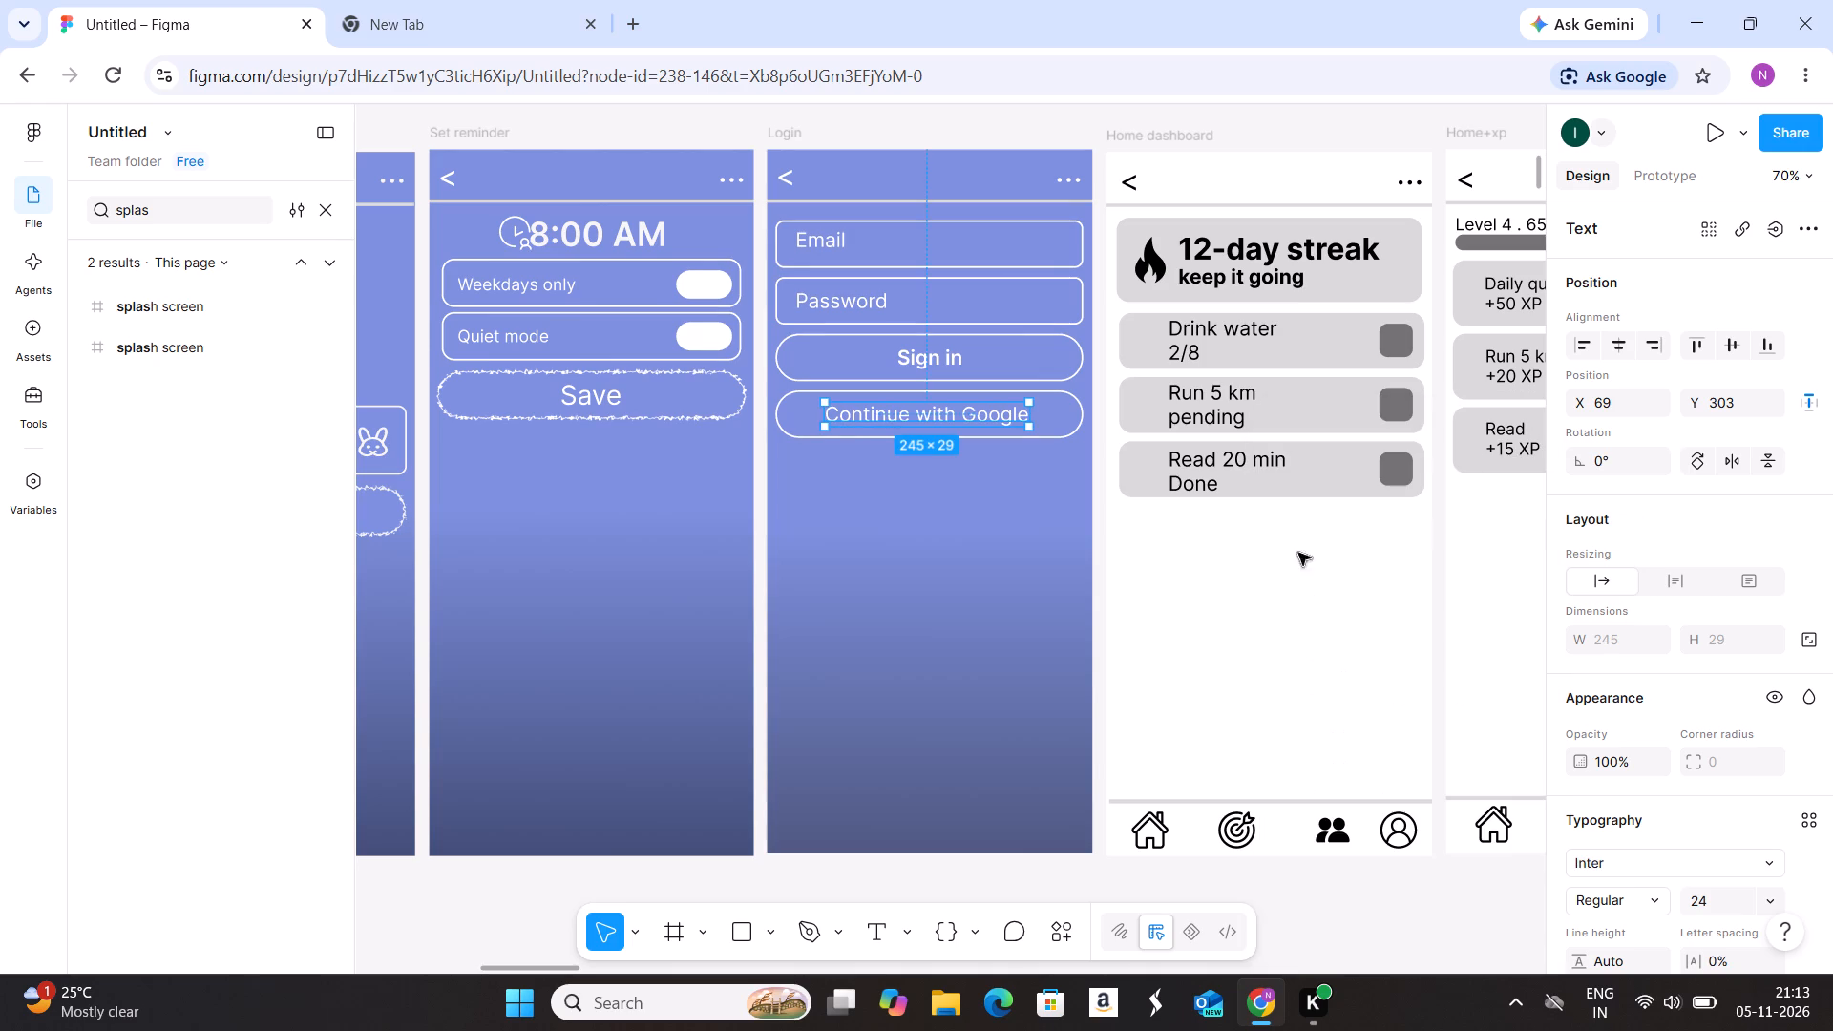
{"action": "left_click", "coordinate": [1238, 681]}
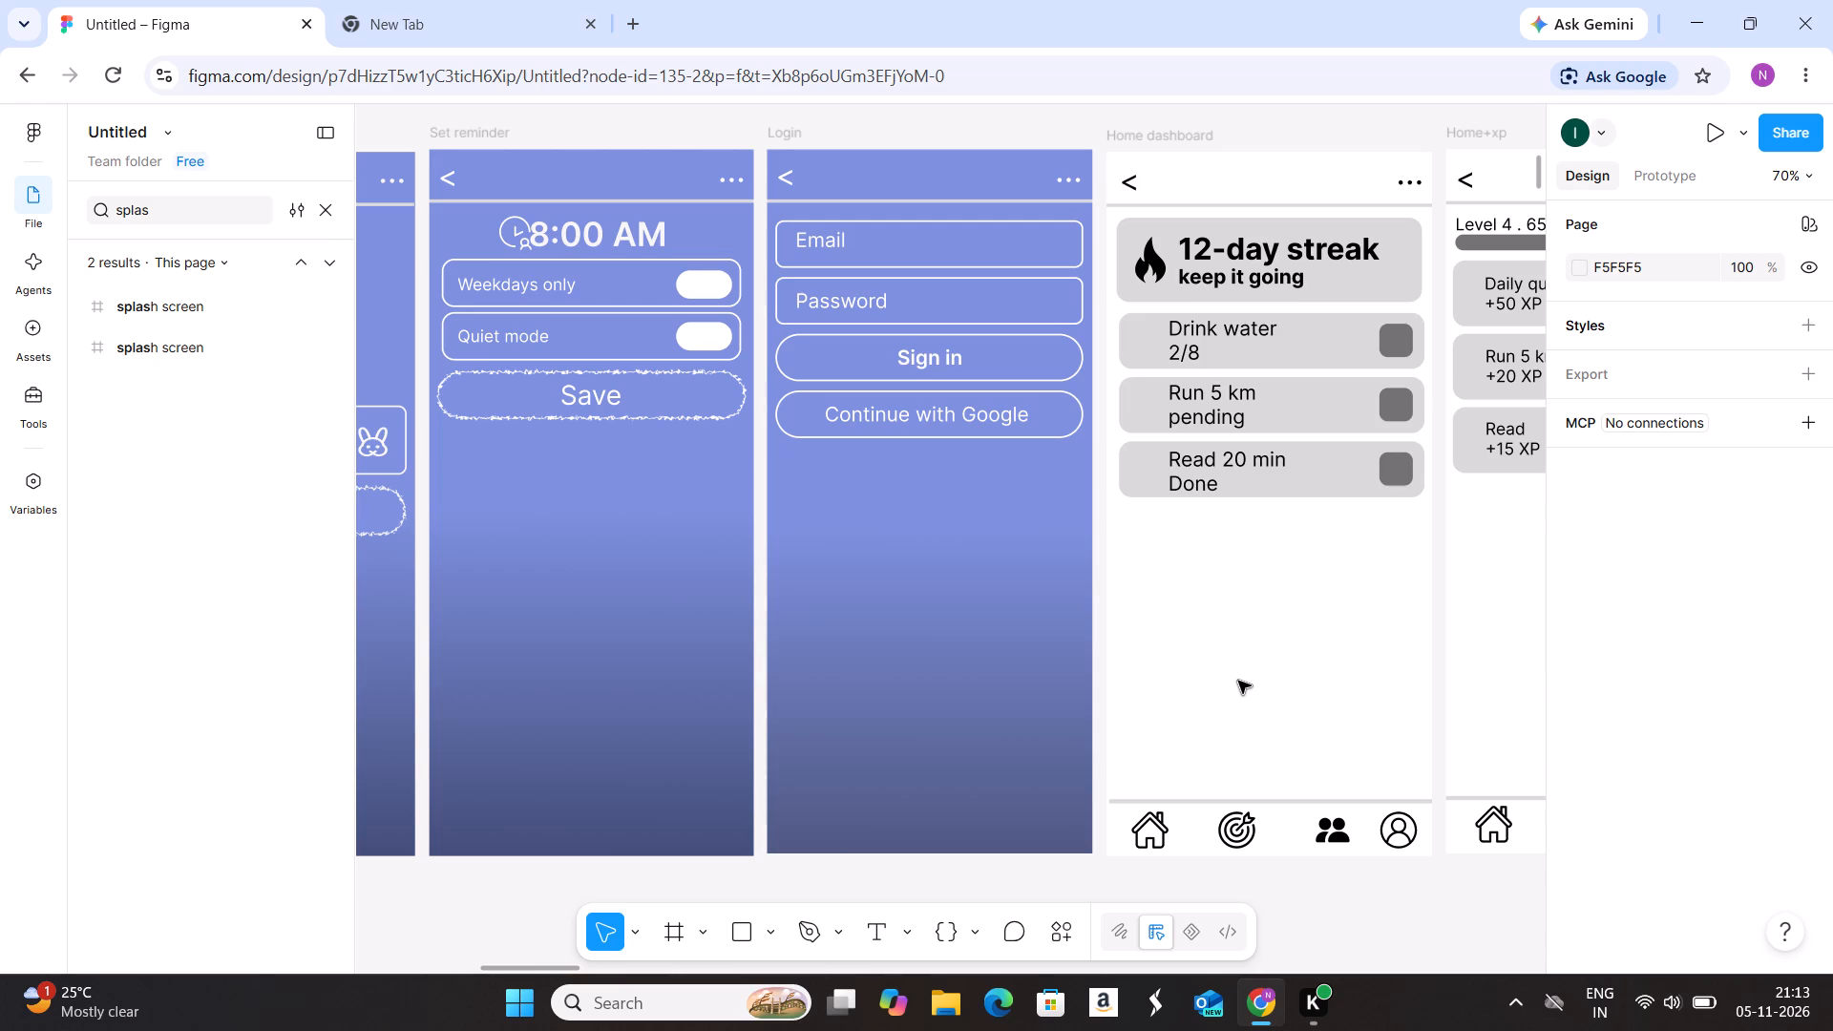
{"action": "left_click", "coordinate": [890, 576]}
Move the 8:00 AM text on the Set reminder screen clear of the clock icon, to X 130, Y 80.
{"action": "left_click", "coordinate": [559, 231]}
{"action": "left_click", "coordinate": [559, 231]}
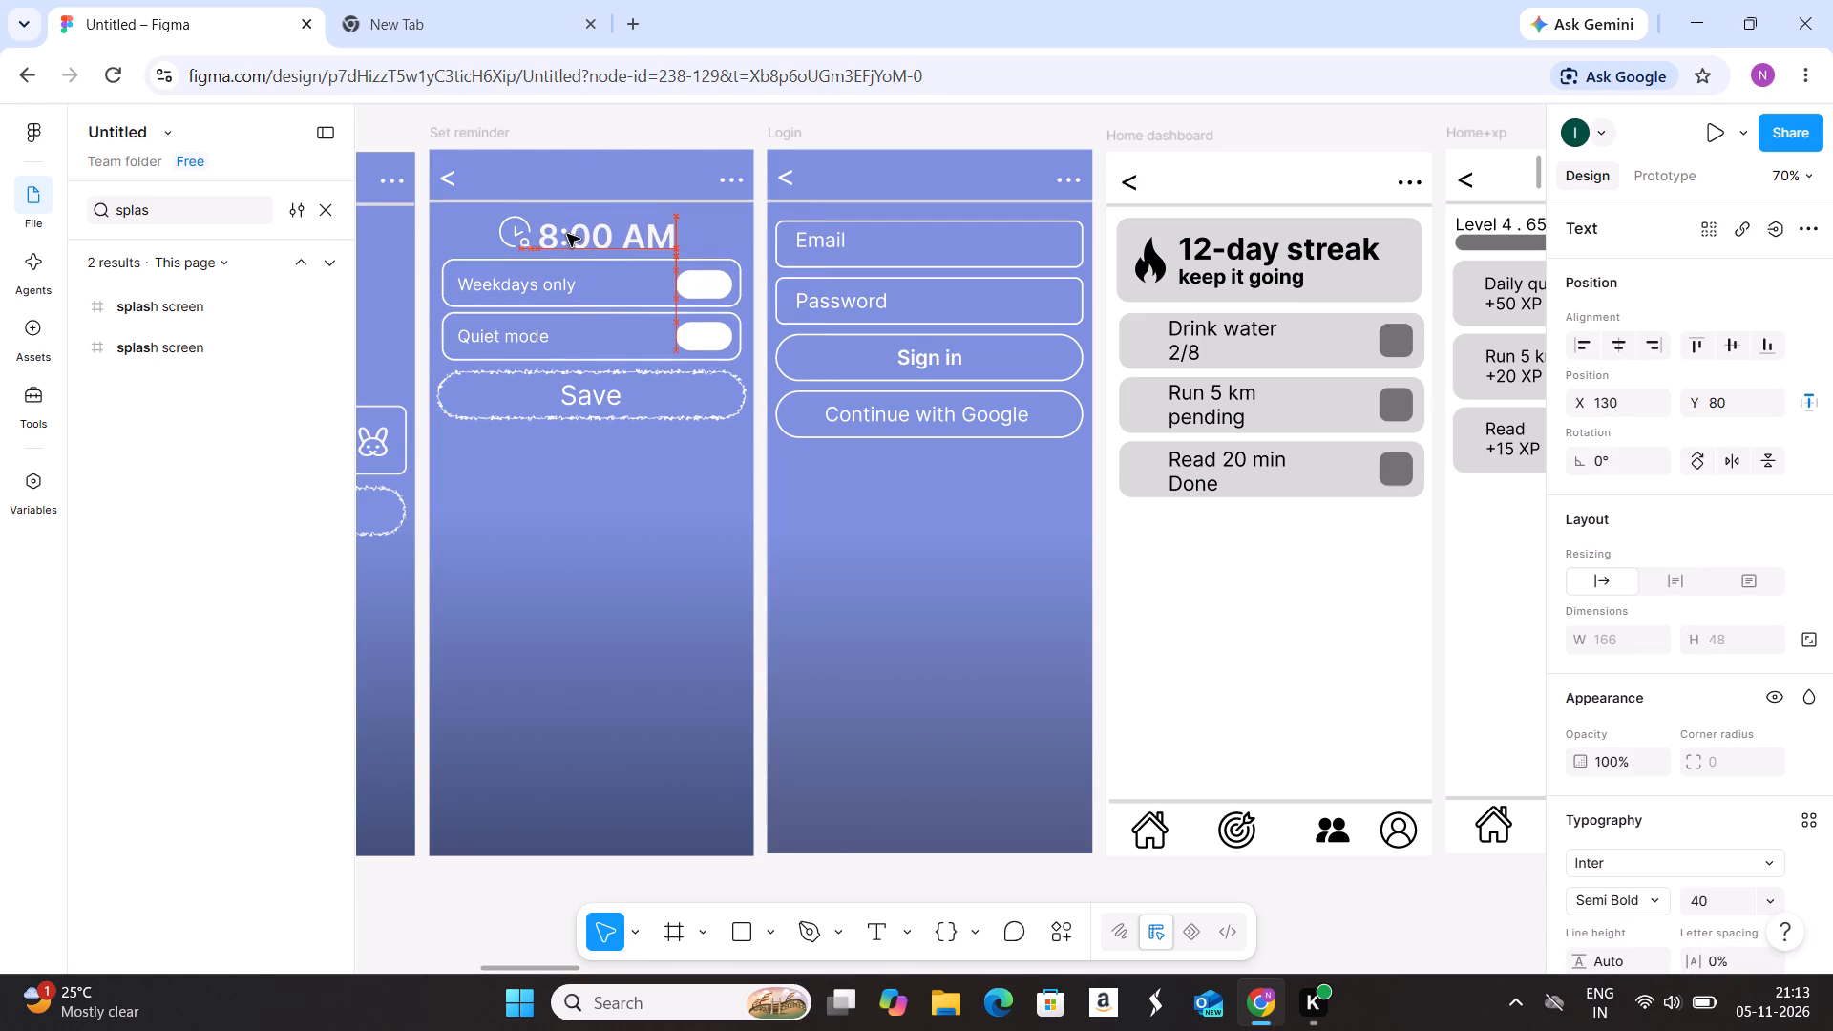
{"action": "left_click", "coordinate": [575, 579]}
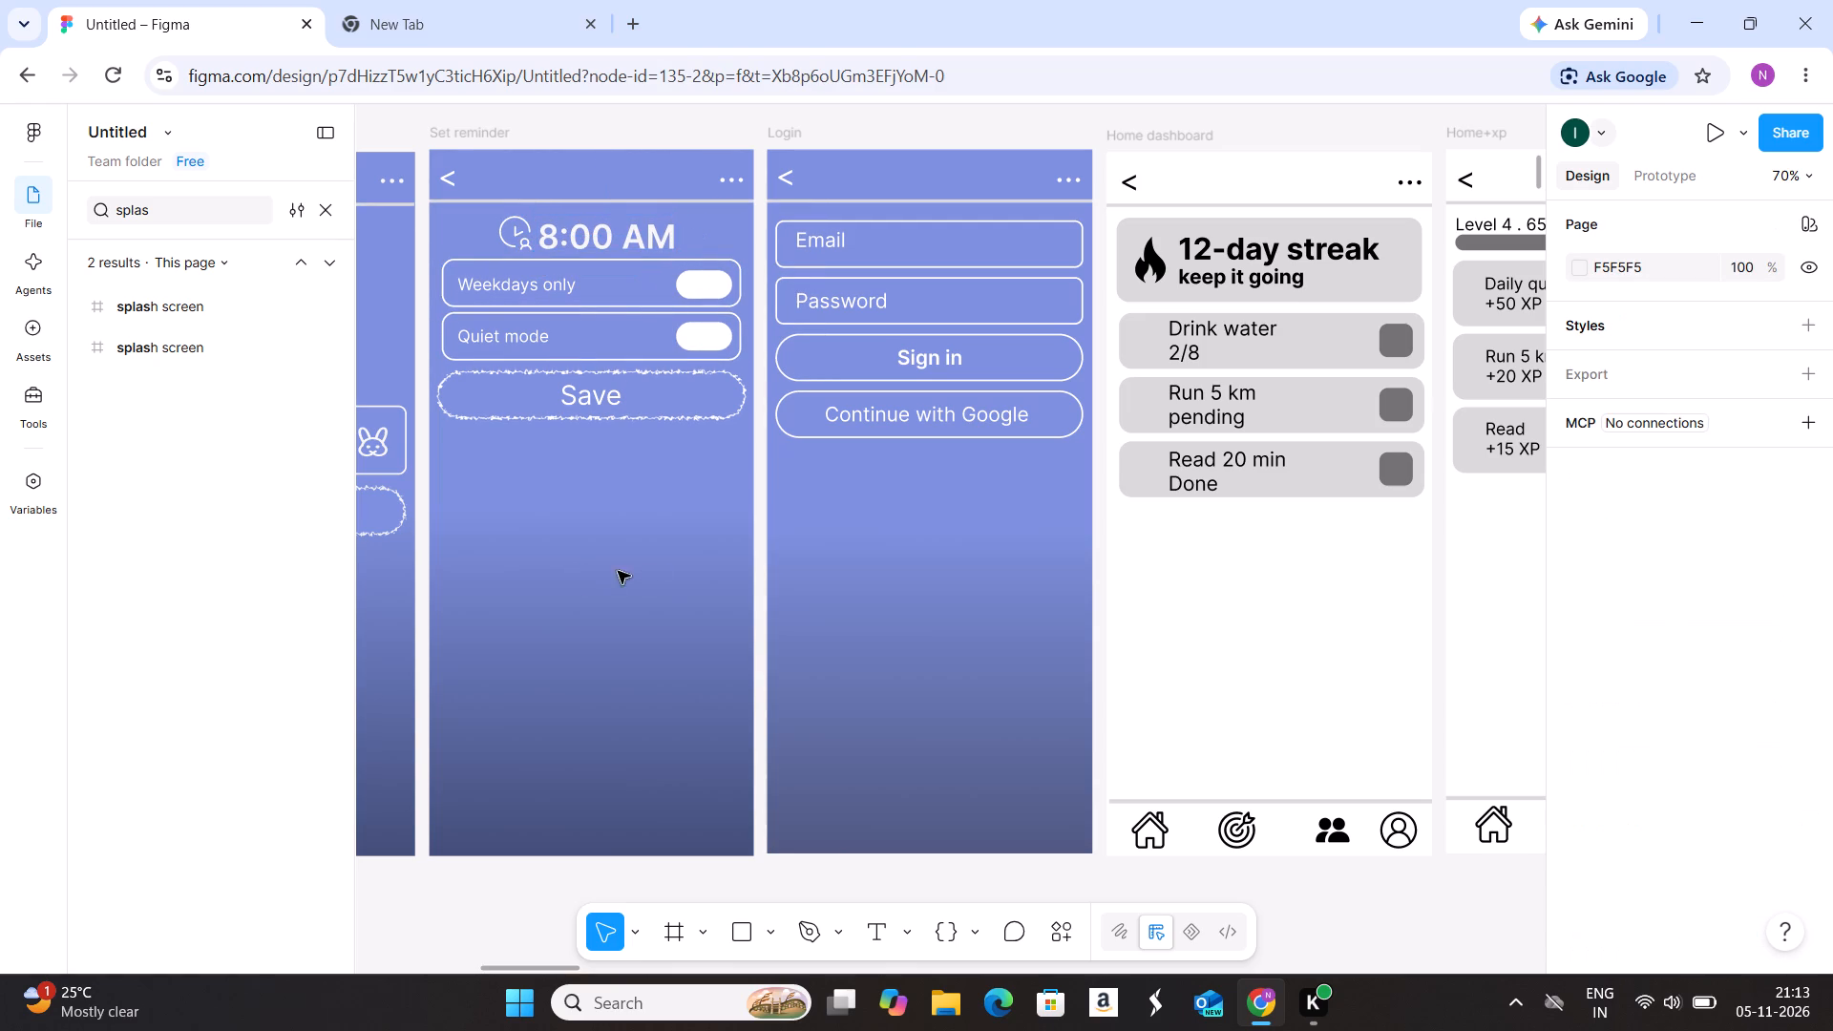
Add a Texture effect to the Continue with Google button's rectangle on the Login screen.
{"action": "left_click", "coordinate": [826, 438]}
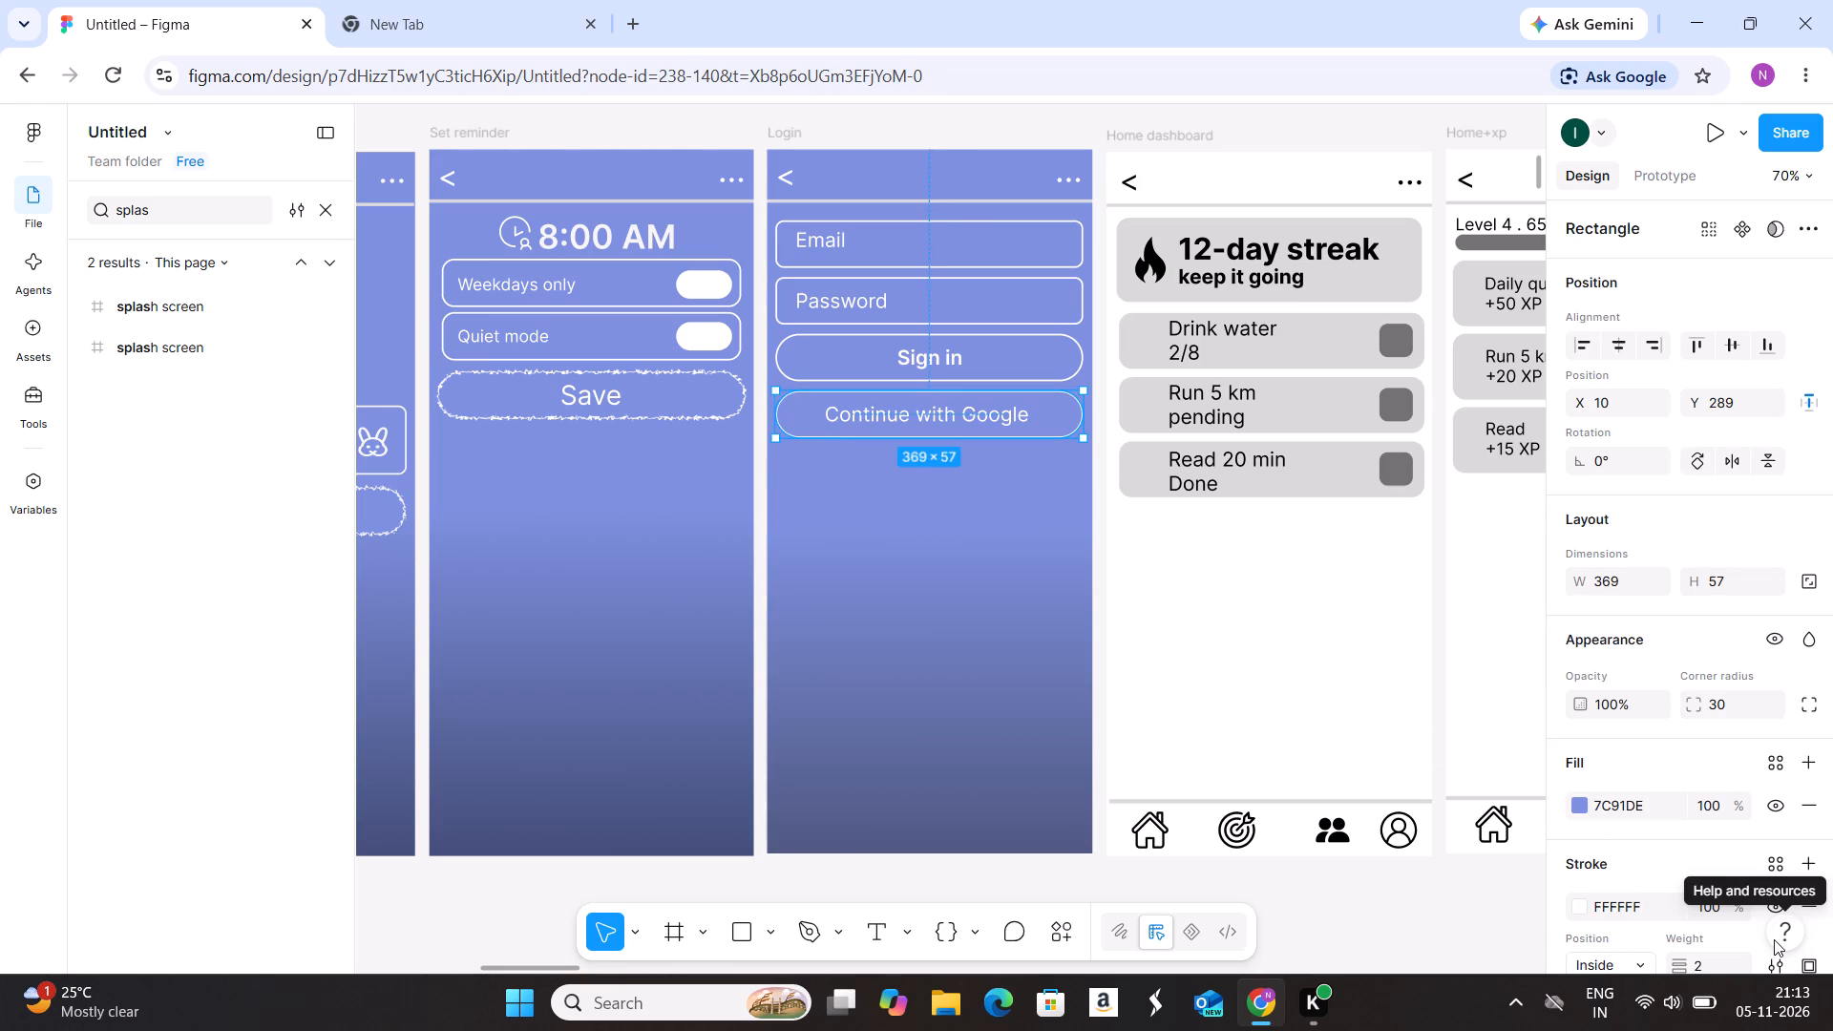
{"action": "left_click_drag", "start_coordinate": [1821, 683], "coordinate": [1822, 701]}
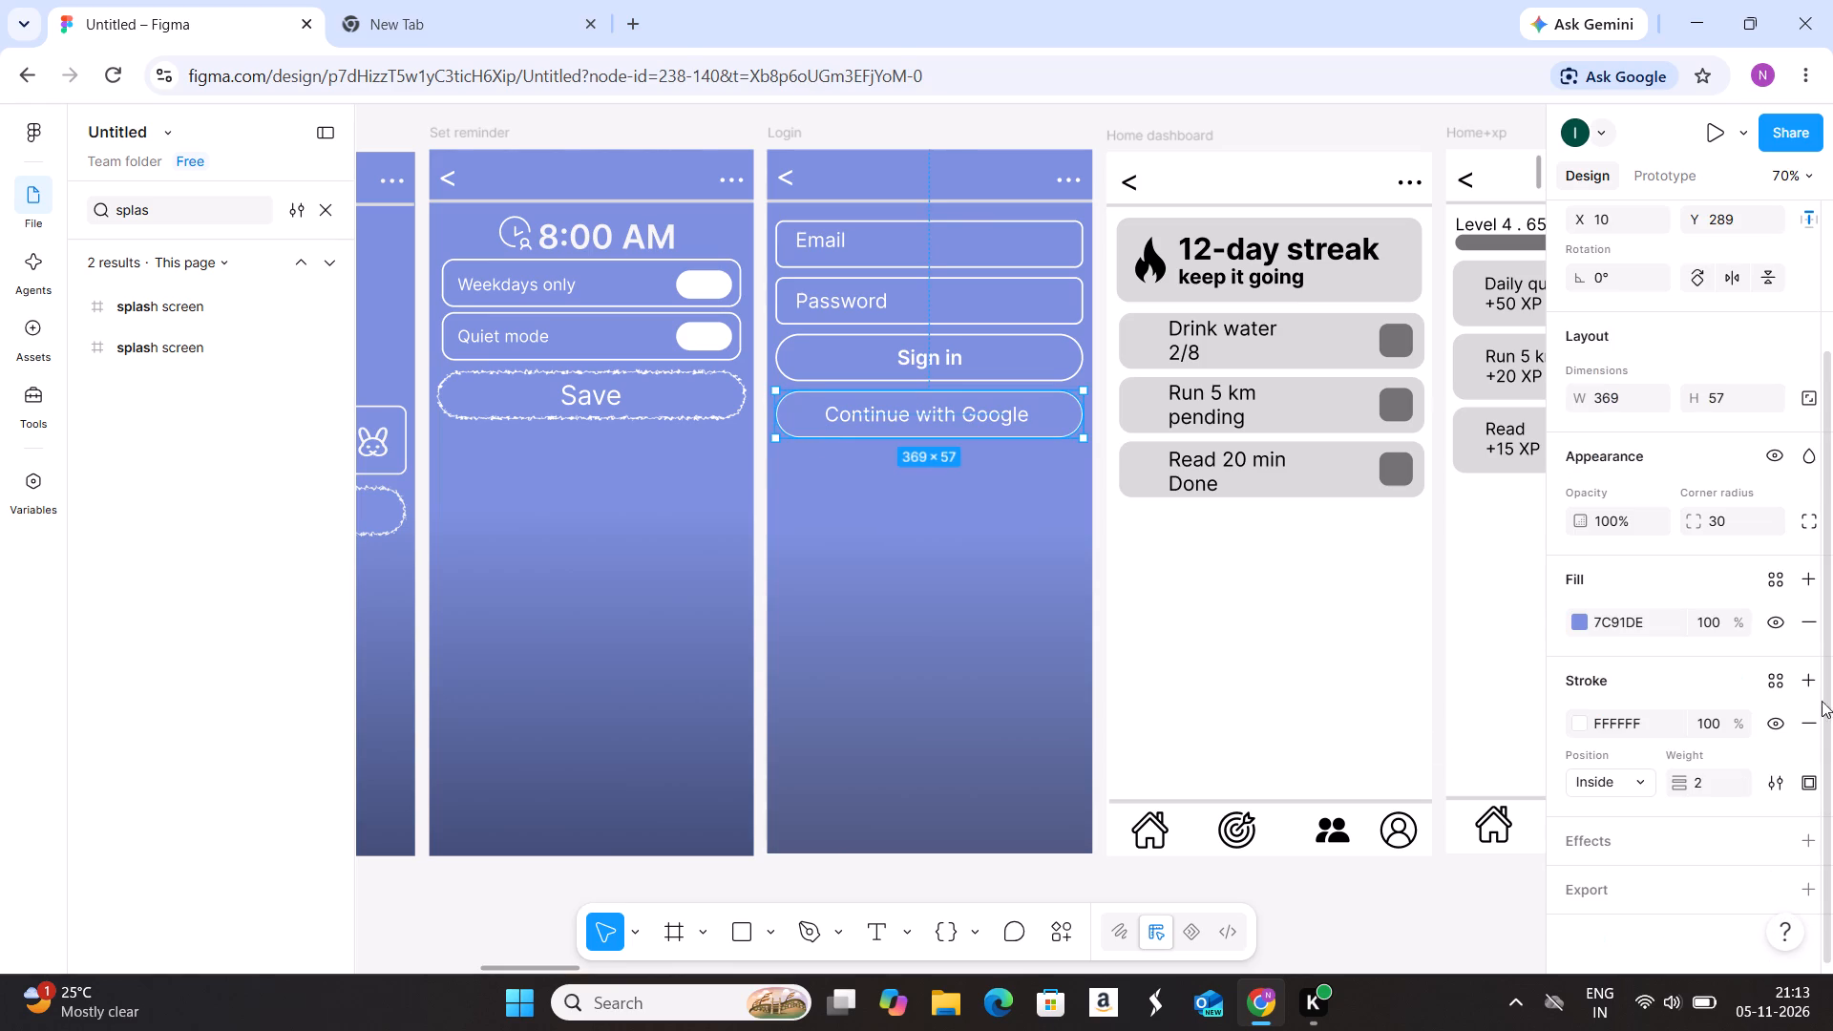
{"action": "left_click_drag", "start_coordinate": [1822, 701], "coordinate": [1823, 728]}
{"action": "left_click", "coordinate": [1795, 835]}
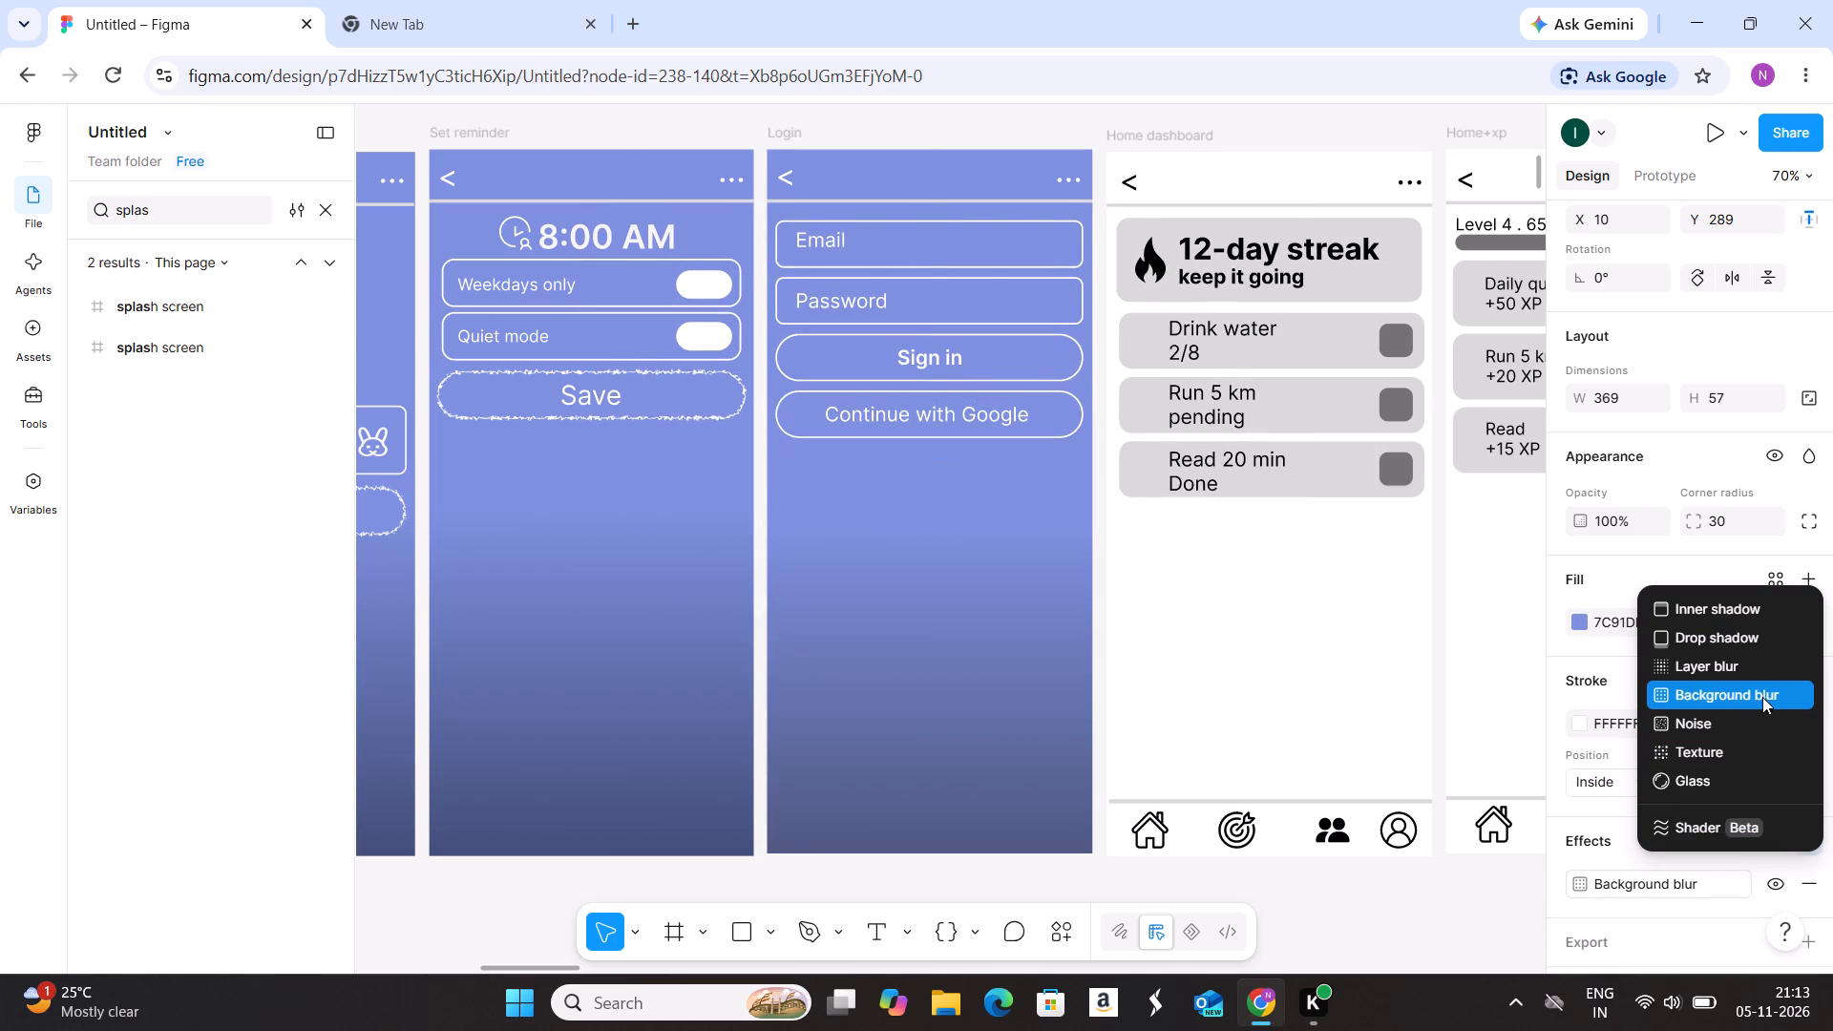
{"action": "left_click", "coordinate": [1755, 752]}
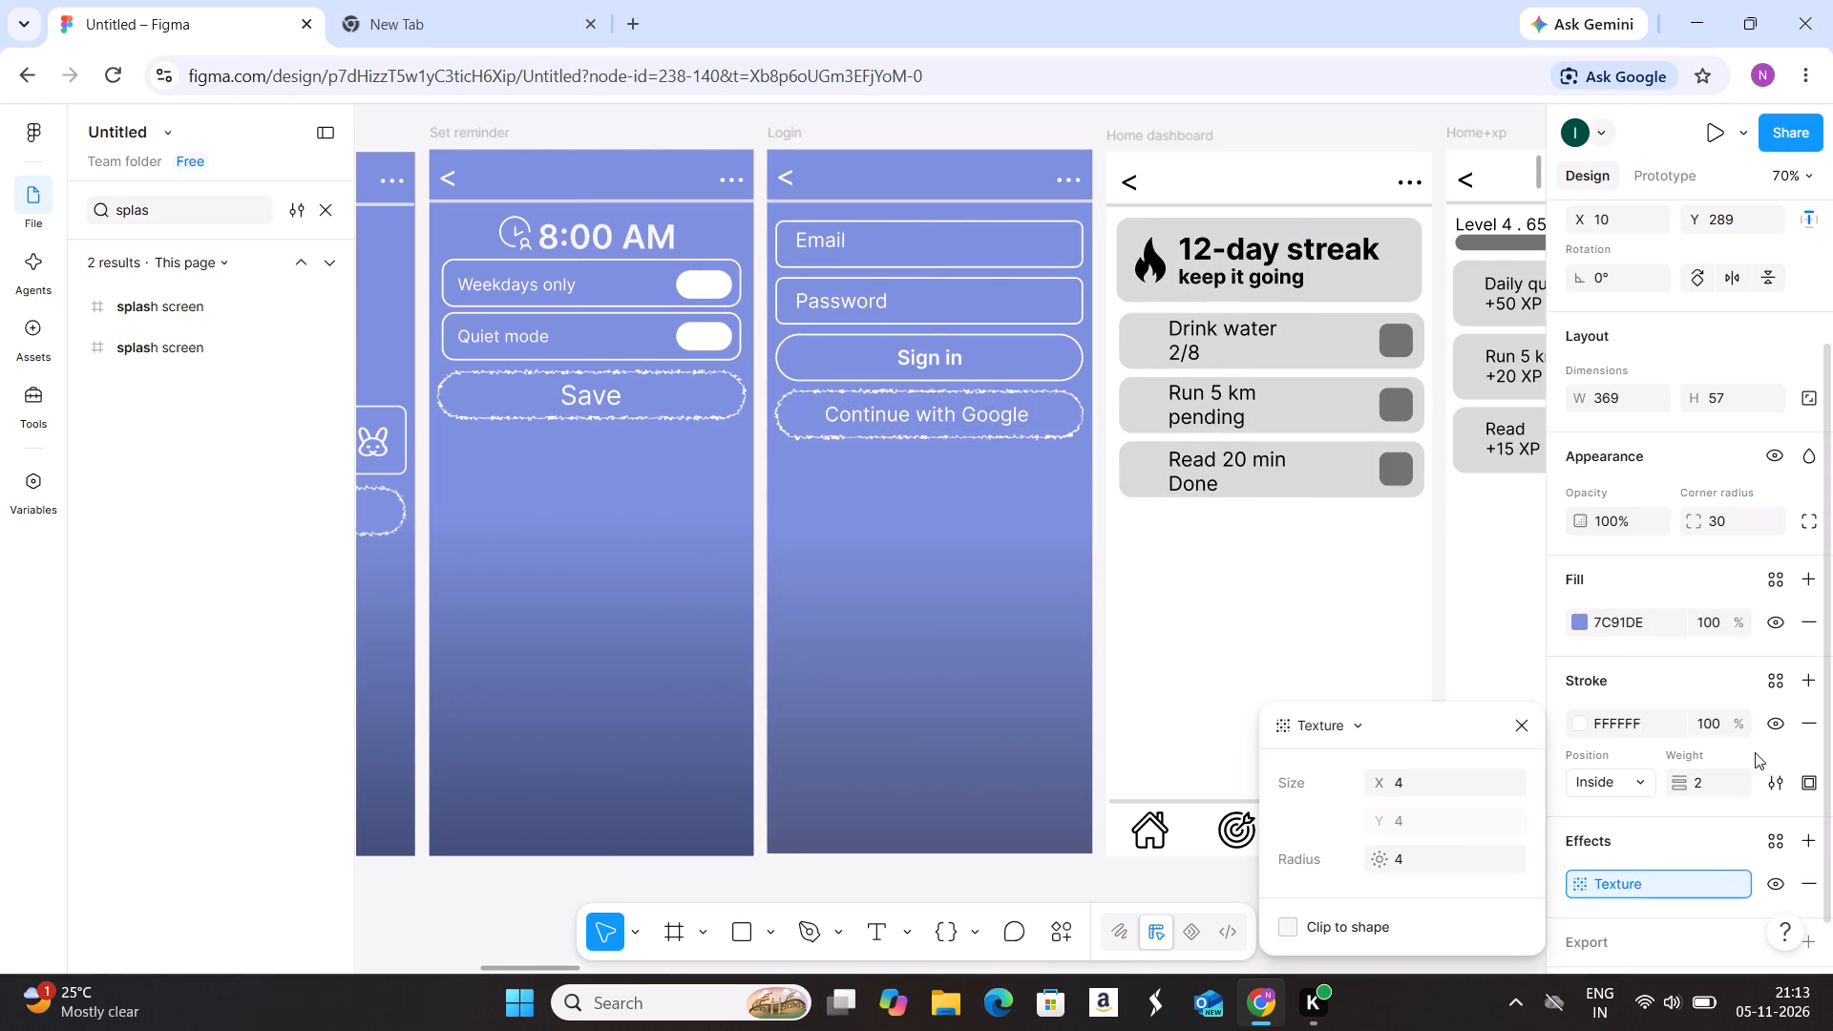
{"action": "left_click", "coordinate": [1007, 687]}
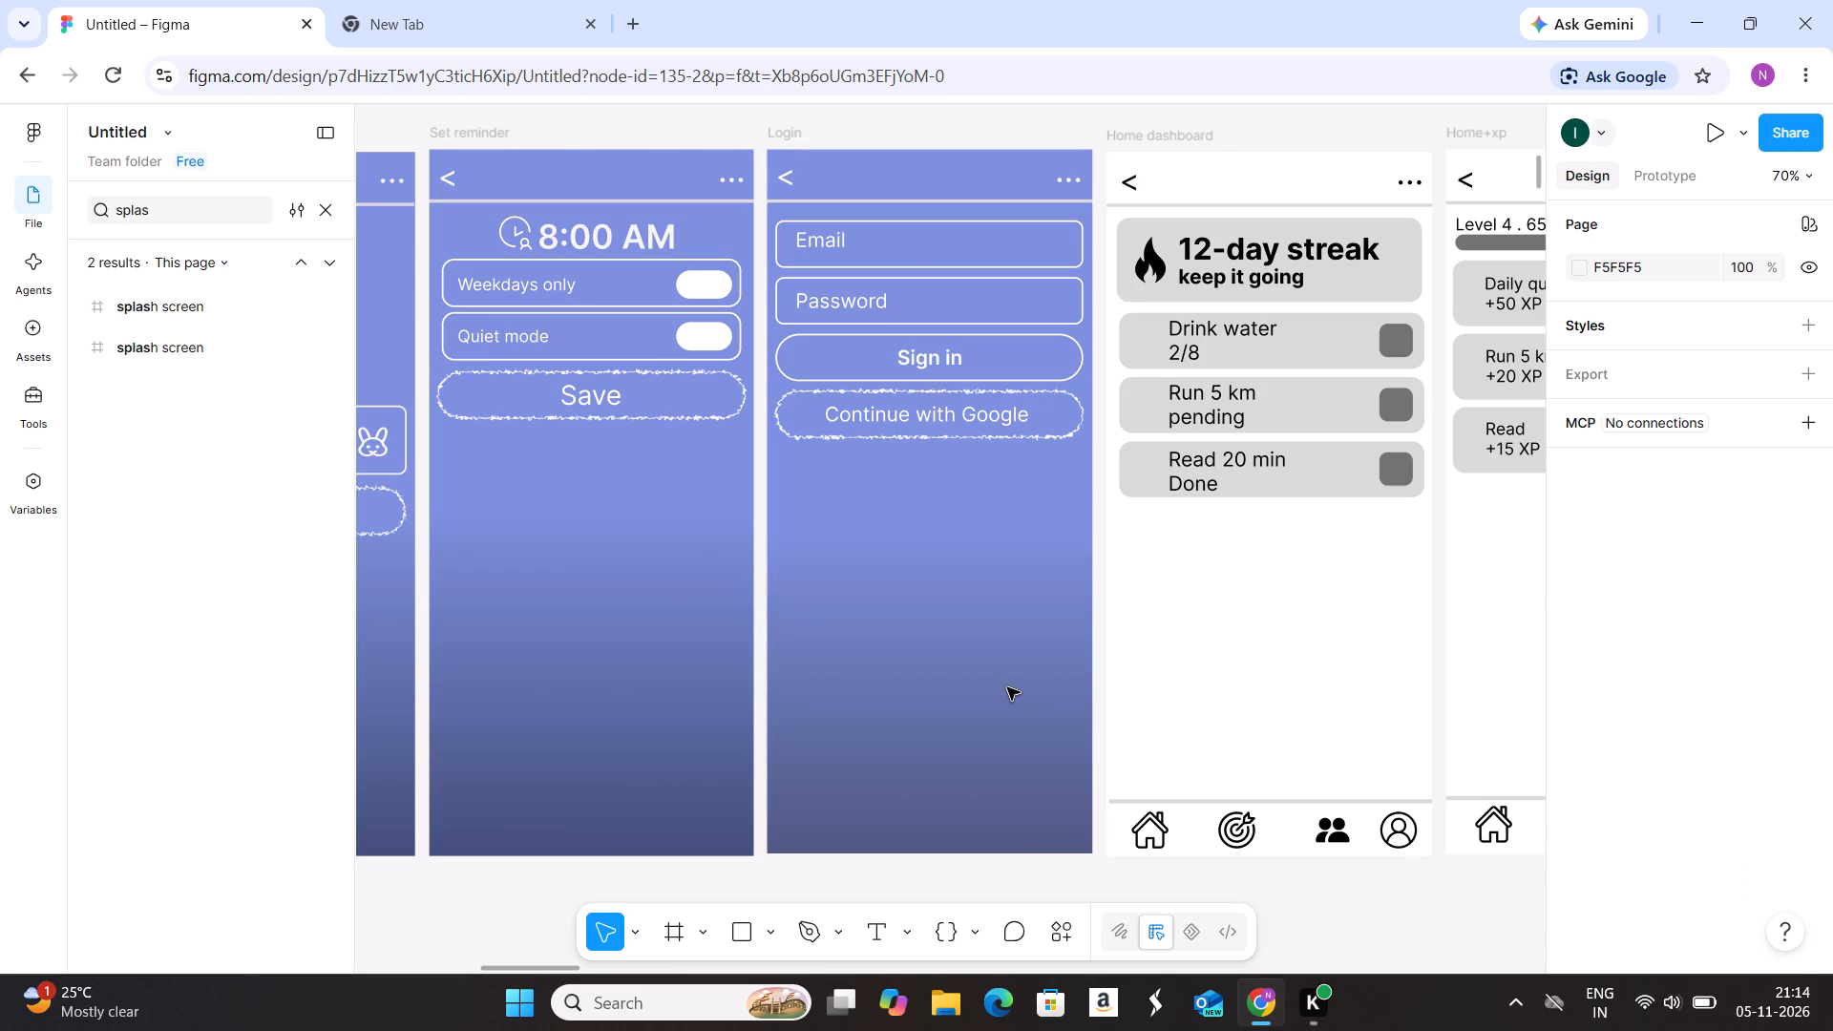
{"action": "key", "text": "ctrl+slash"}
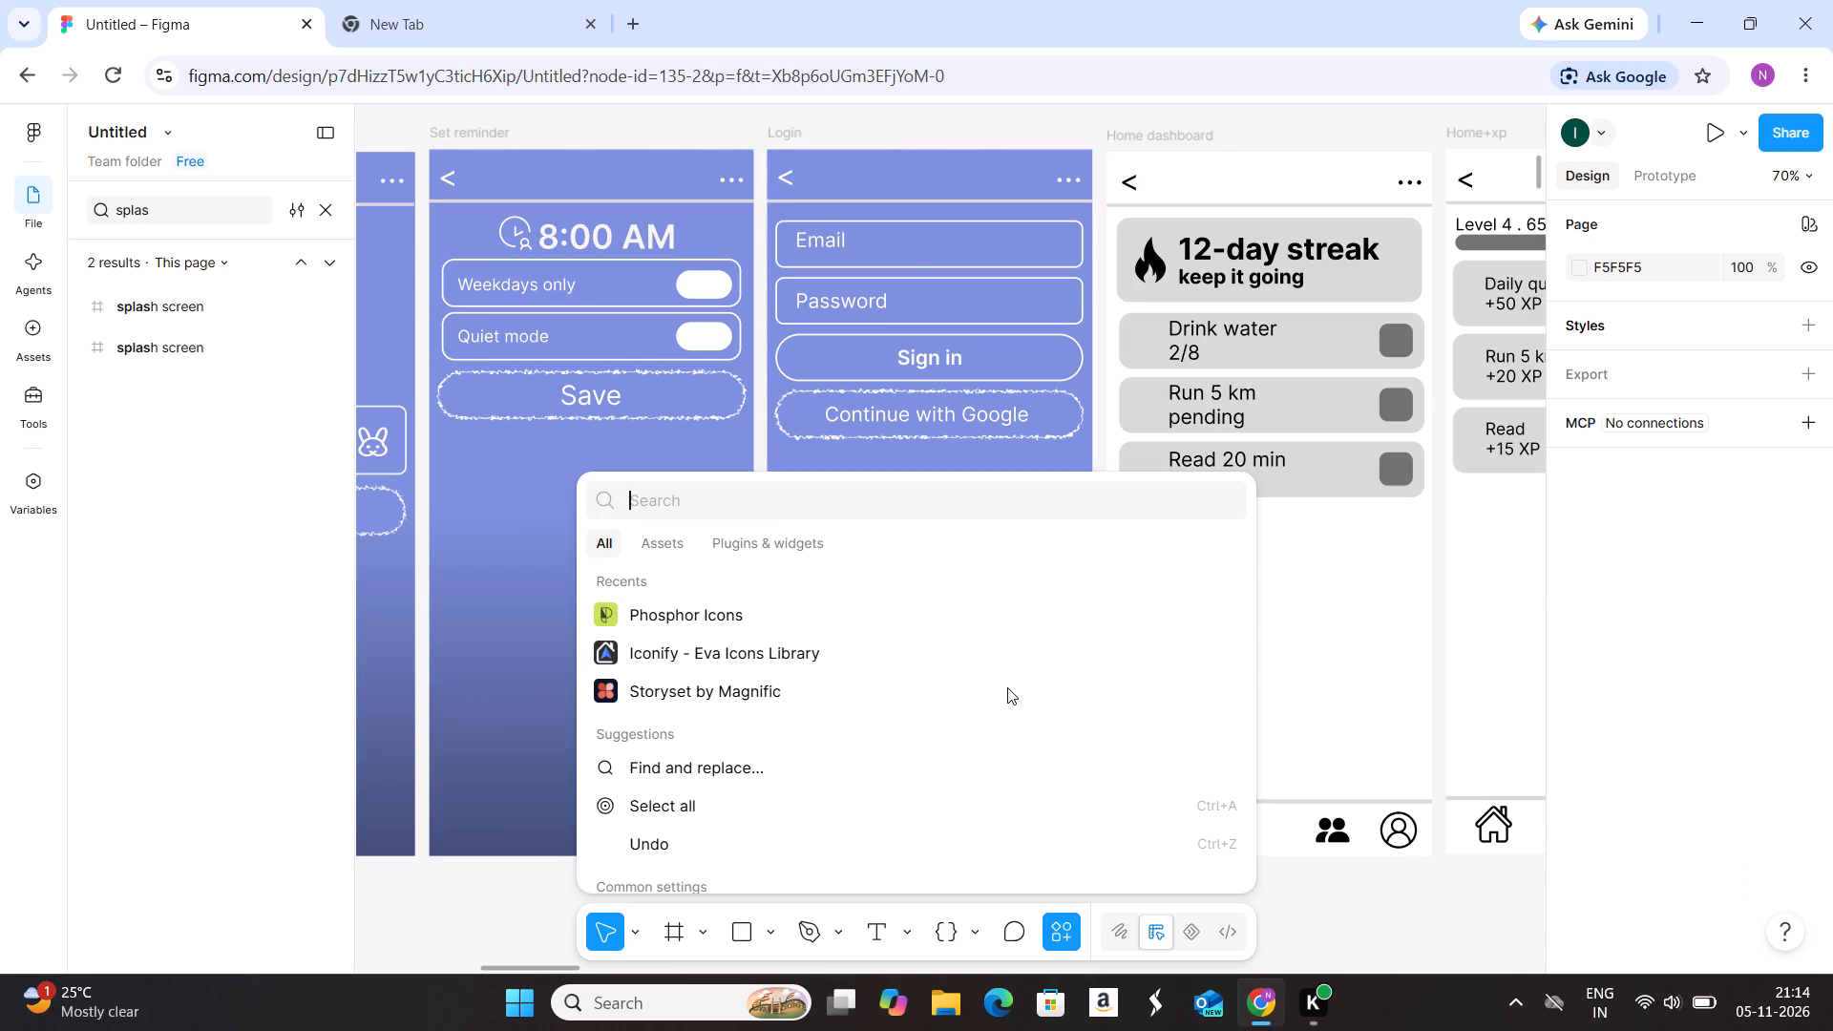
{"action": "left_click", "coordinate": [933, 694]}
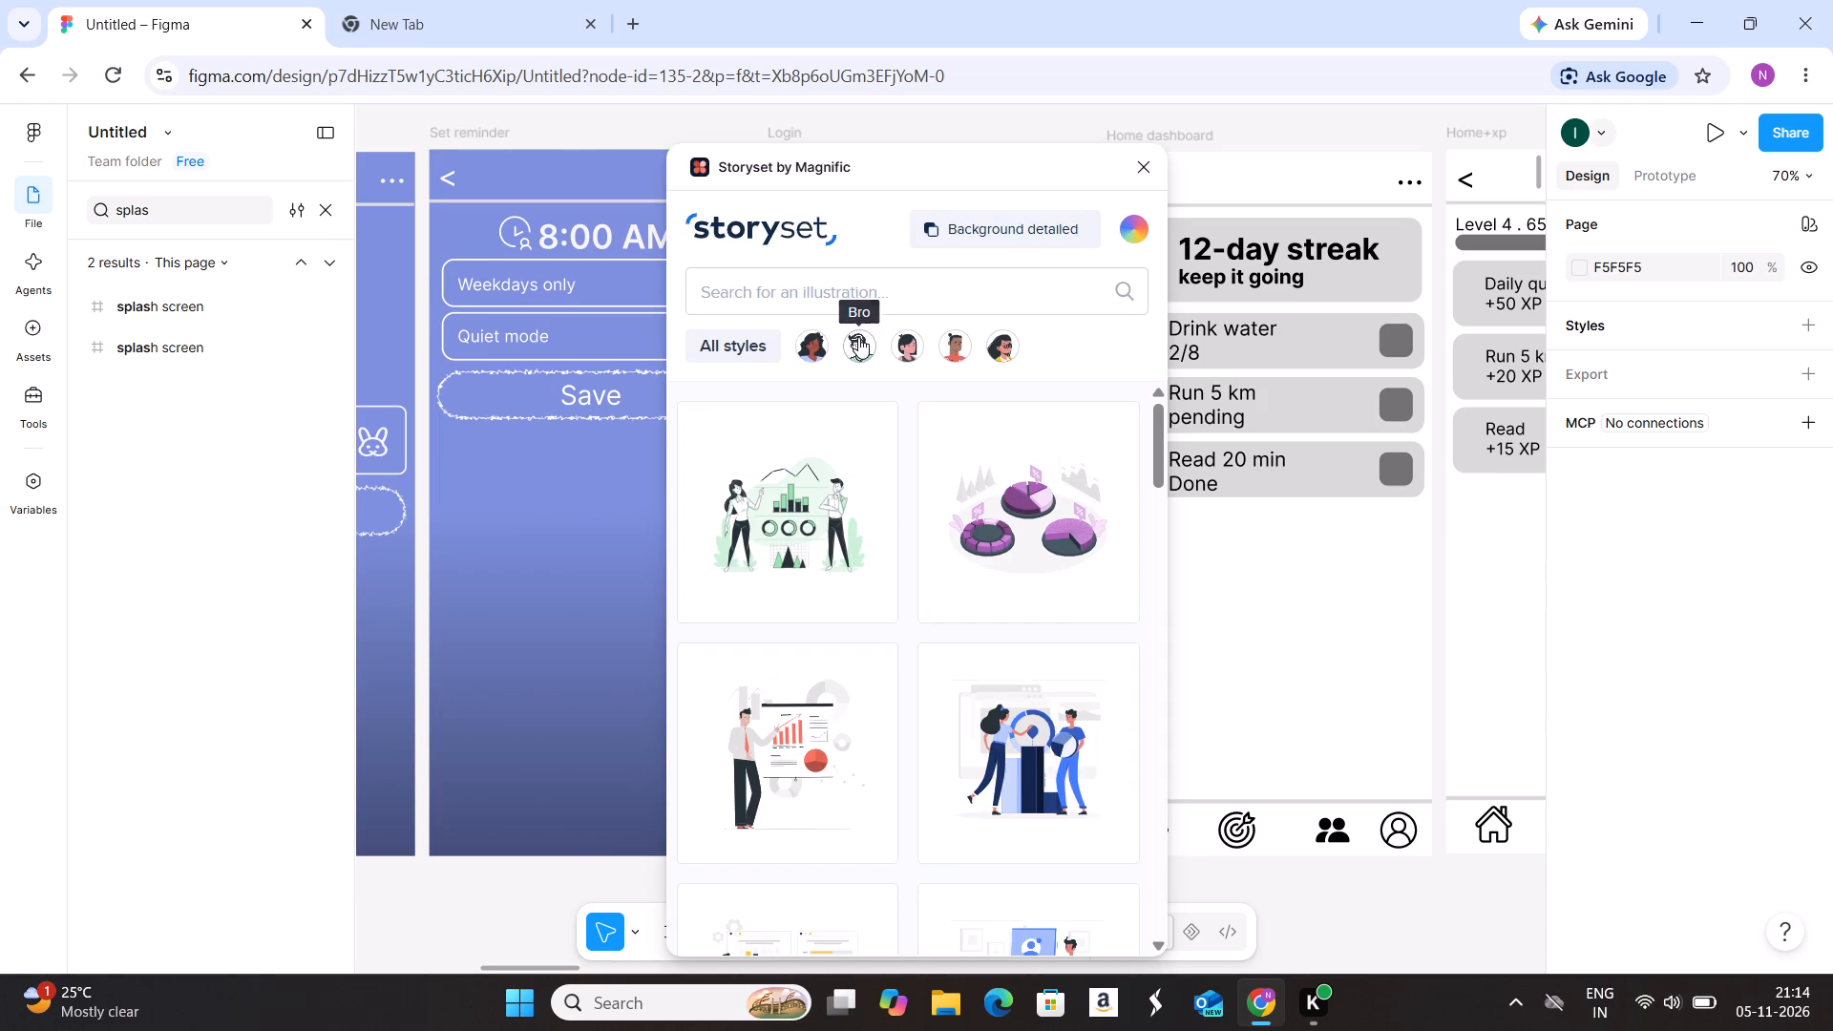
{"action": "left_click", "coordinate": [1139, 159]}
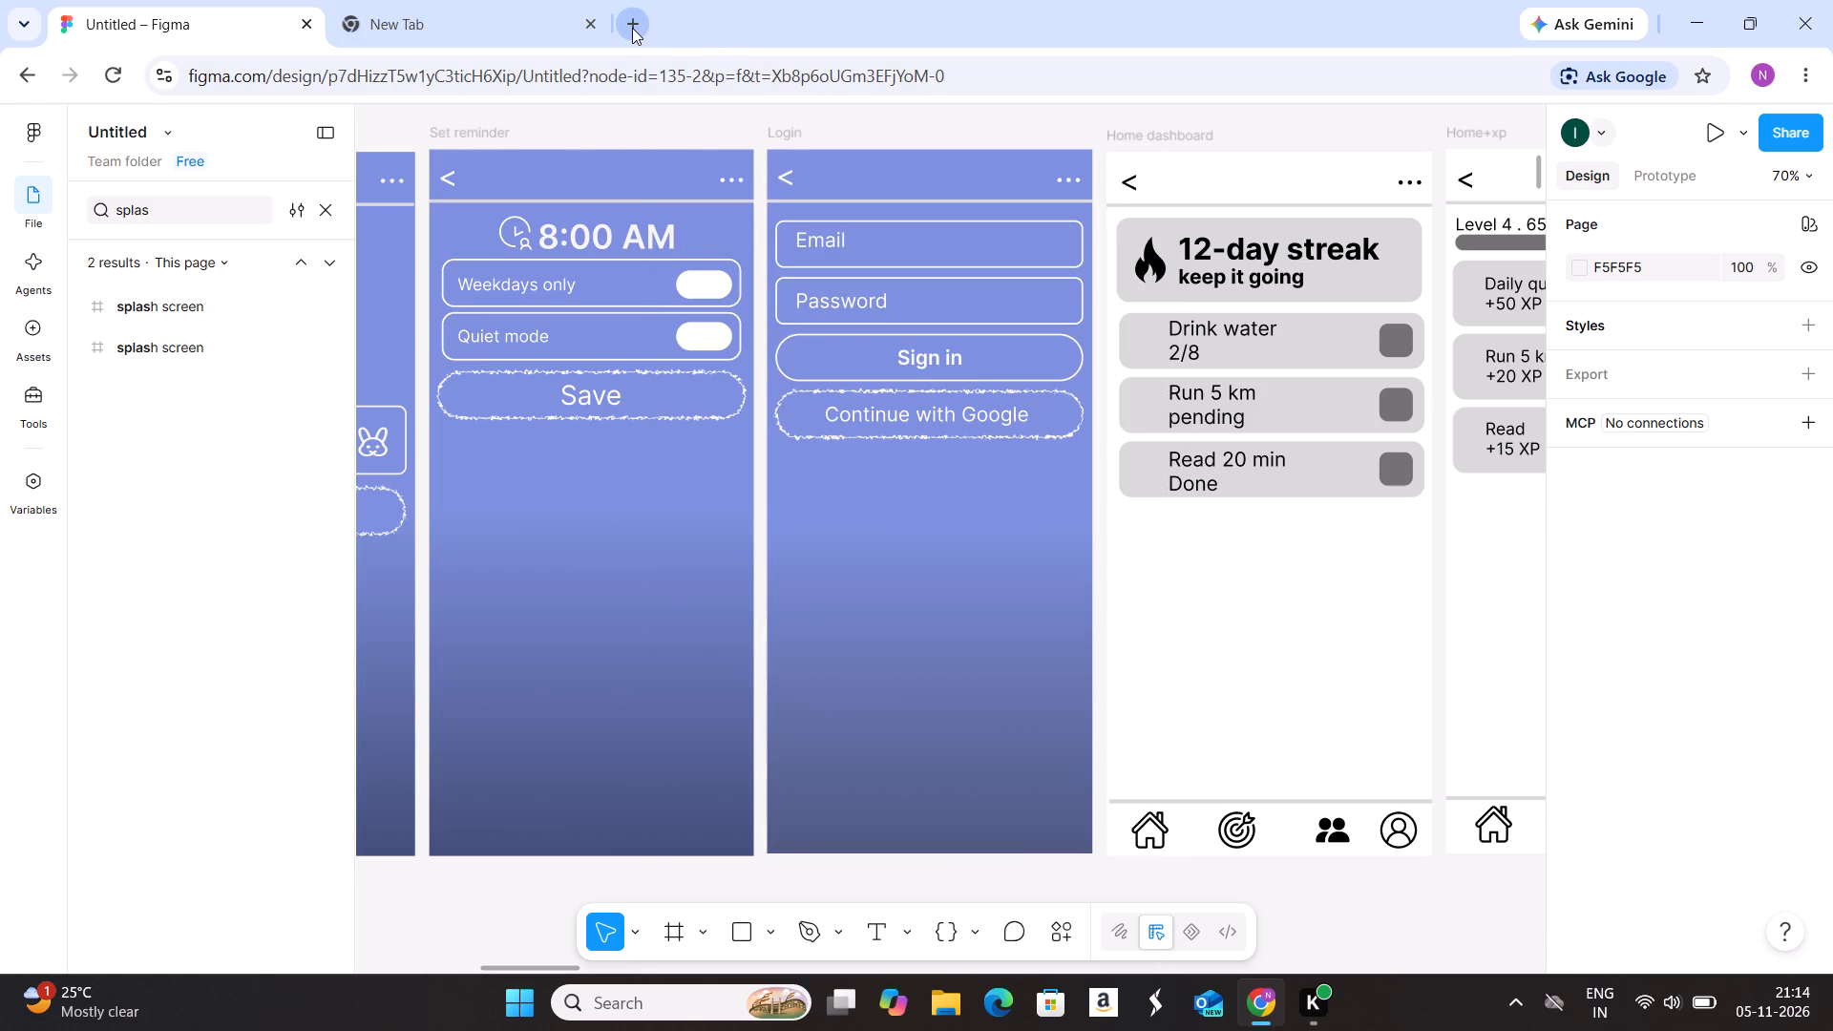
Switch to the empty new browser tab.
{"action": "left_click", "coordinate": [396, 15]}
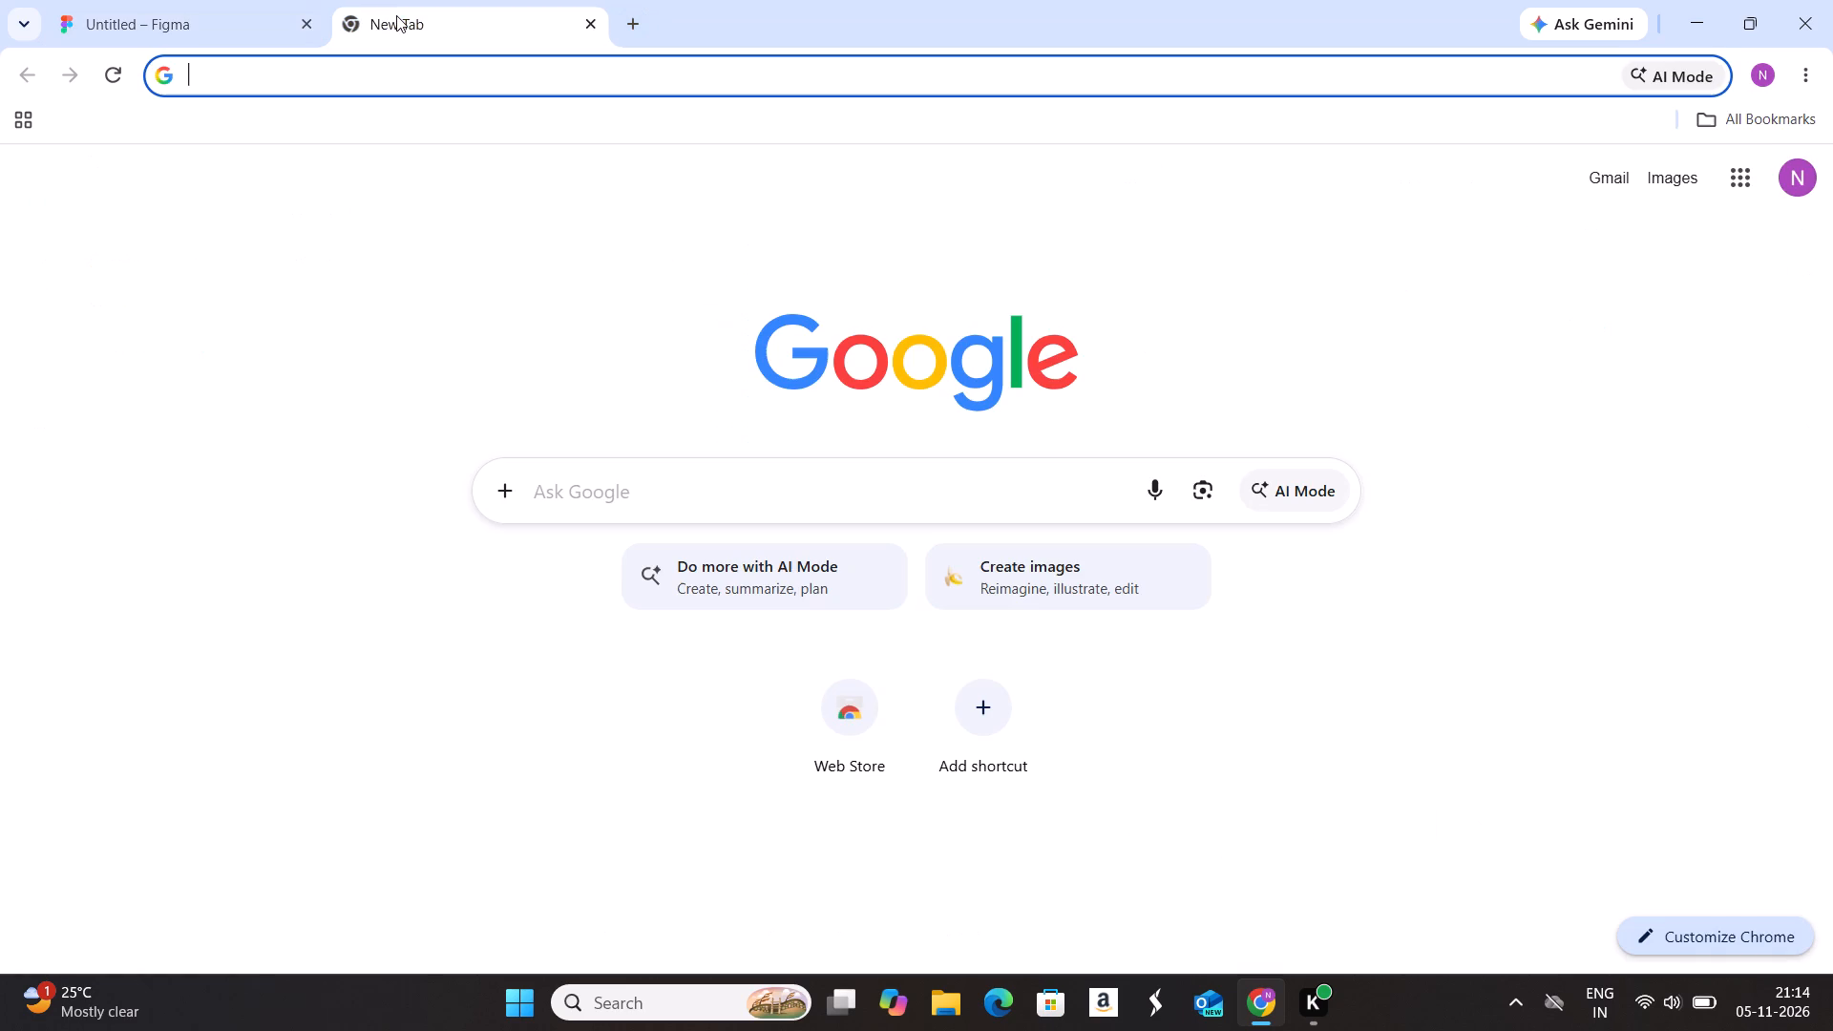